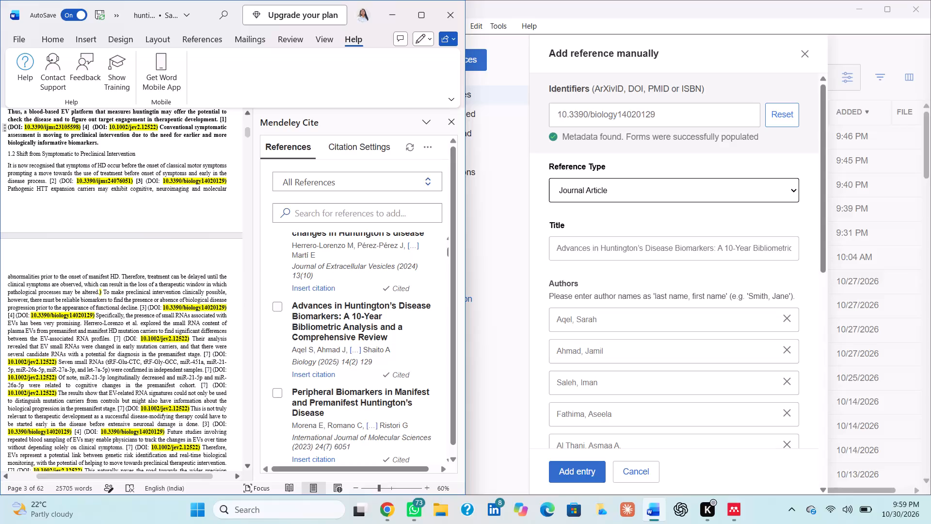
Remove the stray closing parenthesis after "pathological processes may be altered", ending the sentence with a single period.
click(101, 292)
key(BackSpace)
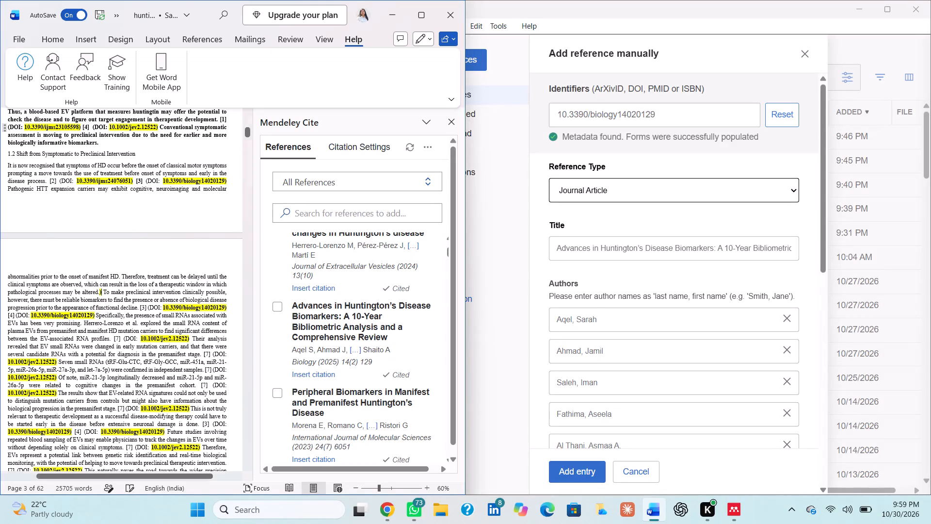
key(BackSpace)
key(period)
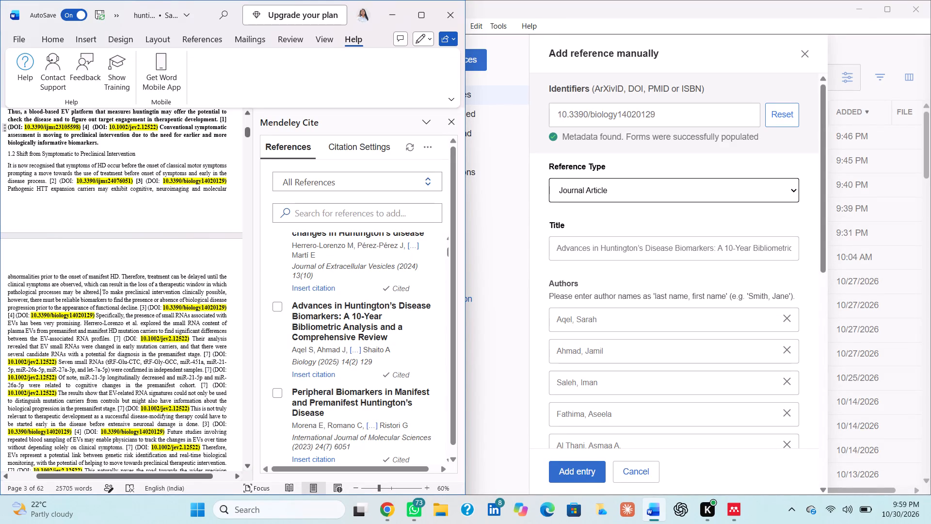
Delete the typed "[3] (DOI: 10.3390/biology14020129)" citation and the following "[4]" marker after "appearance of functional decline".
drag(139, 307, 218, 308)
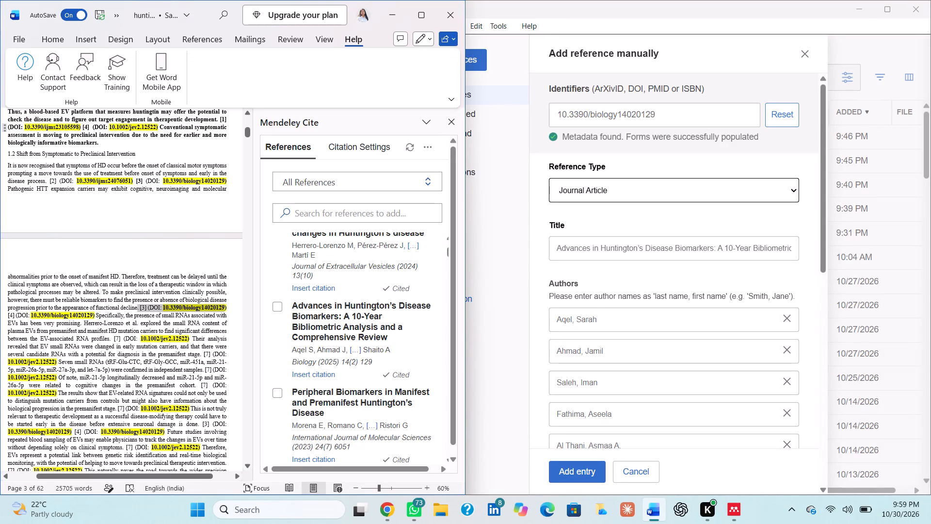
drag(218, 308, 228, 310)
key(BackSpace)
key(Right)
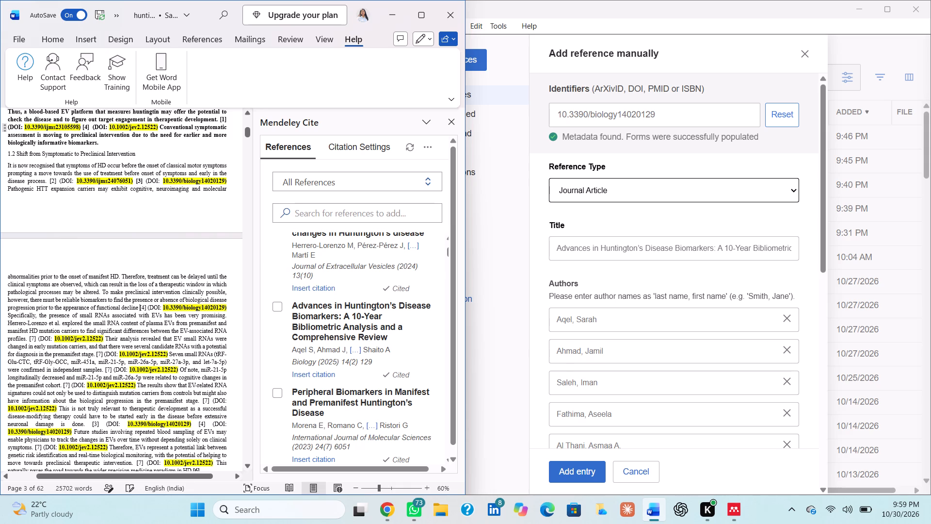
key(Right)
key(Right)
key(Right)
key(BackSpace)
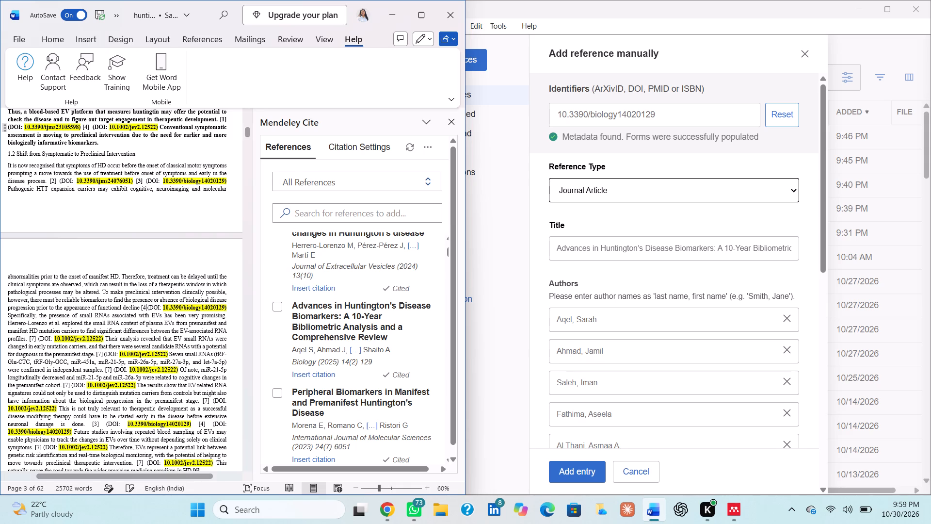
key(BackSpace)
key(BackSpace)
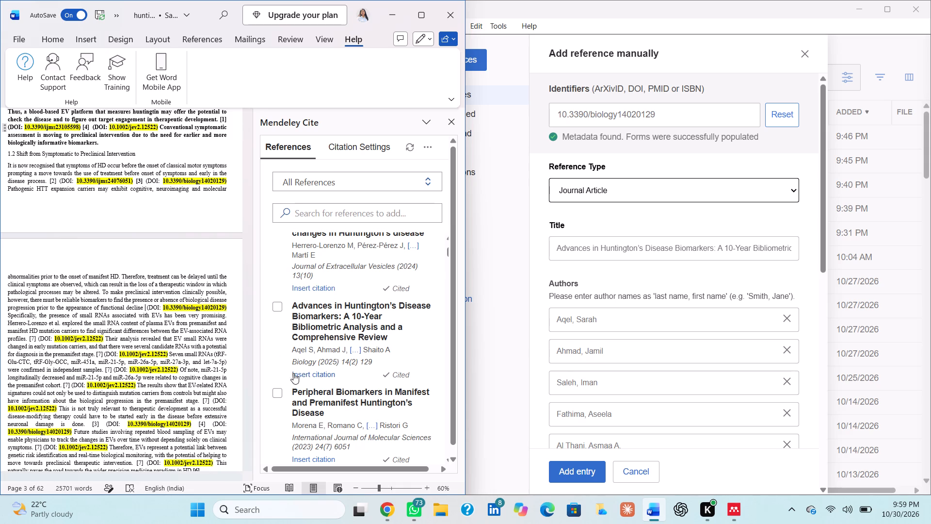
Insert the Mendeley citation for "Advances in Huntington's Disease Biomarkers" after "functional decline".
click(276, 306)
click(286, 455)
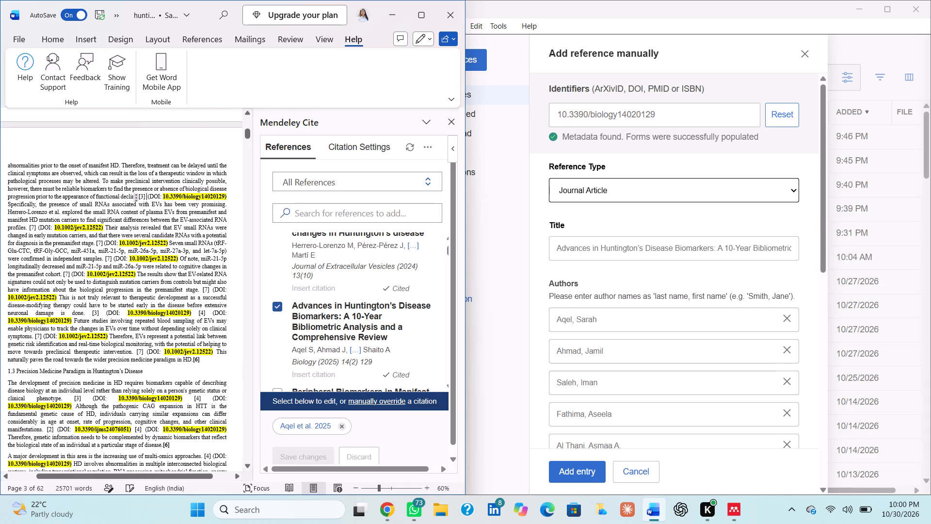
Copy the DOI 10.1002/jev2.12522 from the document and look up its metadata in Mendeley Reference Manager's manual reference form.
drag(54, 228, 102, 228)
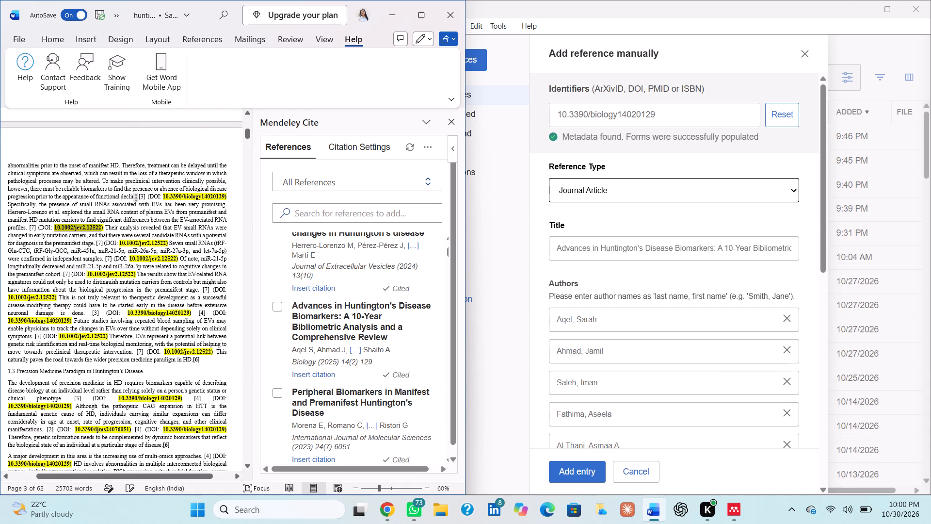
drag(102, 228, 100, 229)
key(ctrl+c)
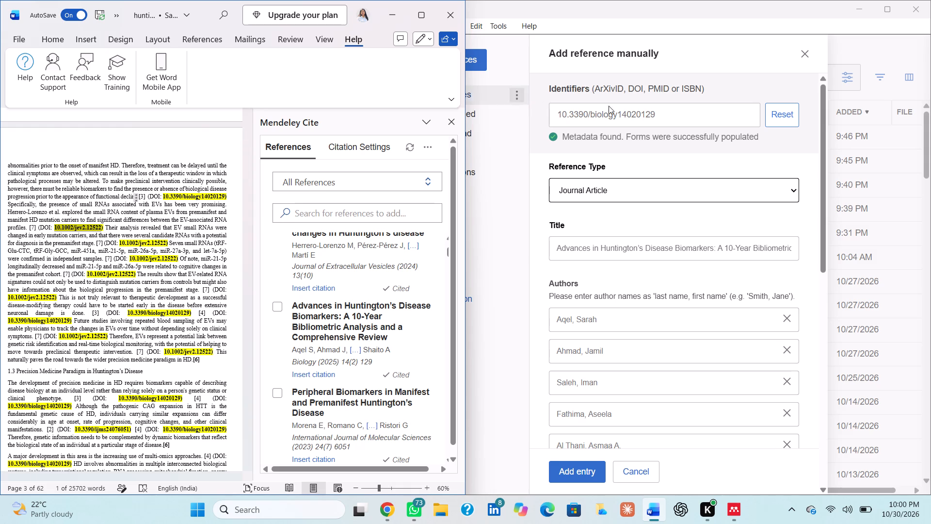
click(782, 116)
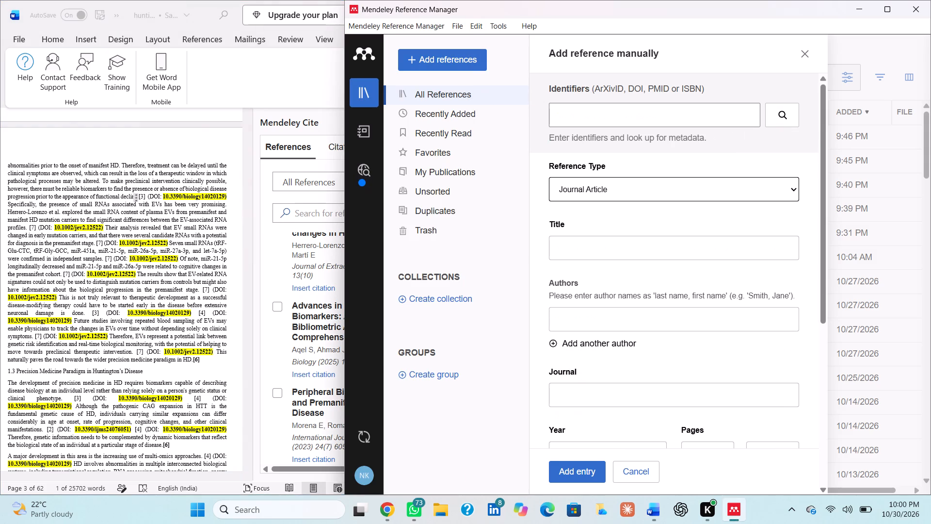
click(712, 114)
key(ctrl+c)
key(ctrl+v)
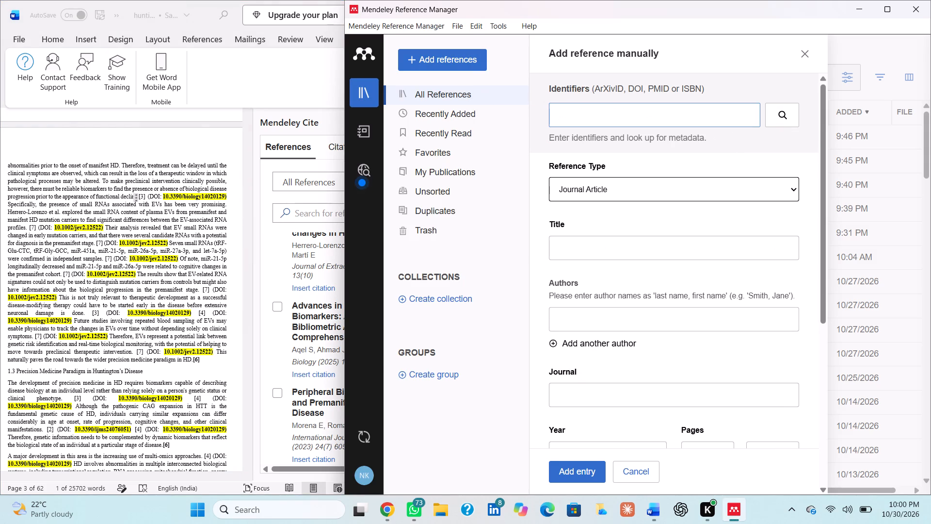
click(774, 120)
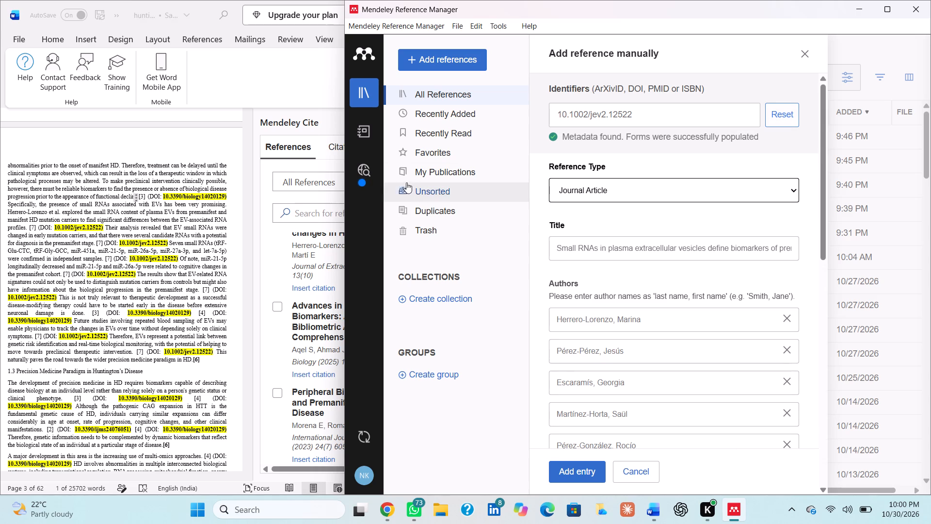
Back in the Word document, delete the typed "[7] (DOI: 10.1002/jev2.12522)" citation after "EV-associated RNA profiles".
click(248, 223)
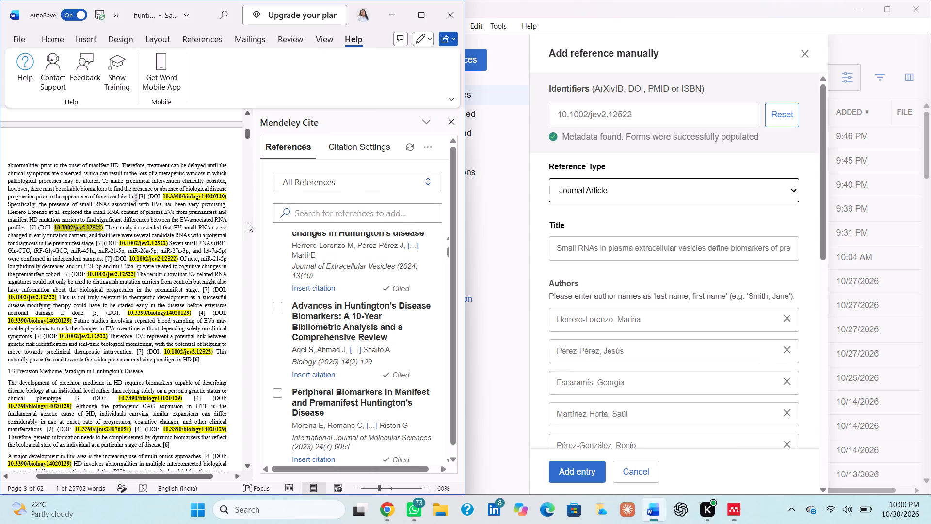
click(36, 227)
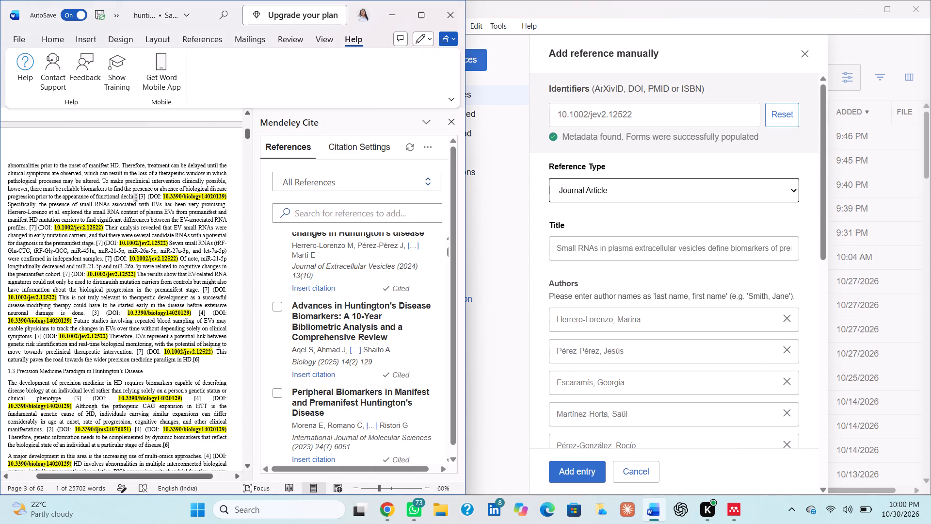
key(BackSpace)
key(BackSpace)
key(BackSpace)
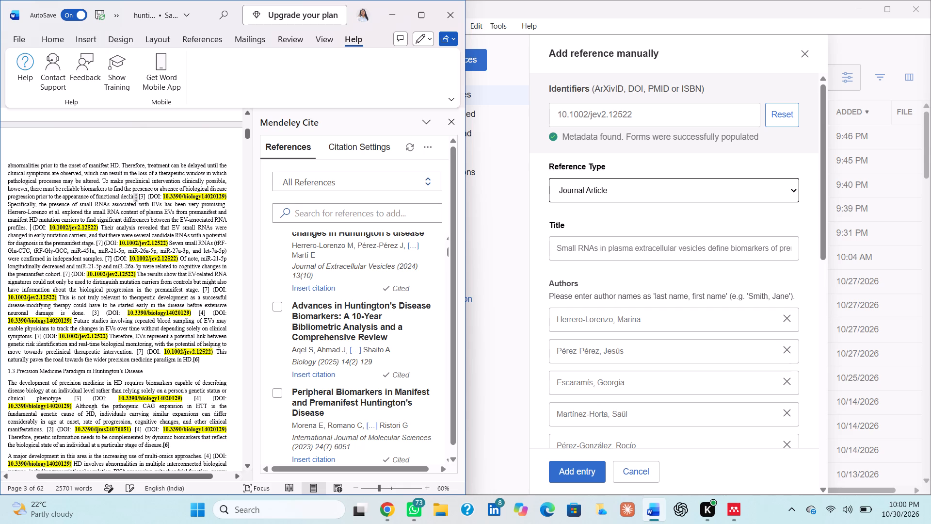
drag(32, 228, 97, 228)
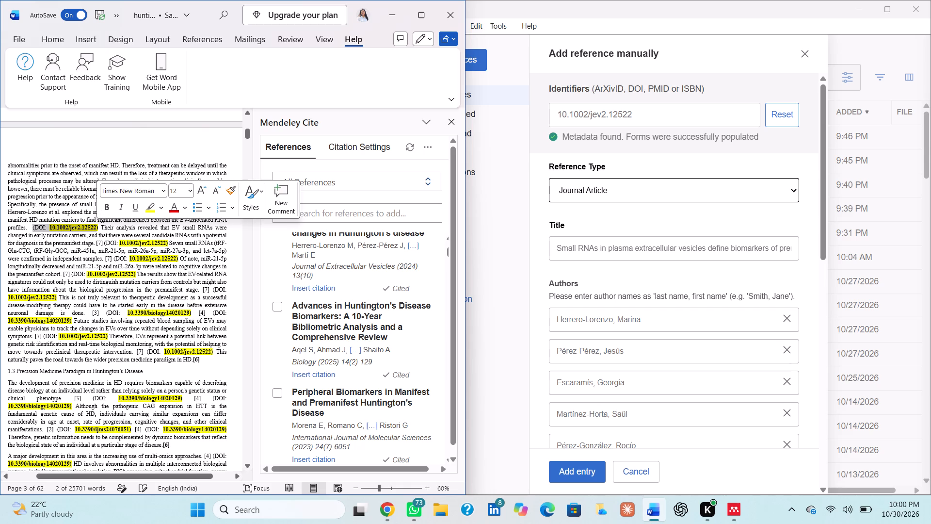
key(BackSpace)
key(Right)
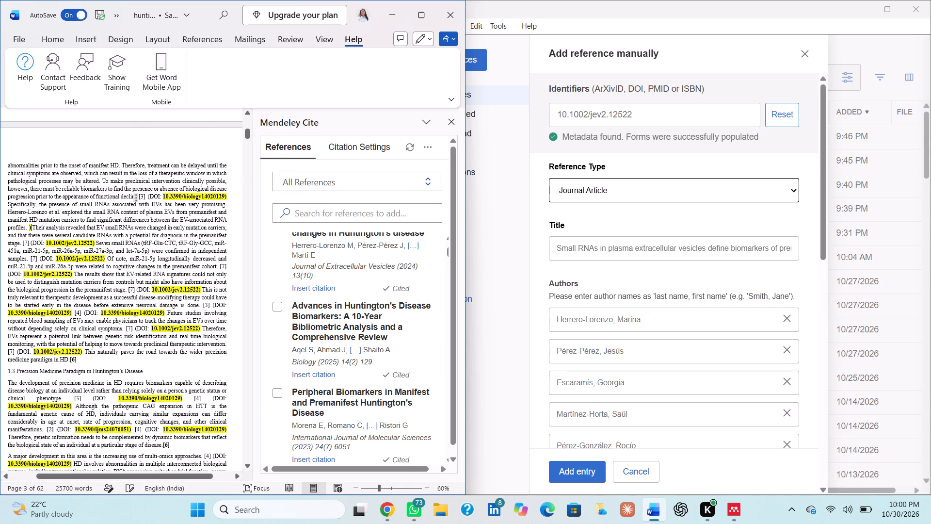
key(BackSpace)
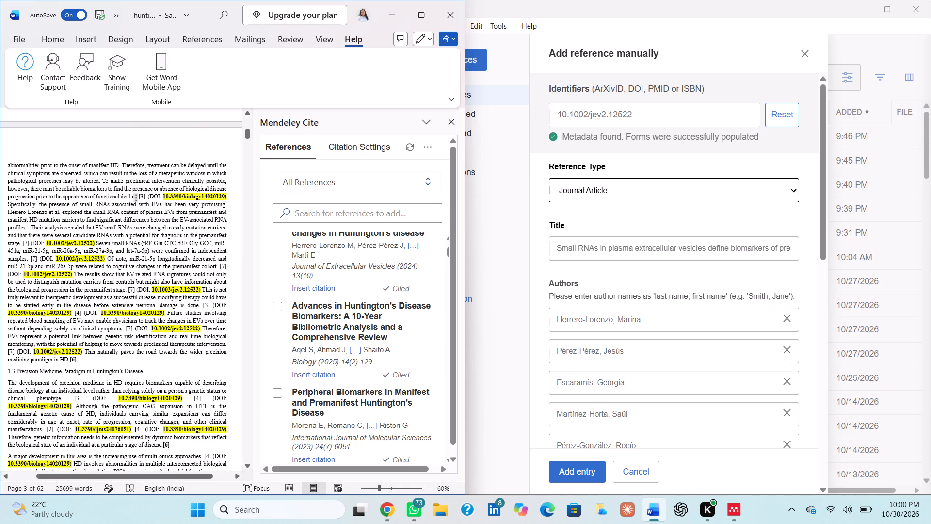
Delete the typed "[7] (DOI: 10.1002/jev2.12522)" citation after "potential for diagnosis in the premanifest stage".
drag(22, 242, 94, 244)
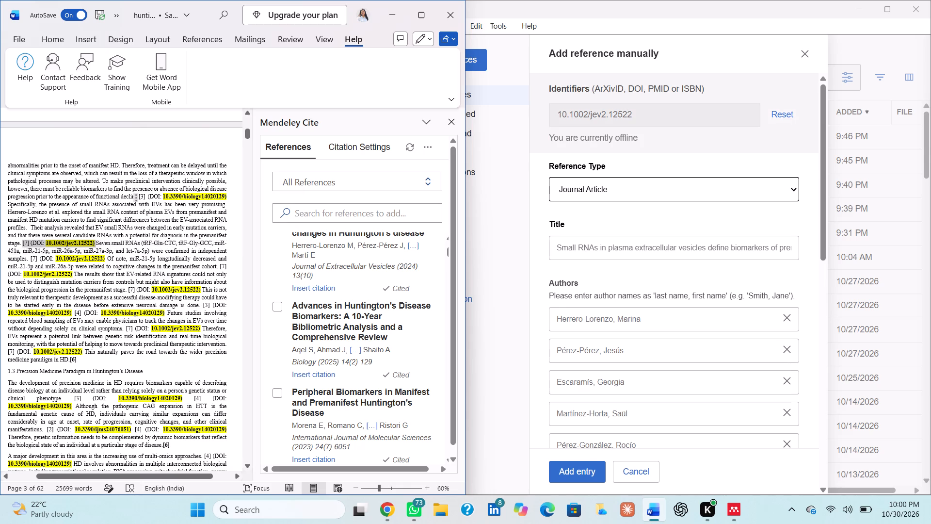
drag(94, 244, 92, 242)
key(BackSpace)
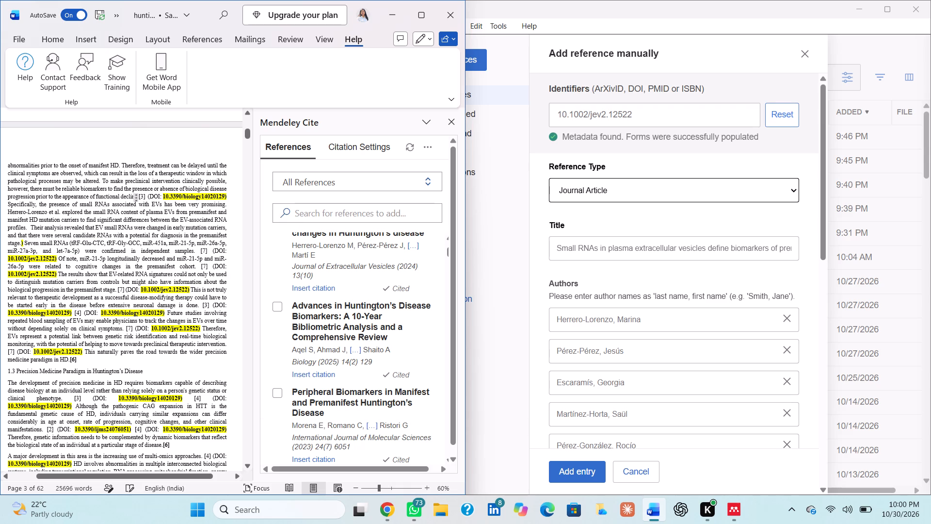
key(Right)
key(BackSpace)
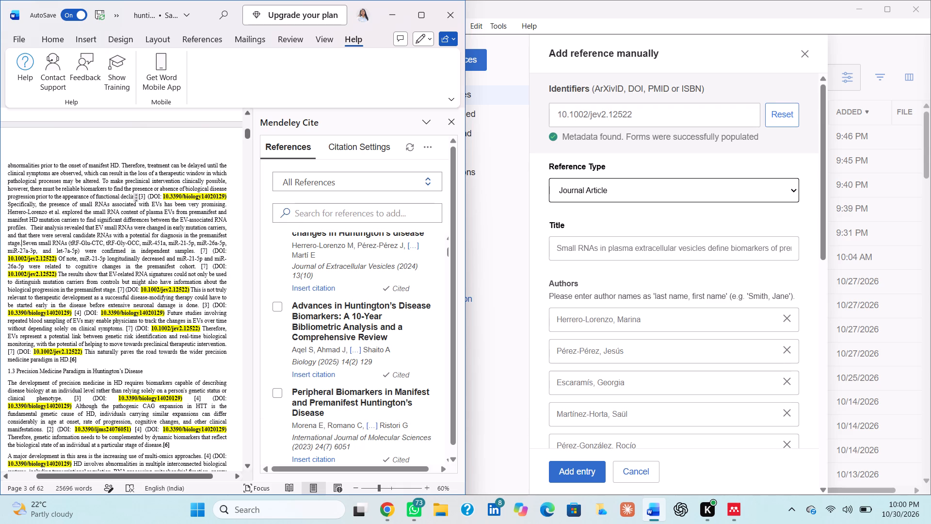
Delete the typed "[7] (DOI: 10.1002/jev2.12522)" citation after "confirmed in independent samples".
drag(7, 258, 55, 262)
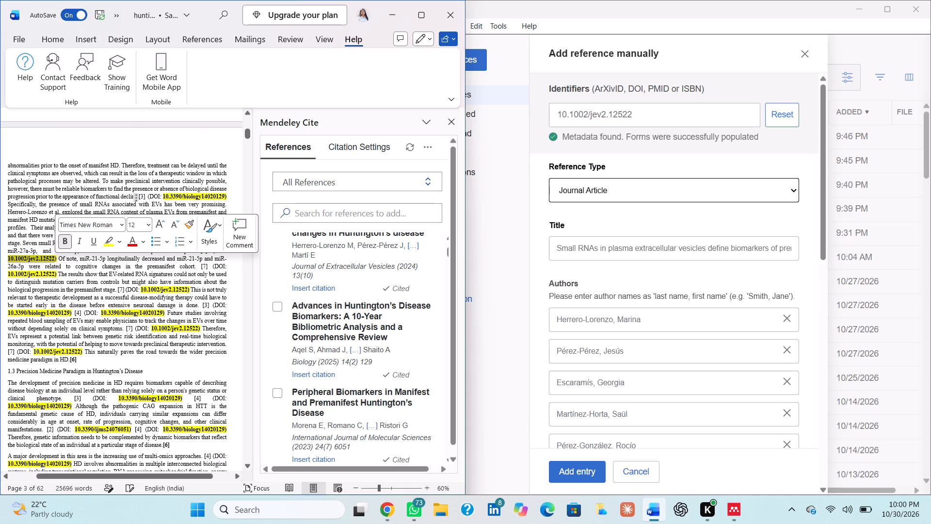
key(BackSpace)
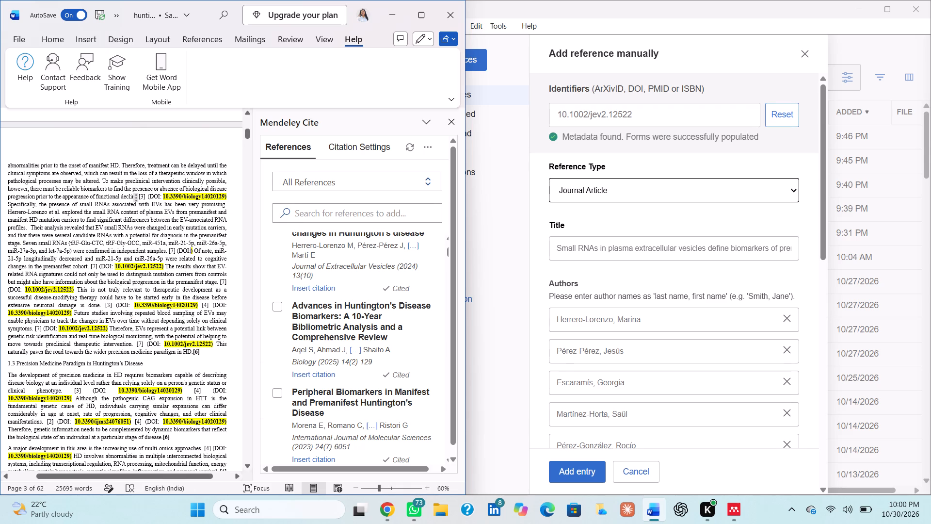
key(BackSpace)
key(BackSpace)
key(BackSpace)
key(Right)
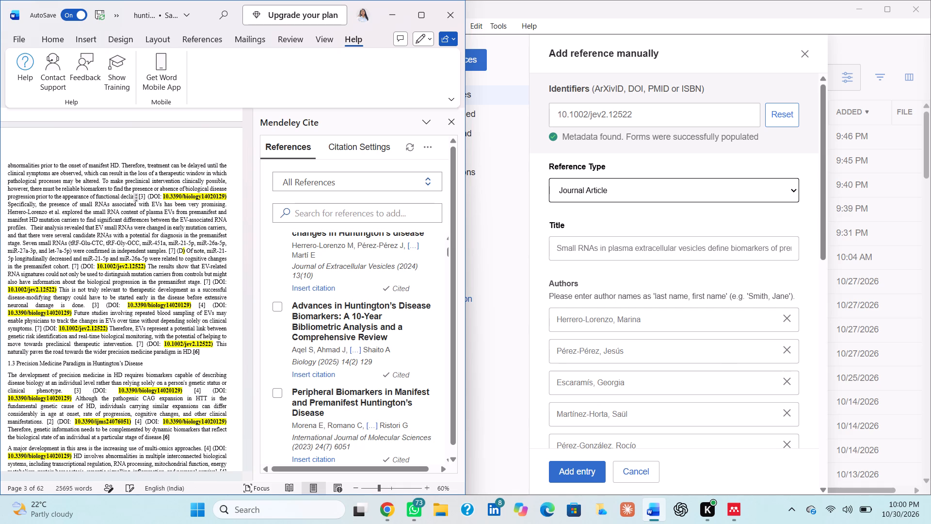
key(BackSpace)
key(BackSpace)
key(BackSpace)
key(BackSpace)
key(BackSpace)
key(BackSpace)
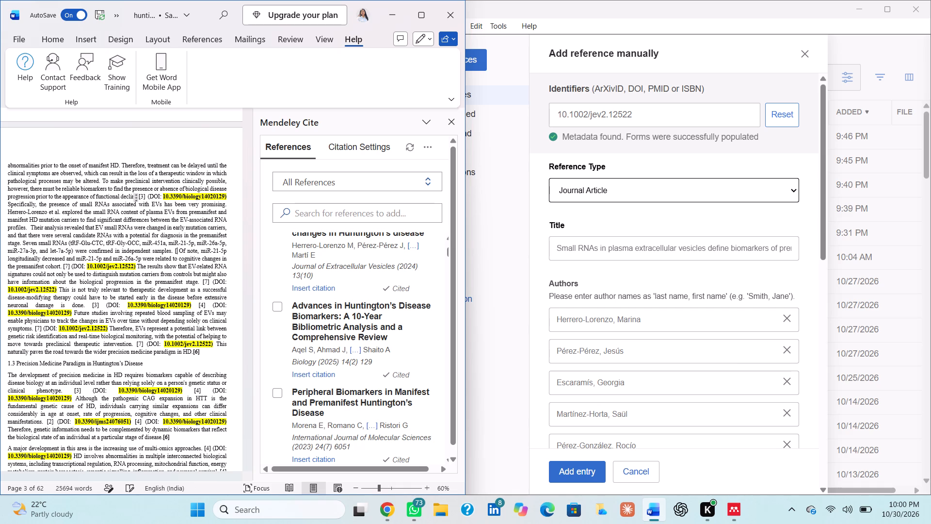
key(BackSpace)
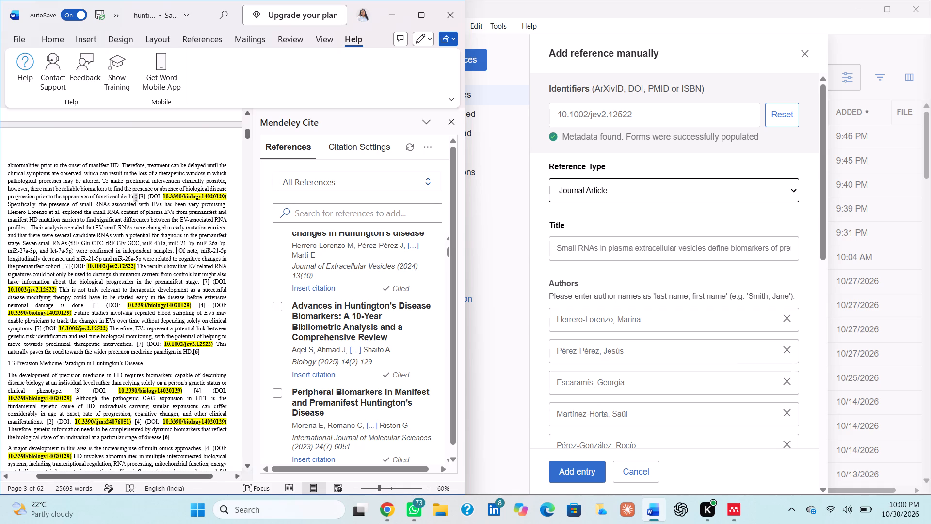
Delete the typed "[7] (DOI: 10.1002/jev2.12522)" citation after "cognitive changes in the premanifest cohort".
drag(64, 264, 137, 265)
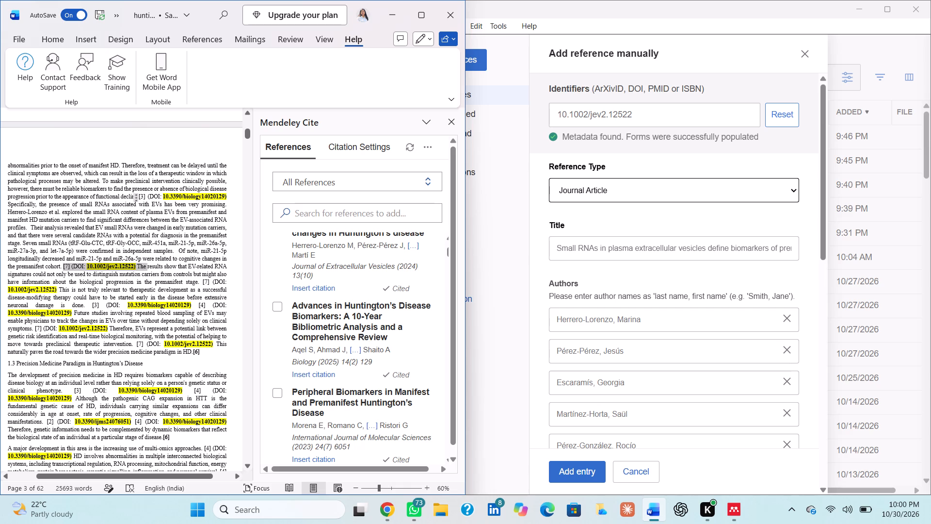
drag(137, 265, 134, 265)
key(BackSpace)
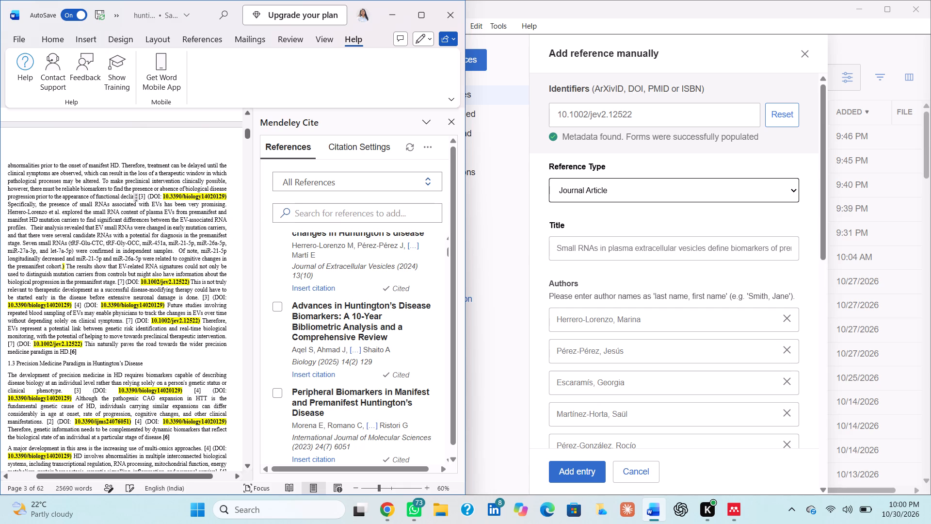
key(Right)
key(BackSpace)
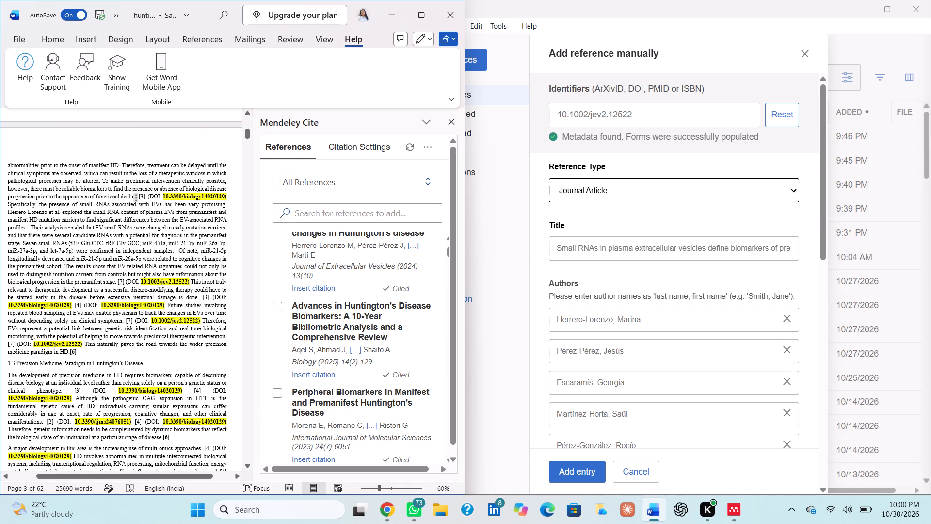
Replace the typed "[7] (DOI: 10.1002/jev2.12522)" citation after "biological progression in the premanifest stage" with a space and a period.
drag(117, 282, 188, 285)
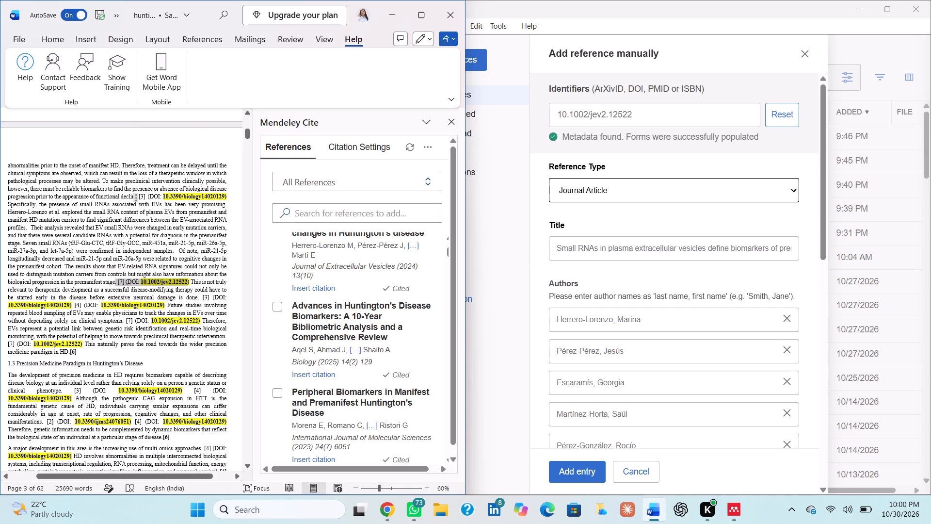
drag(188, 285, 187, 282)
key(BackSpace)
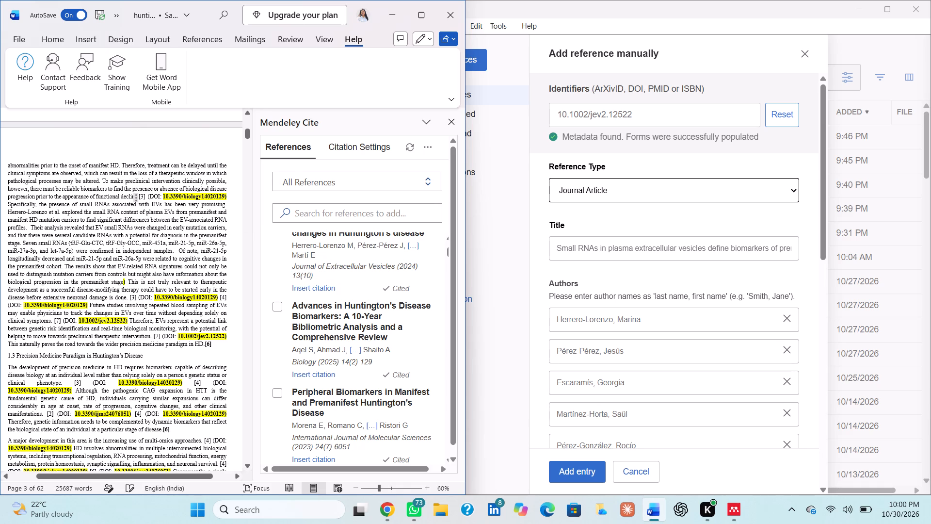
key(Right)
key(BackSpace)
key(period)
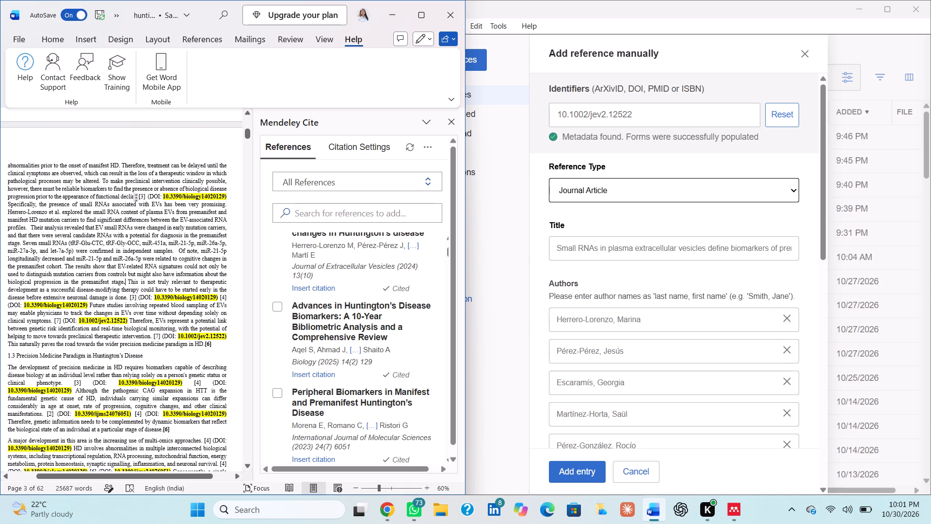
key(Left)
key(space)
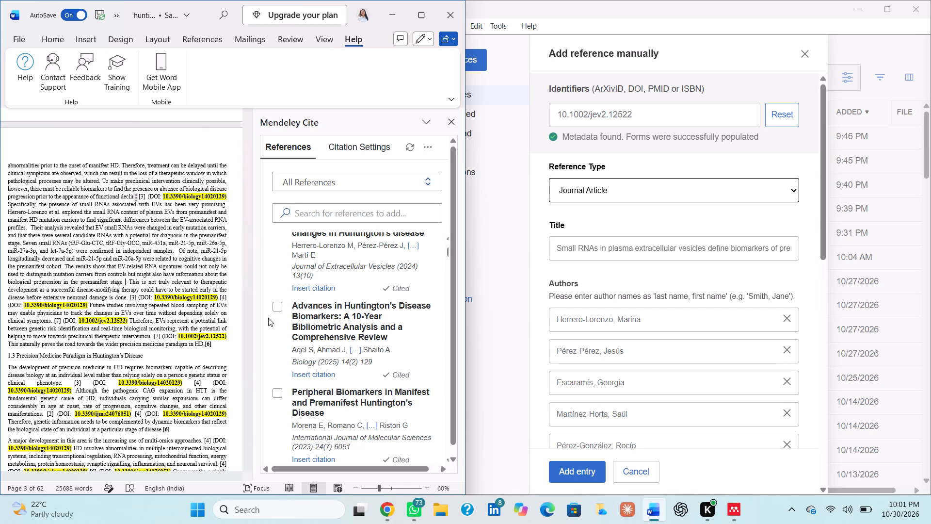
Insert the Herrero-Lorenzo et al. 2024 "Small RNAs in plasma extracellular vesicles" citation after "biological progression in the premanifest stage".
scroll(286, 270, up, 1)
click(277, 333)
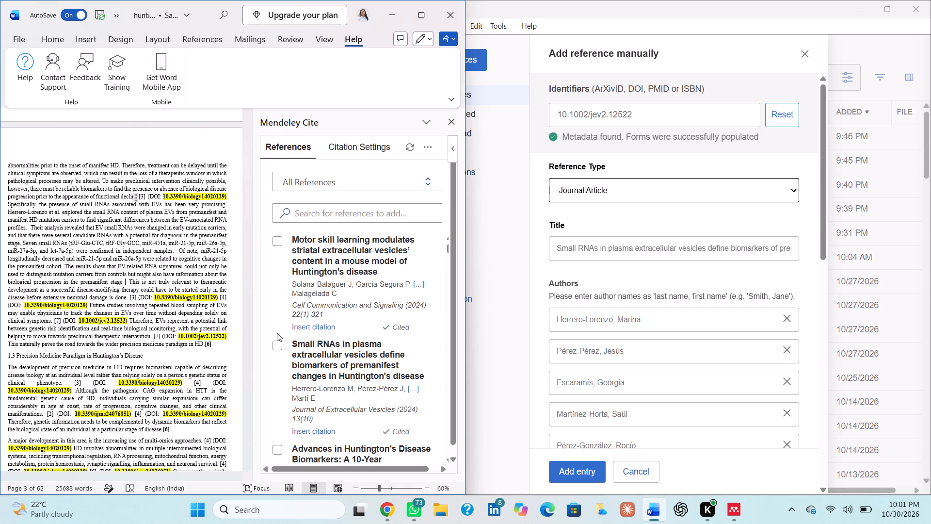
click(276, 346)
click(282, 456)
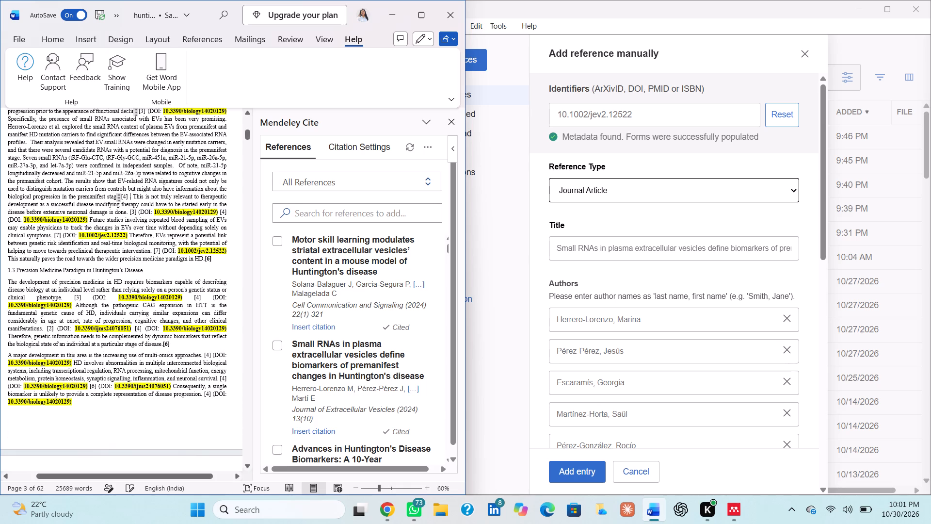
Delete the typed "[3] (DOI: 10.3390/biology14020129) [4]" after "before extensive neuronal damage is done.", keeping the second DOI.
drag(128, 211, 163, 211)
drag(163, 211, 225, 212)
key(BackSpace)
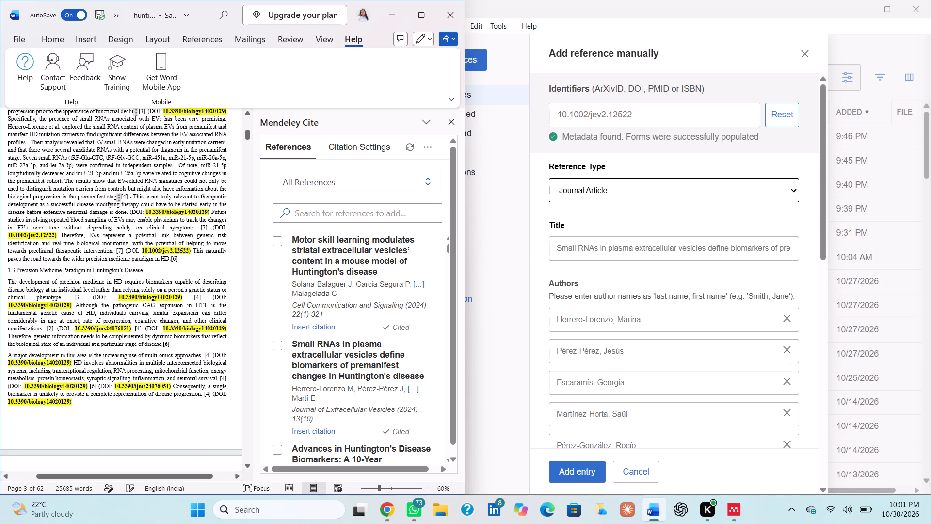
key(Left)
Copy the DOI 10.3390/biology14020129 after "neuronal damage is done" and look up its metadata in Mendeley Reference Manager.
drag(144, 211, 199, 211)
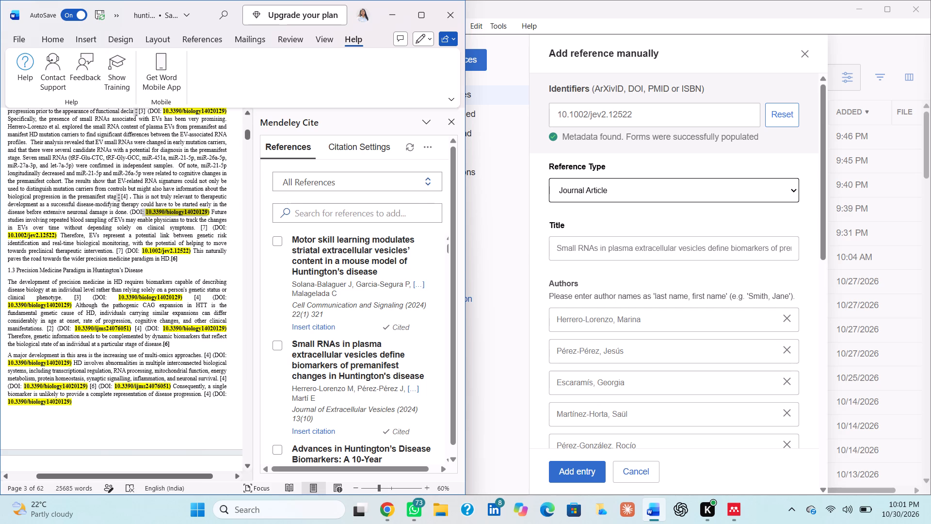
drag(199, 211, 201, 212)
key(ctrl+c)
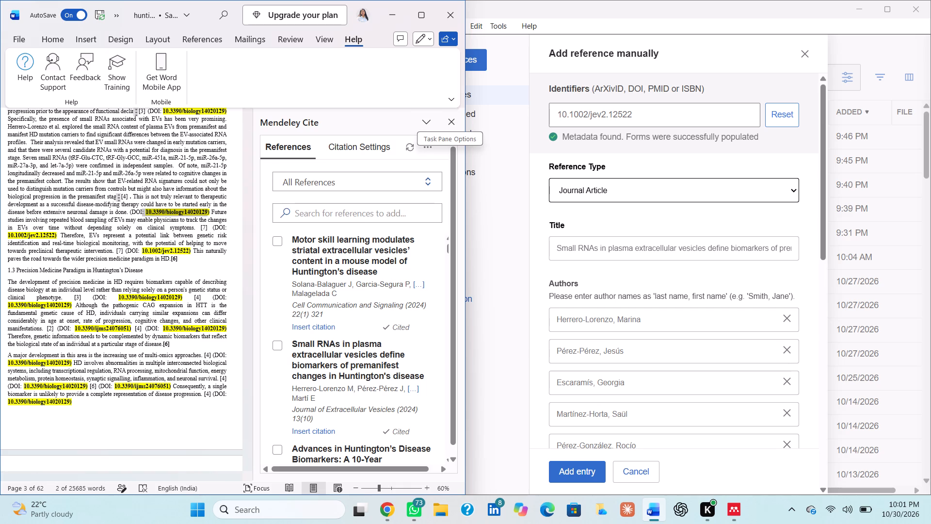
click(769, 120)
click(690, 126)
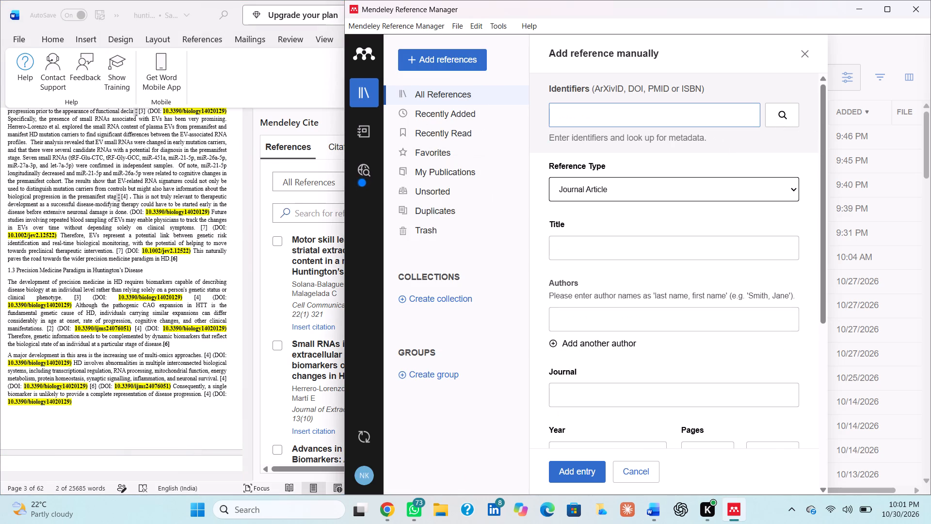
key(ctrl+v)
key(Left)
key(Left)
key(Left)
key(Left)
key(Left)
key(Left)
key(Left)
key(Left)
key(Left)
key(Left)
key(Left)
key(Left)
key(Left)
key(Left)
key(Left)
key(Left)
key(Left)
key(Left)
key(Left)
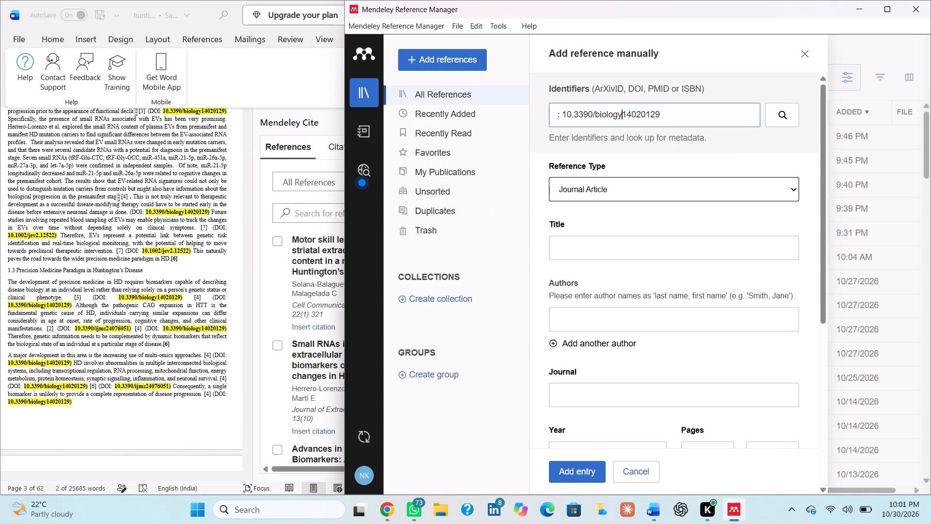
key(Left)
key(Left)
key(Left)
key(Left)
key(BackSpace)
key(BackSpace)
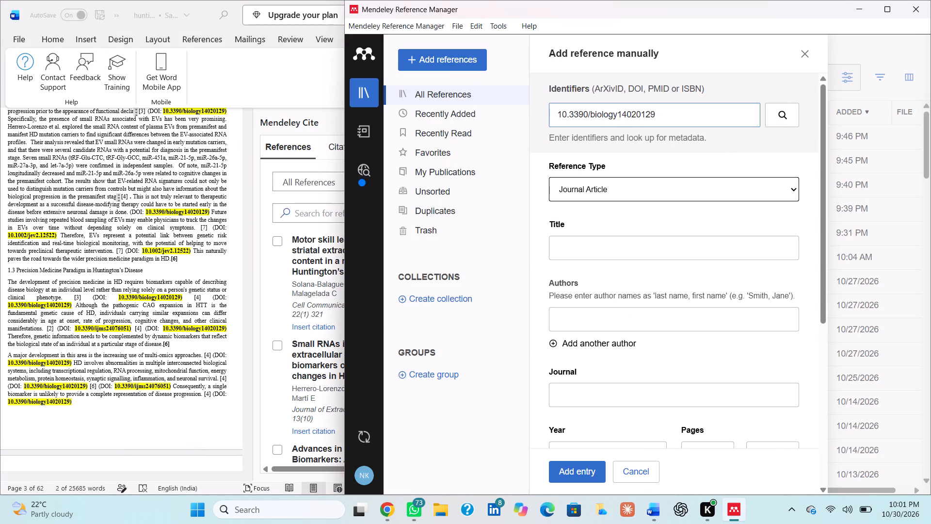
key(Return)
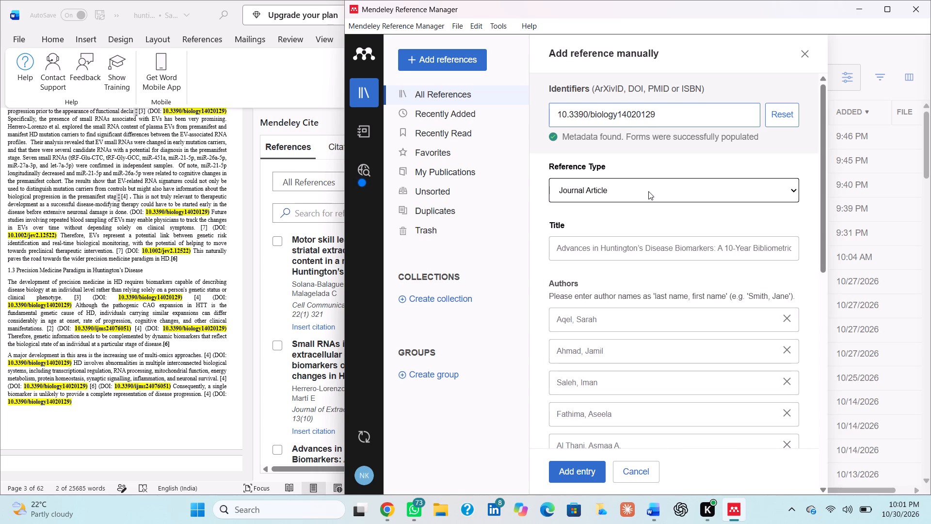
Back in Word, insert the Aqel et al. 2025 Mendeley citation after "before extensive neuronal damage is done.".
click(245, 292)
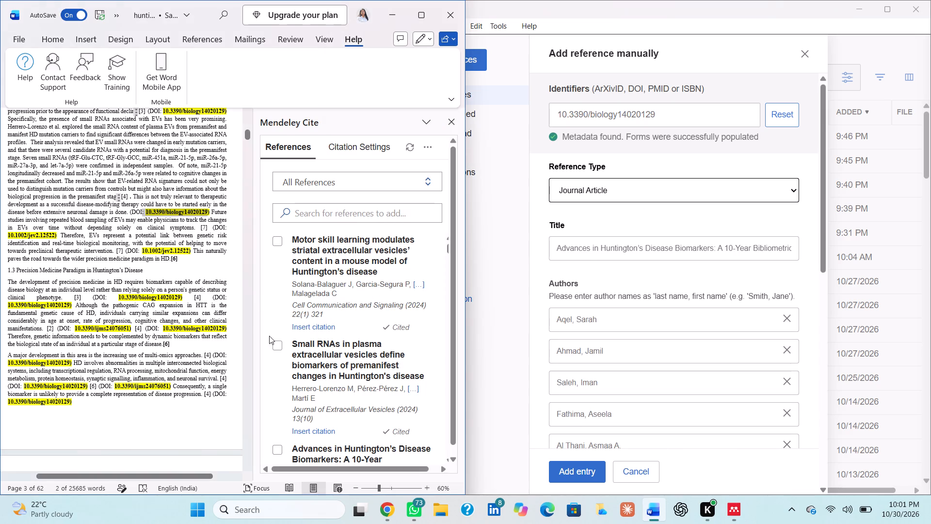
click(277, 450)
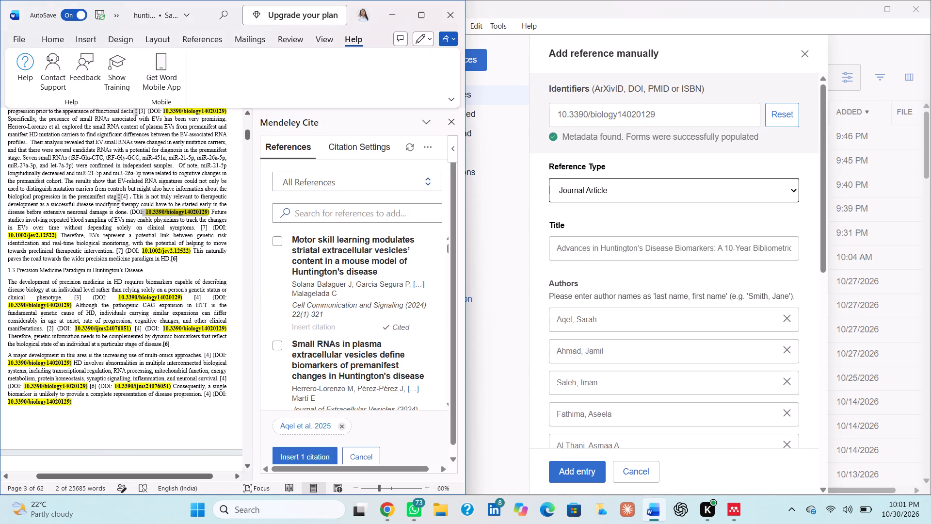
click(129, 213)
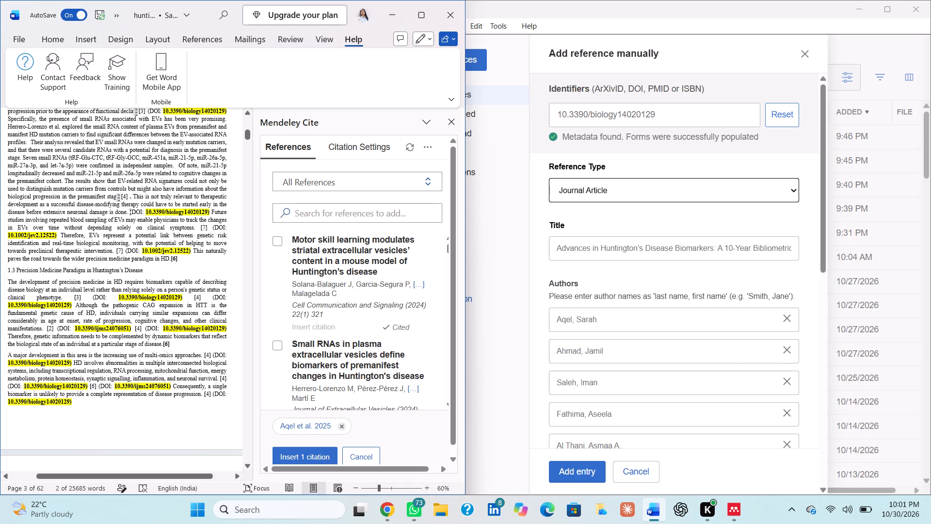
click(293, 458)
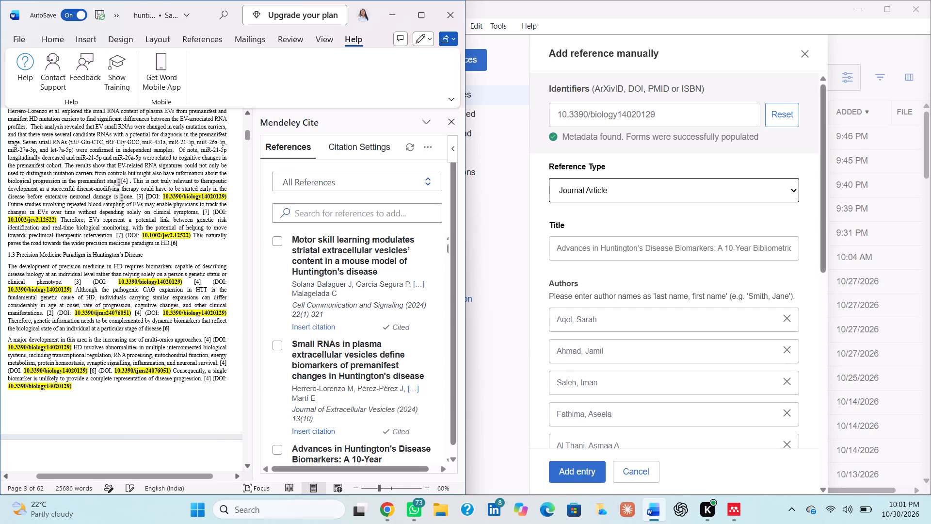
Delete the typed "[7] (DOI: 10.1002/jev2.12522)" citation after "without depending solely on clinical symptoms.".
drag(201, 210, 76, 215)
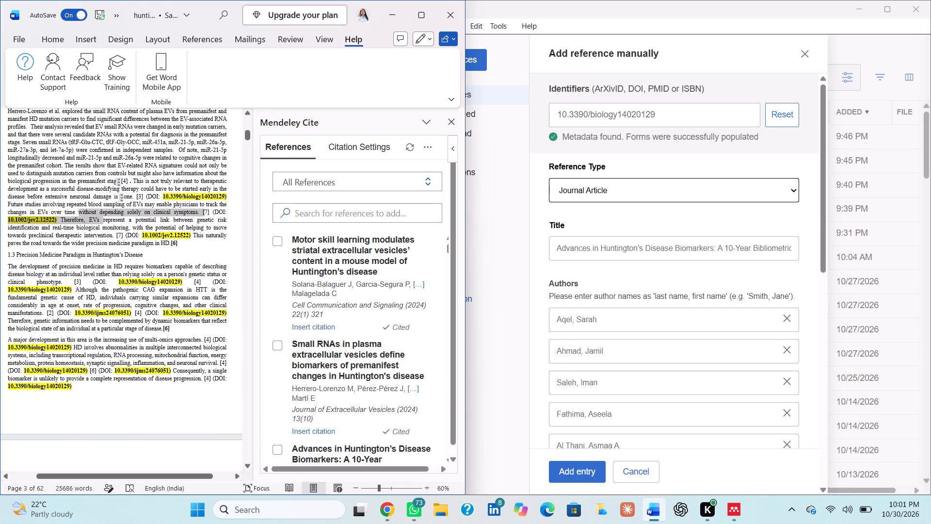
drag(76, 215, 56, 220)
key(BackSpace)
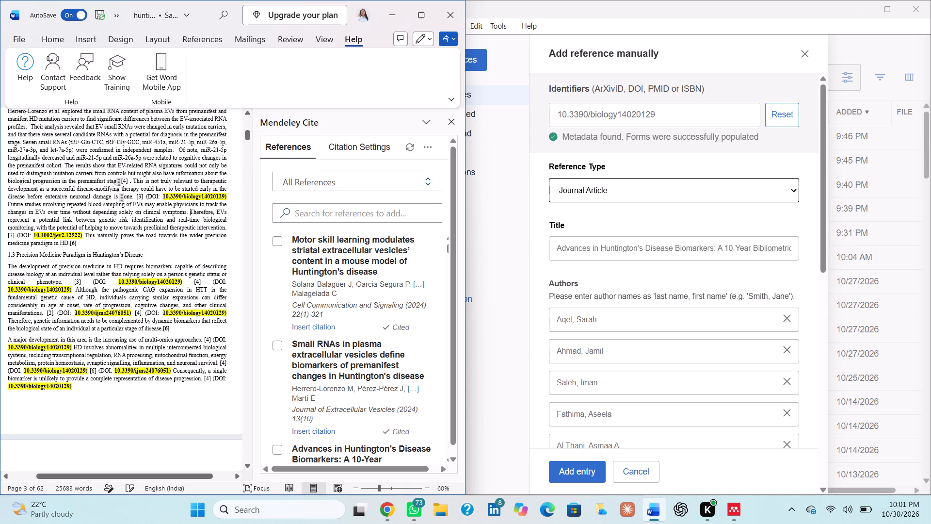
Delete the "[6]" citation after "wider precision medicine paradigm in HD.".
click(85, 238)
click(79, 244)
key(BackSpace)
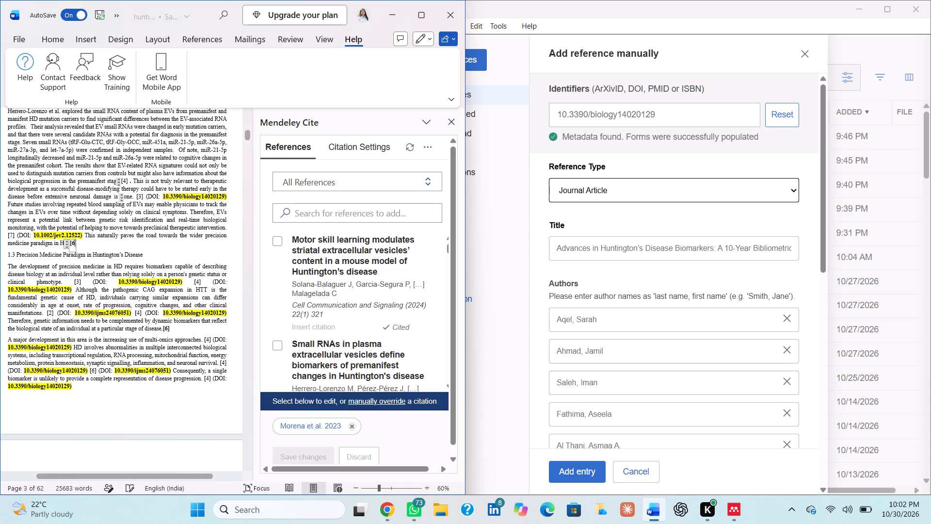
key(BackSpace)
key(BackSpace)
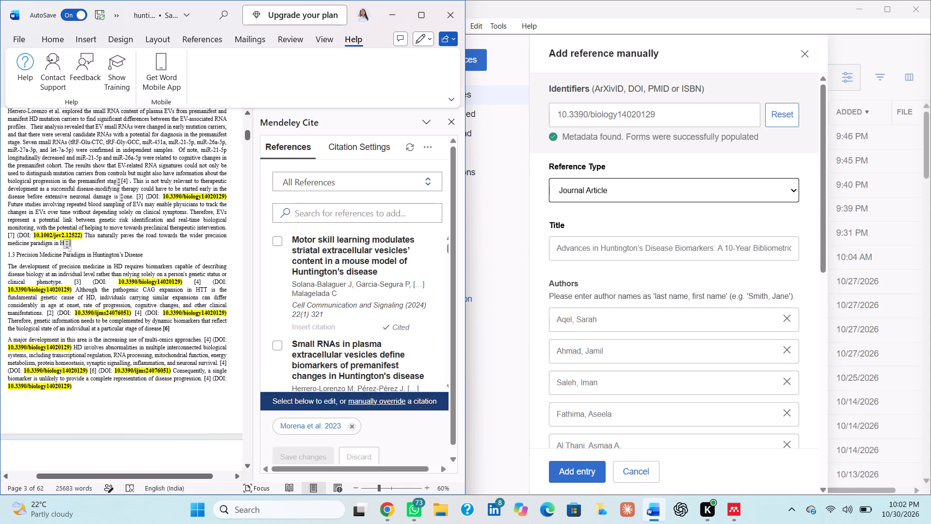
Copy the DOI 10.1002/jev2.12522 after "preclinical therapeutic intervention" and look up its metadata in Mendeley Reference Manager.
drag(32, 235, 82, 237)
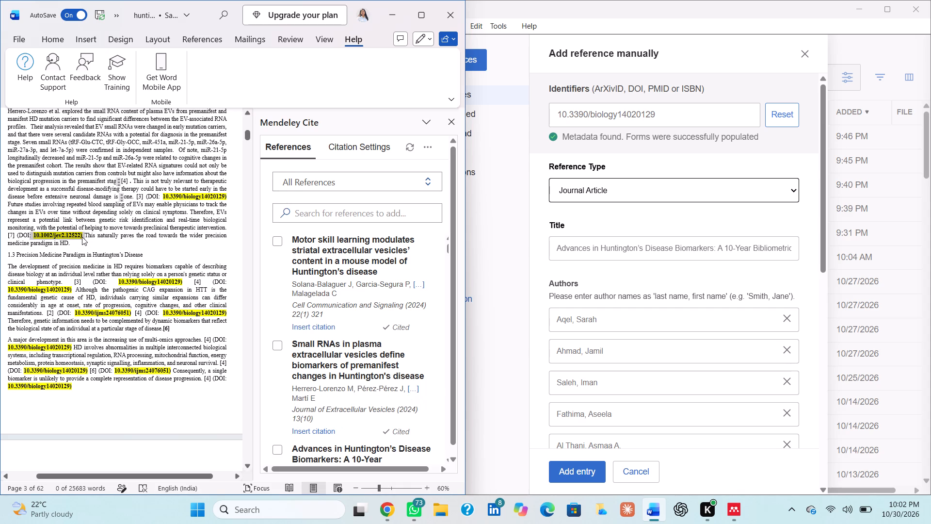
key(ctrl+c)
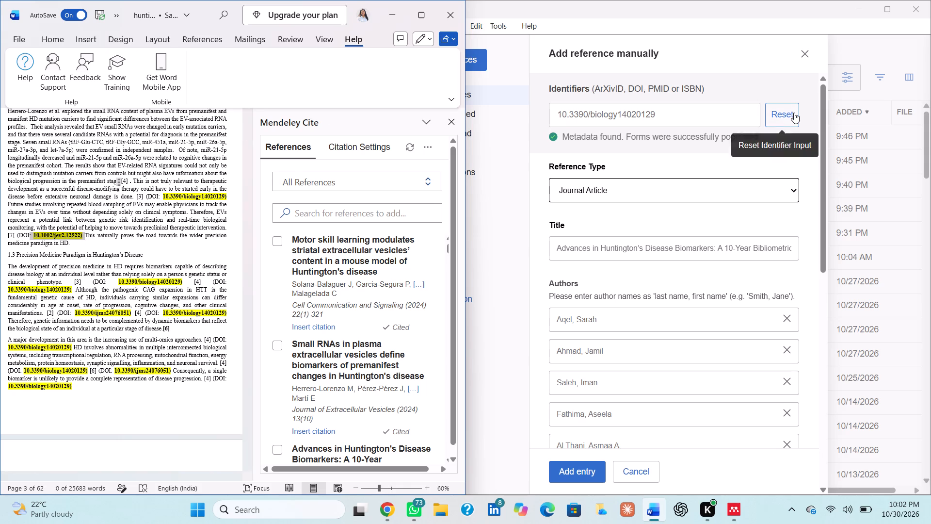
click(794, 113)
click(688, 117)
key(ctrl+v)
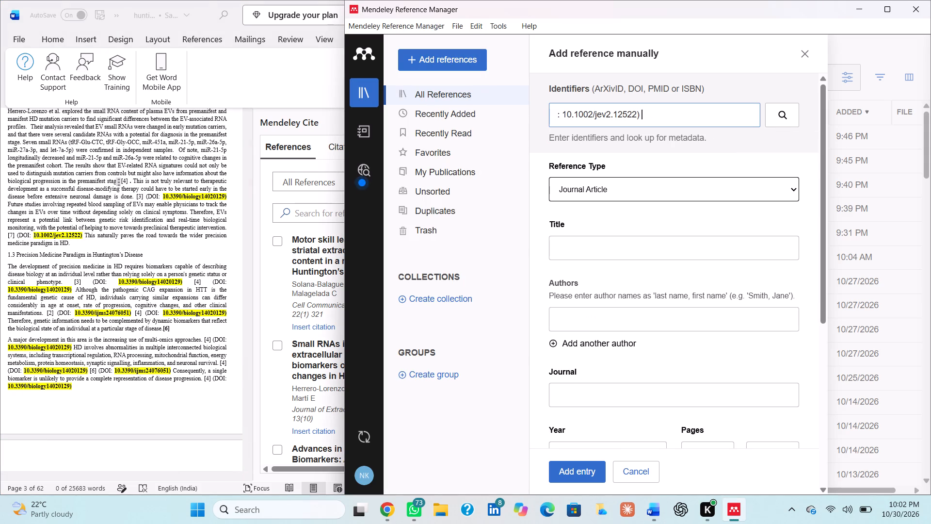
key(Return)
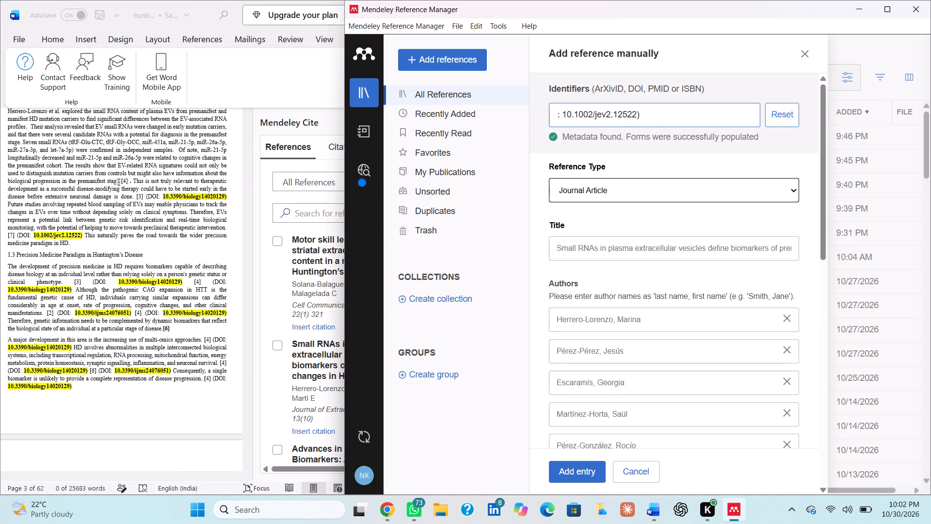
In Word, replace the typed "[7]" after "preclinical therapeutic intervention." with the Herrero-Lorenzo et al. 2024 Mendeley citation.
click(238, 337)
click(283, 345)
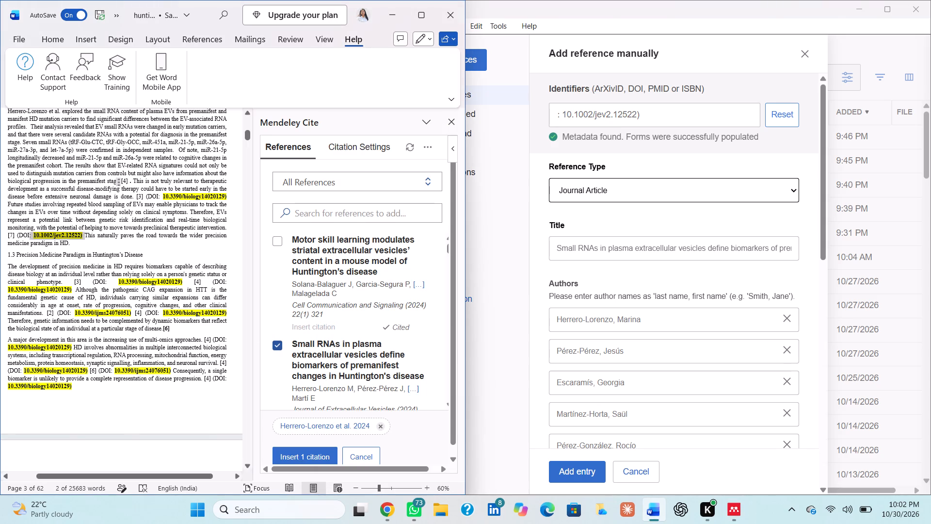
click(16, 239)
key(BackSpace)
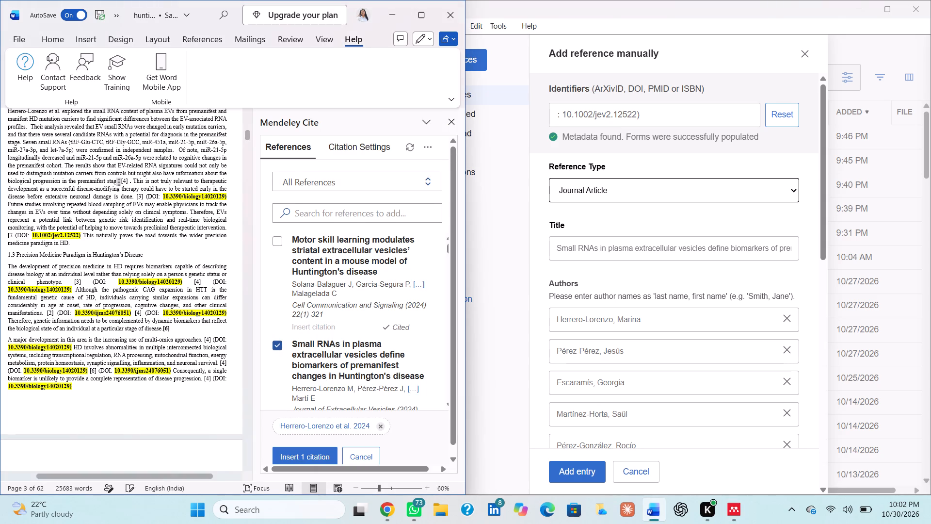
key(BackSpace)
key(BackSpace)
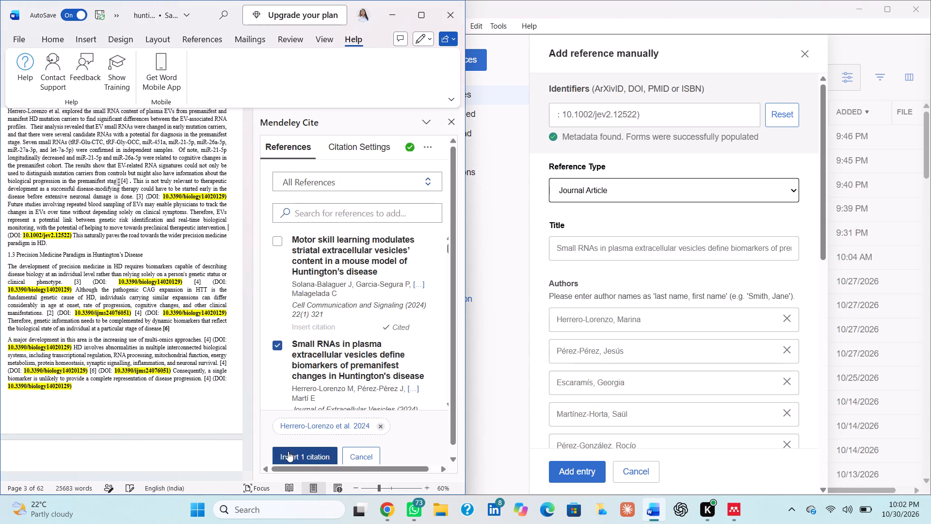
right_click(288, 451)
click(288, 451)
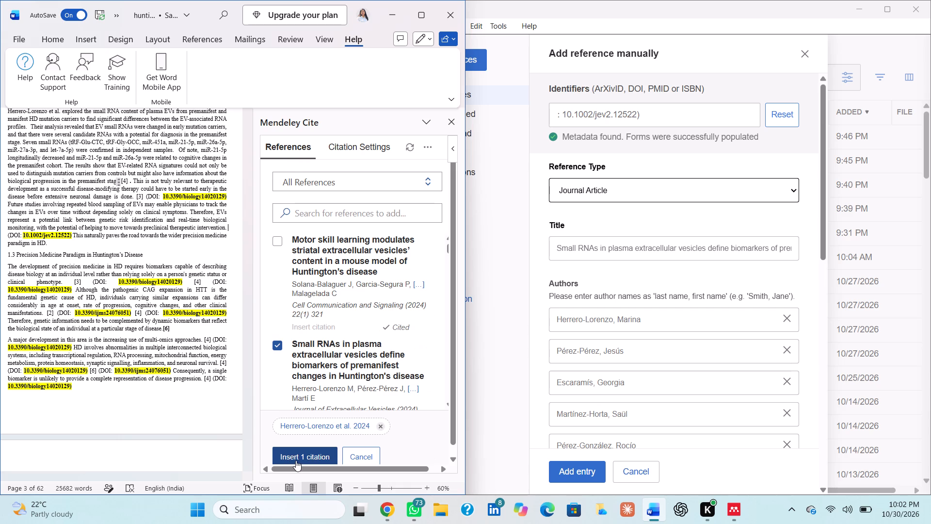
click(296, 460)
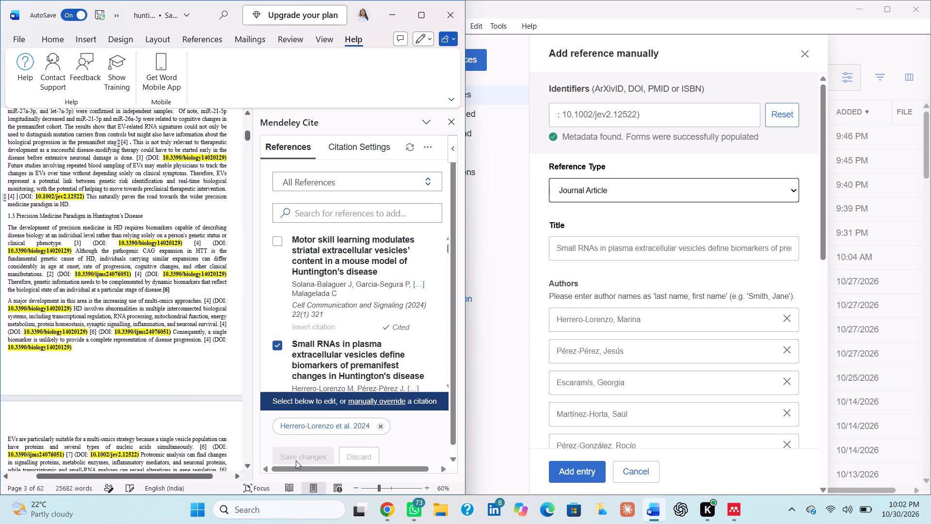
click(163, 358)
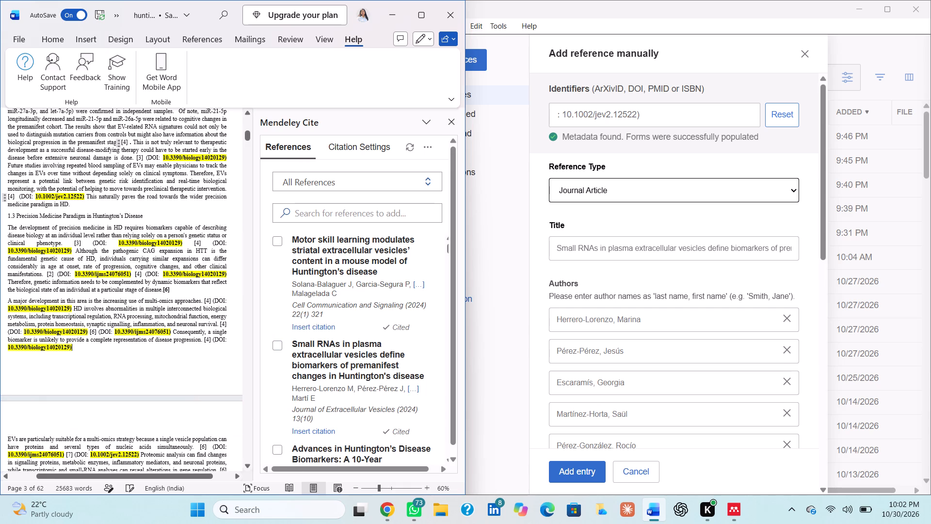
Copy the DOI 10.3390/biology14020129 after "clinical phenotype" and look up its metadata in Mendeley Reference Manager.
drag(117, 242, 125, 241)
drag(125, 241, 174, 241)
key(ctrl+c)
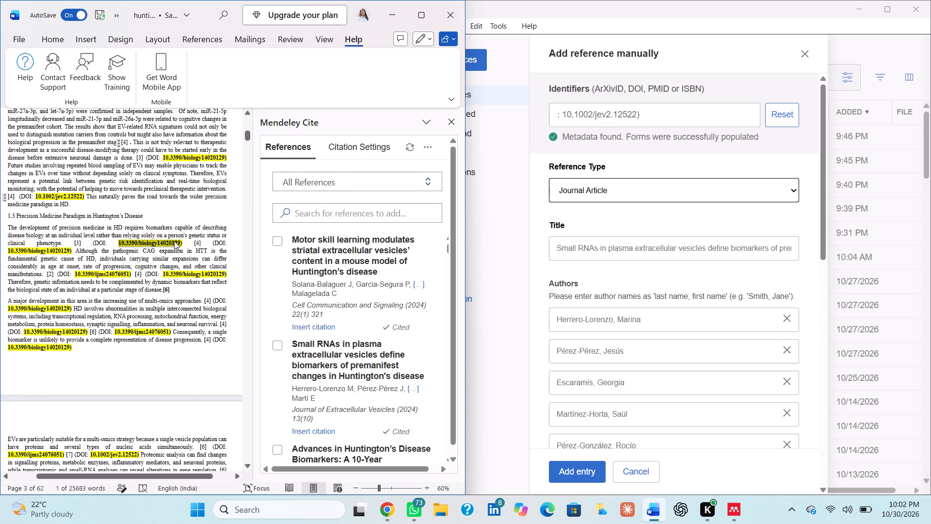
click(658, 116)
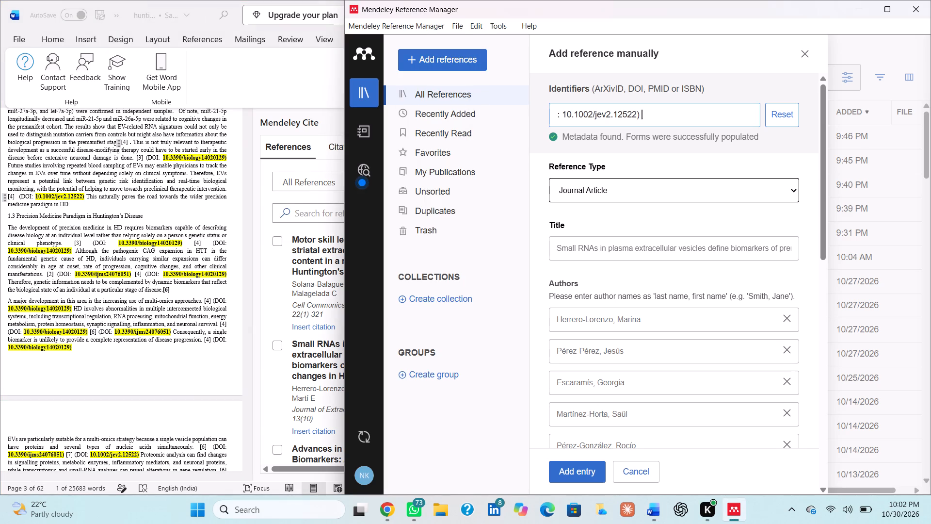
key(BackSpace)
key(BackSpace)
key(BackSpace)
key(BackSpace)
key(BackSpace)
key(BackSpace)
key(BackSpace)
key(BackSpace)
key(BackSpace)
key(BackSpace)
key(BackSpace)
key(BackSpace)
key(BackSpace)
key(BackSpace)
key(BackSpace)
key(BackSpace)
key(BackSpace)
key(BackSpace)
key(BackSpace)
key(BackSpace)
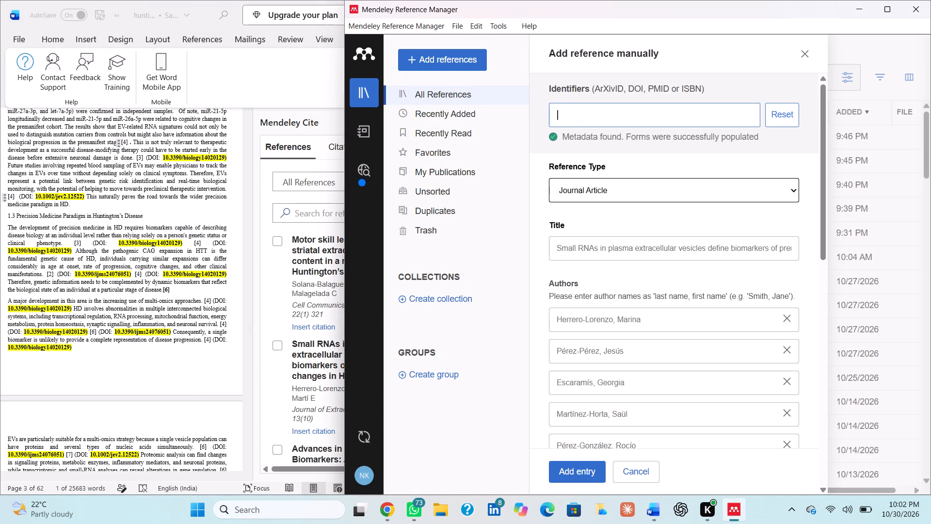
key(ctrl+v)
key(Return)
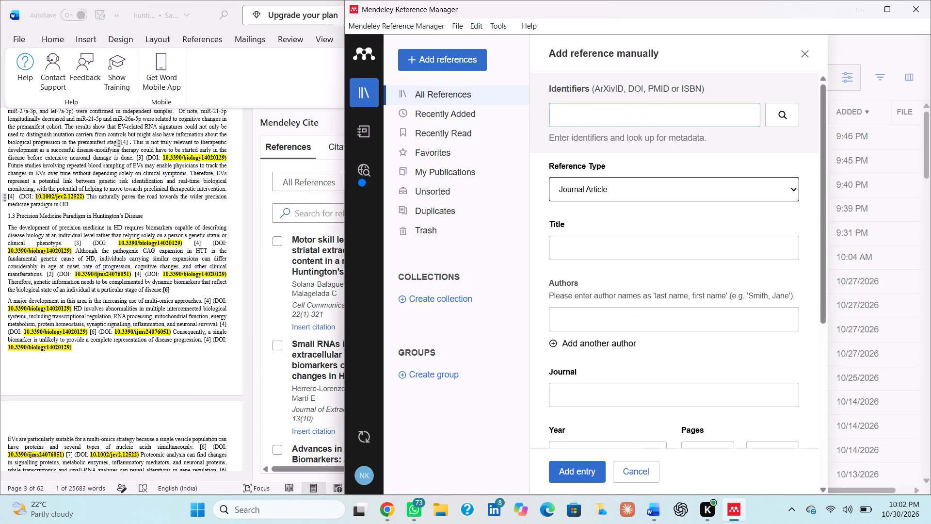
key(ctrl+v)
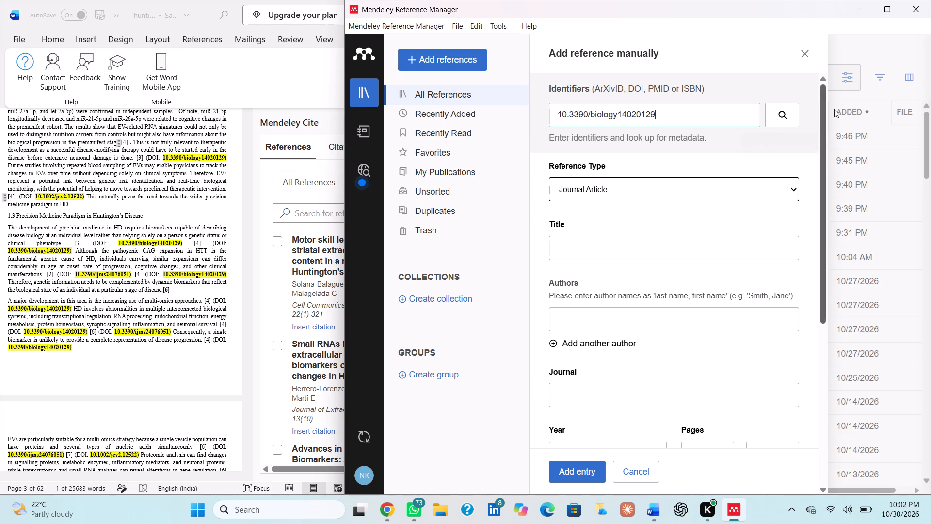
click(783, 121)
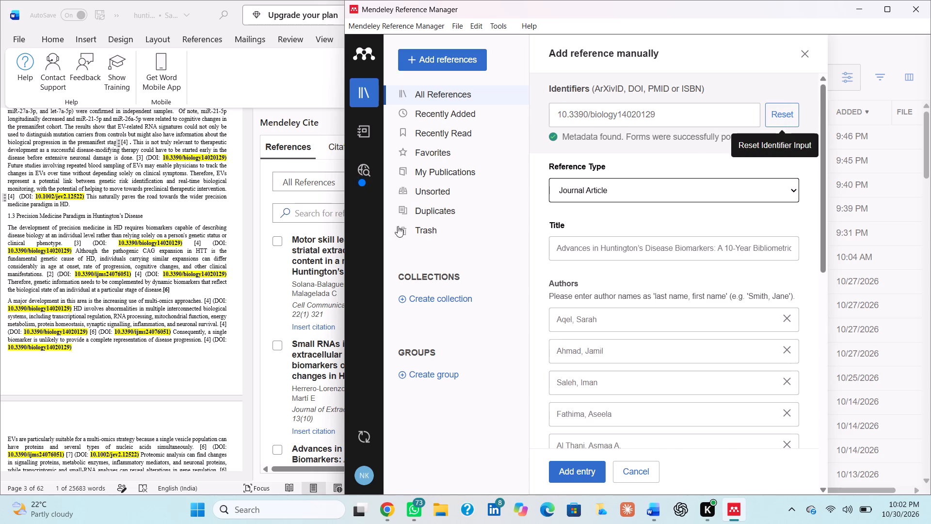
In Word, delete the typed "[3] (DOI: 10.3390/biology14020129)" citation after "genetic status or clinical phenotype.".
click(248, 276)
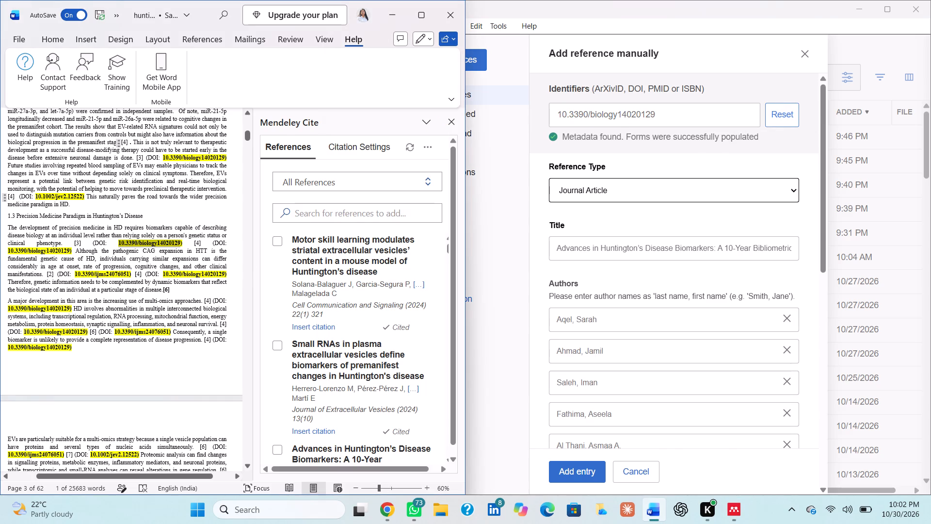
drag(74, 243, 90, 239)
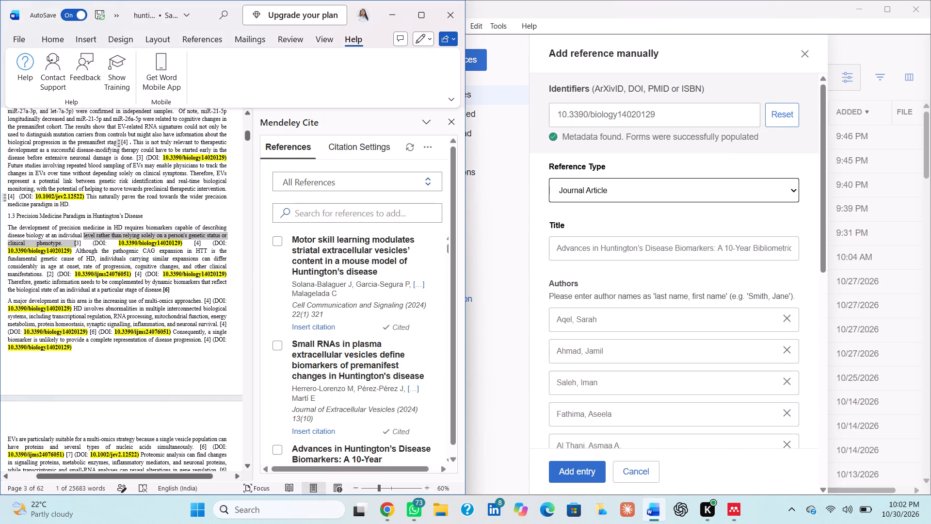
drag(90, 239, 185, 246)
key(BackSpace)
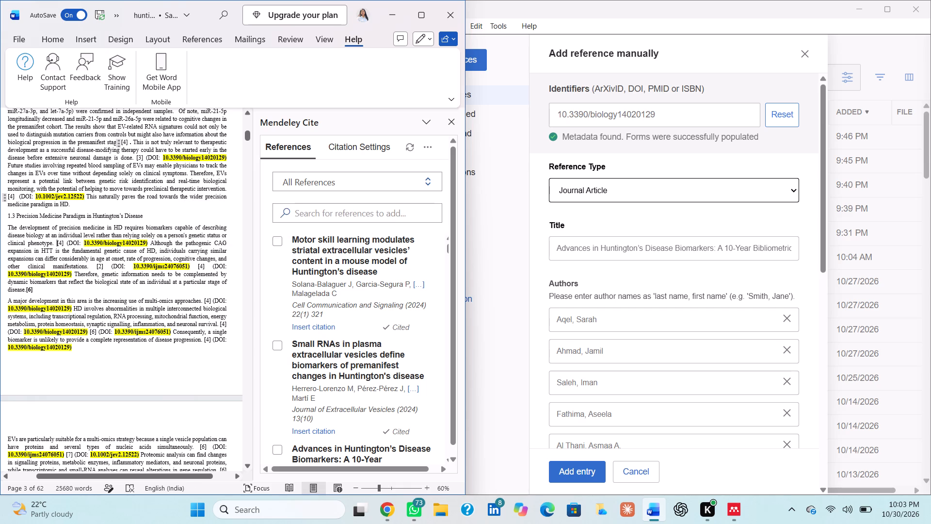
Replace the typed "[4]" after "clinical phenotype." with the Aqel et al. 2025 Mendeley citation.
key(Right)
key(Right)
key(Right)
key(BackSpace)
key(BackSpace)
key(BackSpace)
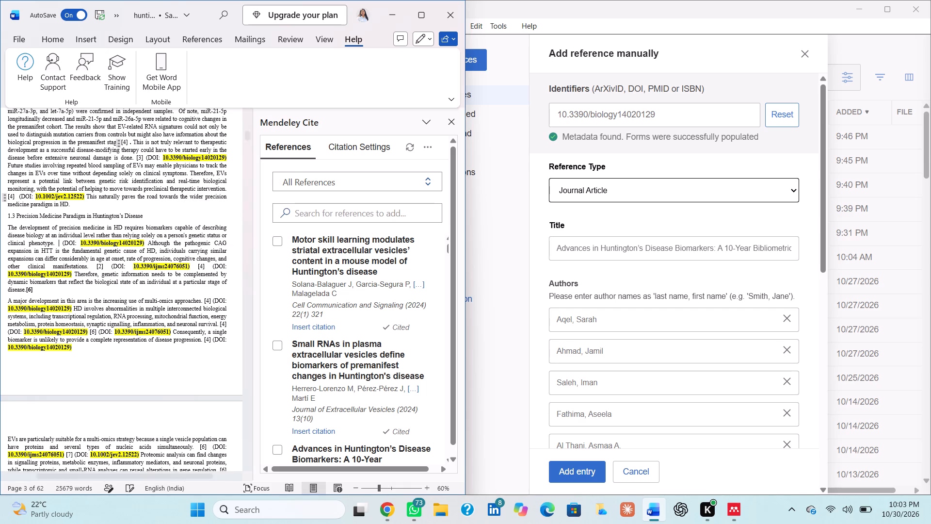
click(274, 456)
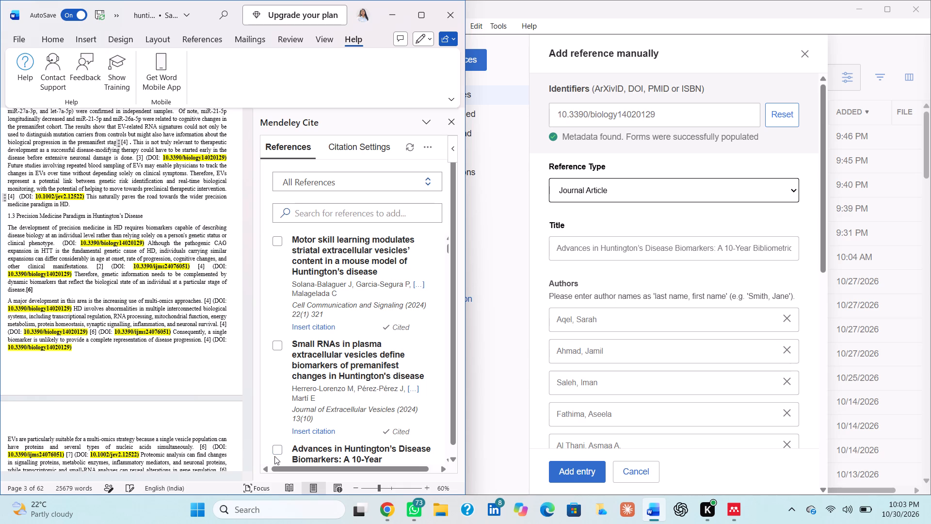
click(278, 452)
click(284, 456)
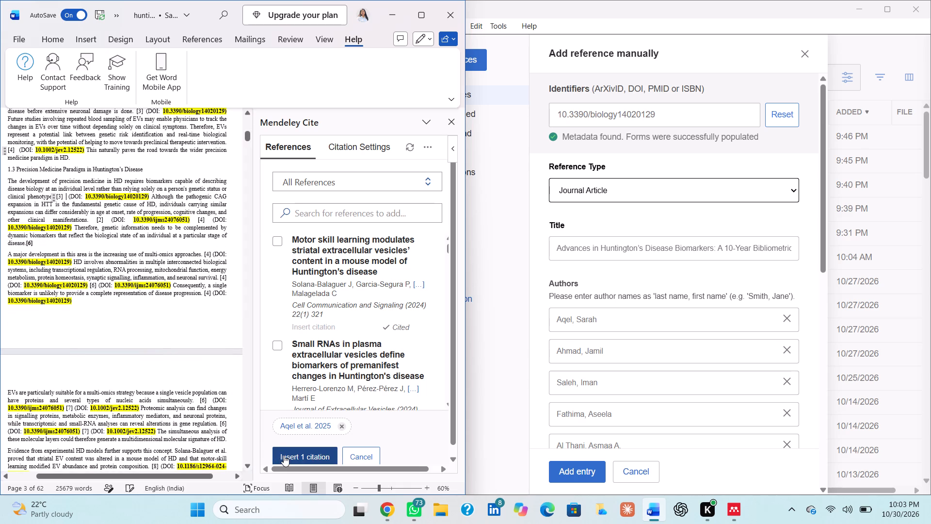
Copy the DOI 10.3390/ijms24076051 after "other clinical manifestations" and look up its metadata in Mendeley Reference Manager.
drag(132, 219, 161, 217)
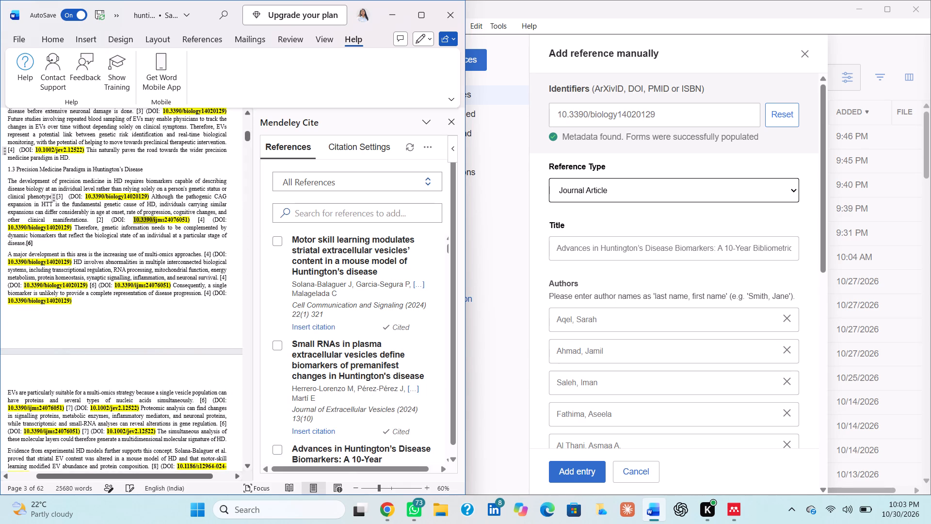
drag(161, 217, 186, 219)
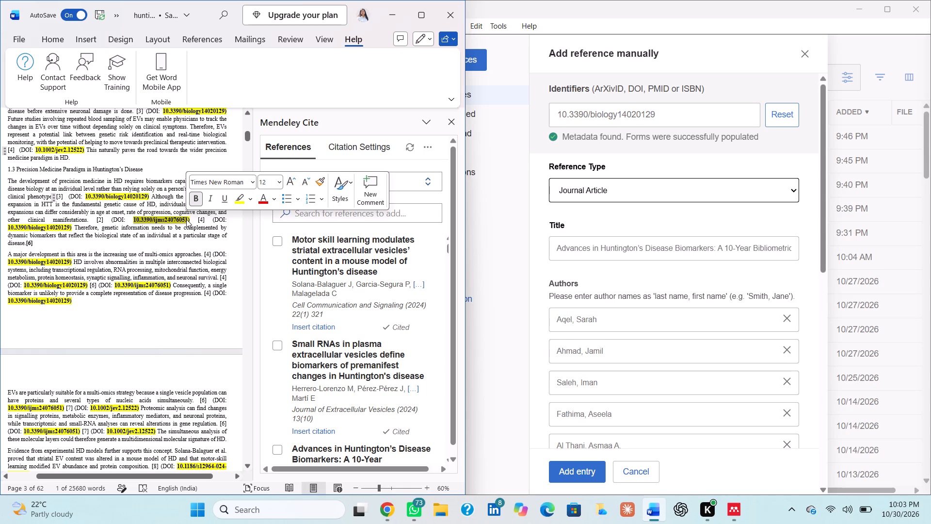
key(ctrl+c)
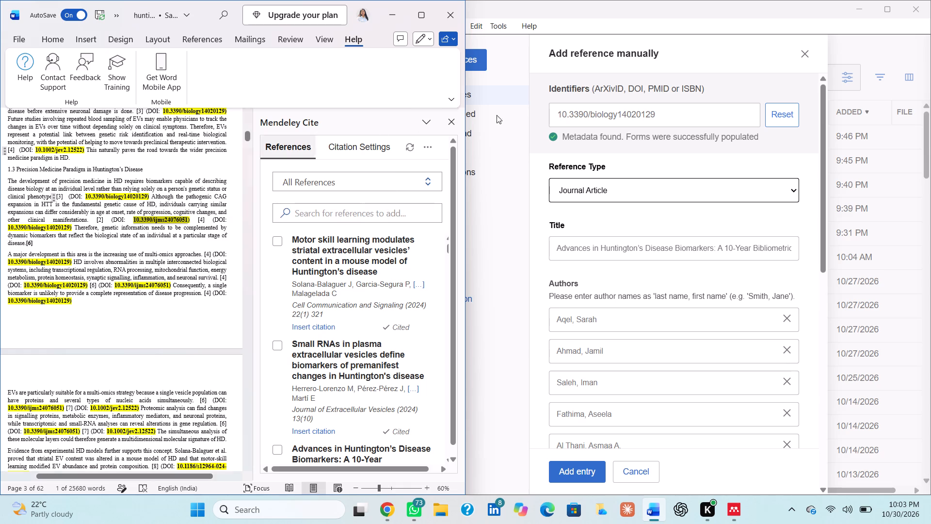
click(795, 115)
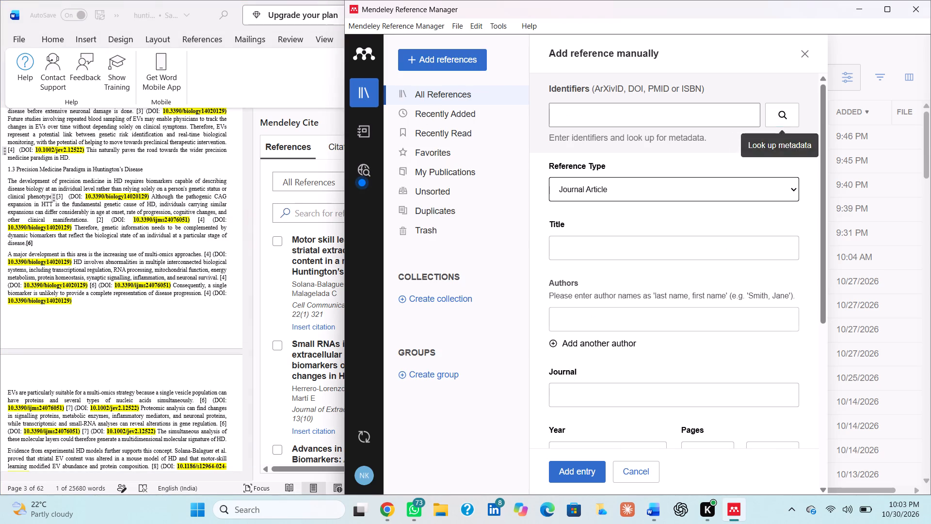
click(712, 114)
key(ctrl+v)
key(Return)
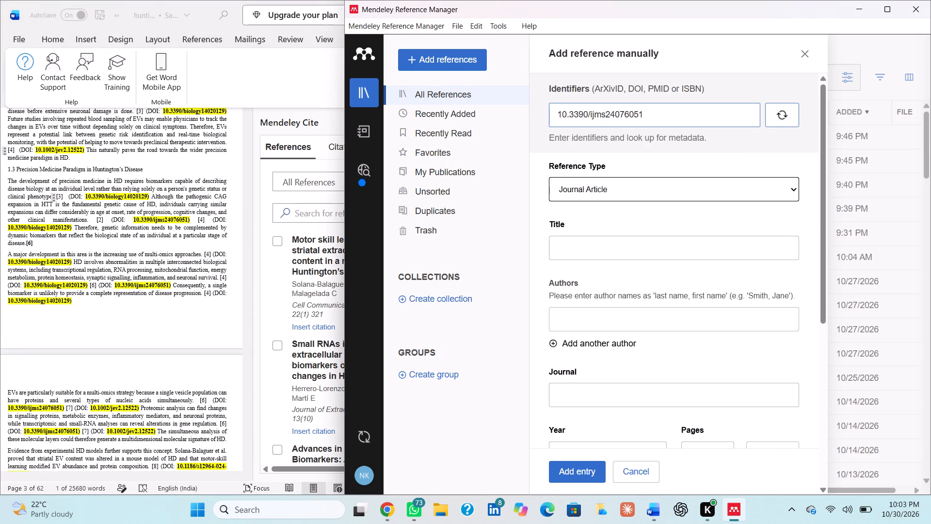
In Word, replace the typed "[2]" after "other clinical manifestations." with the Morena et al. 2023 Mendeley citation.
click(251, 319)
scroll(313, 336, down, 1)
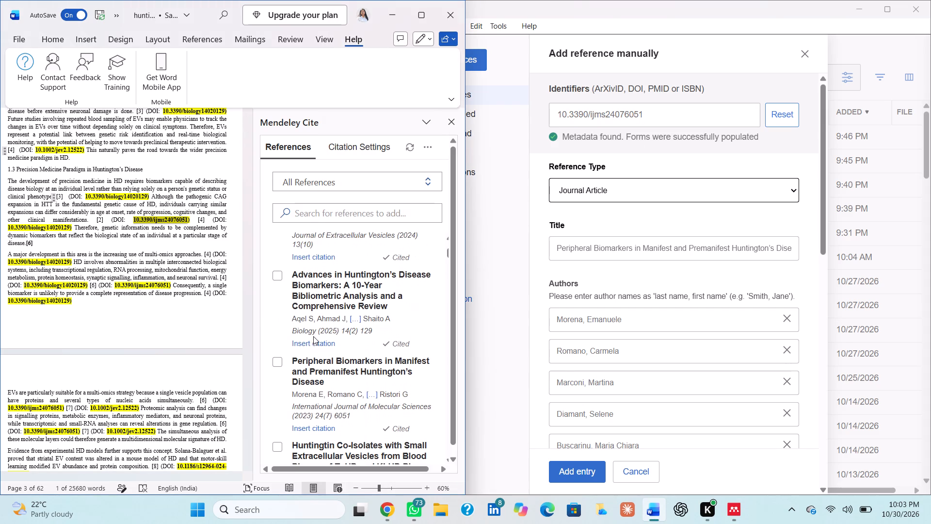
click(275, 364)
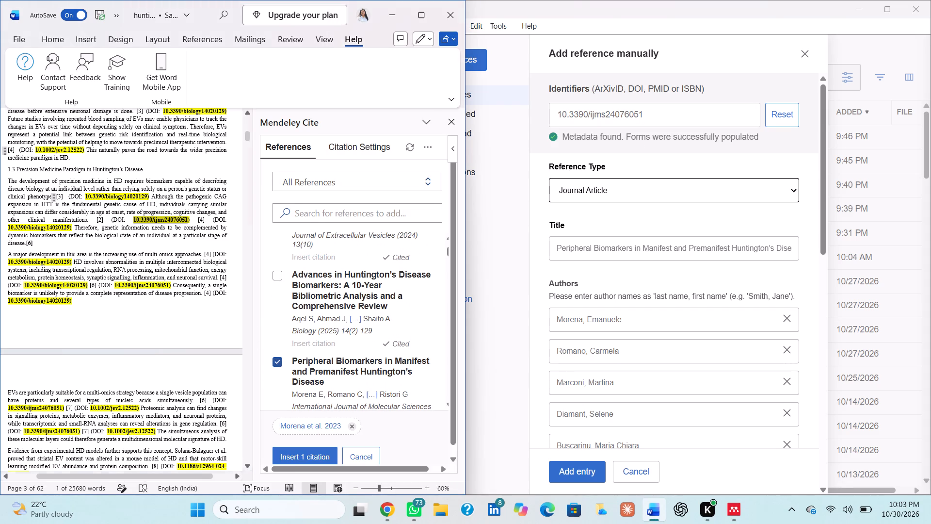
click(93, 222)
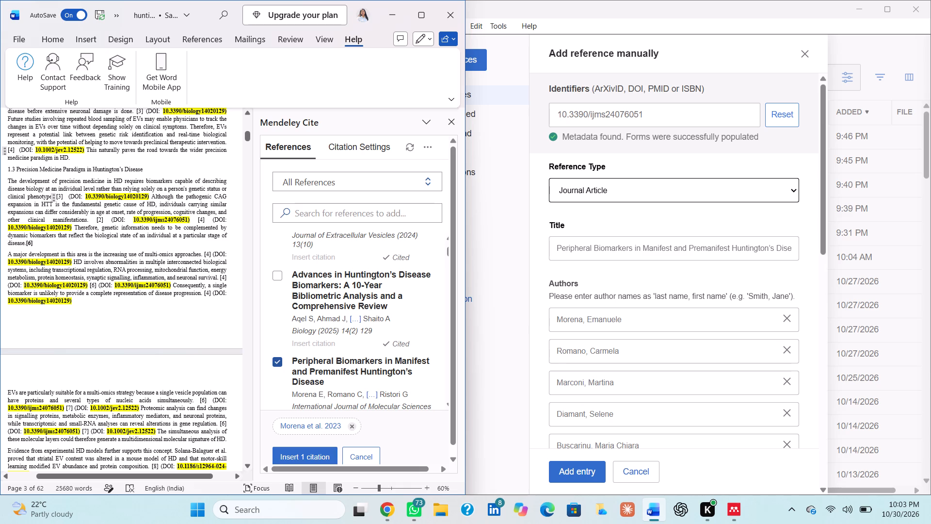
click(107, 220)
key(BackSpace)
key(BackSpace)
key(BackSpace)
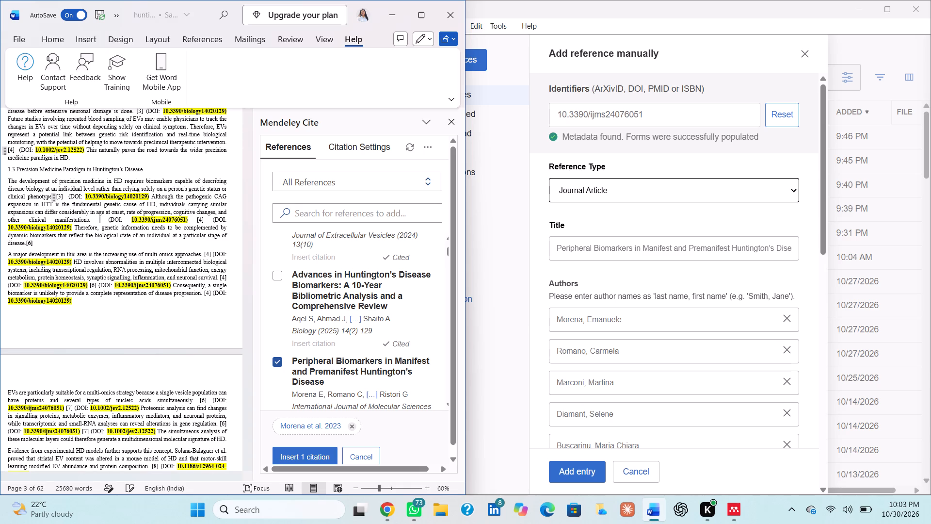
key(BackSpace)
key(space)
click(301, 451)
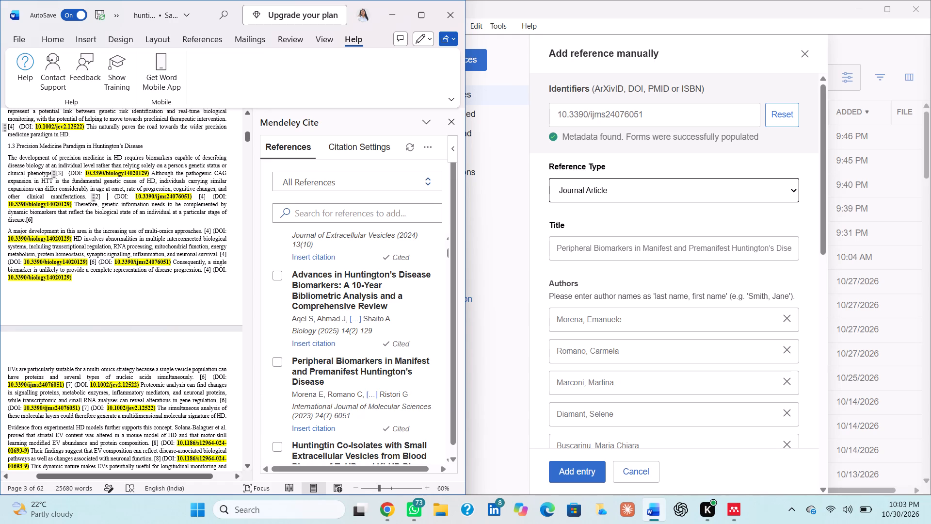
Delete the typed "[4] (DOI: 10.3390/biology14020129)" citation before "Therefore, genetic information needs".
drag(198, 195, 125, 215)
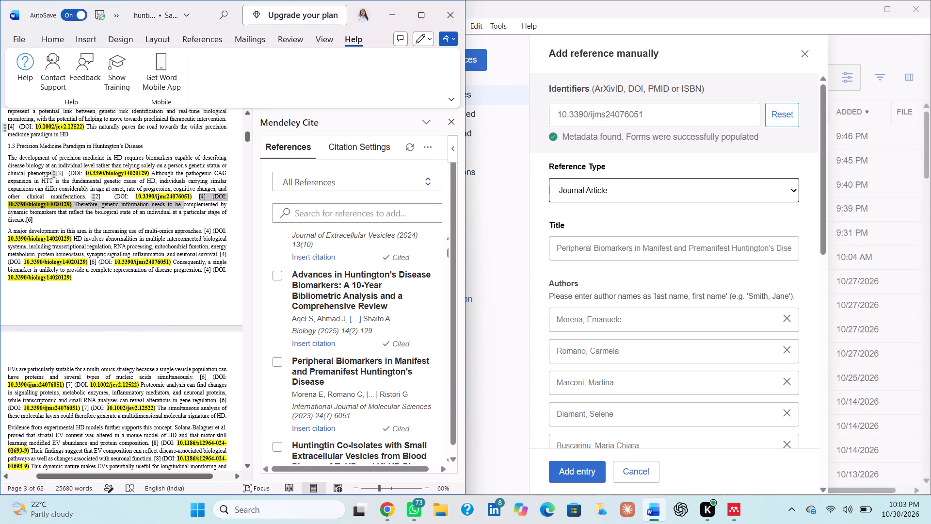
drag(125, 215, 76, 207)
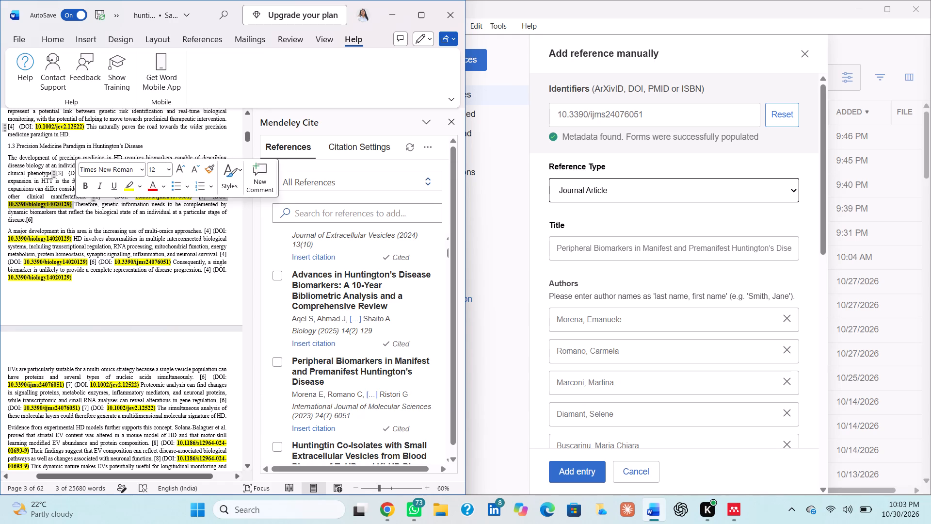
key(BackSpace)
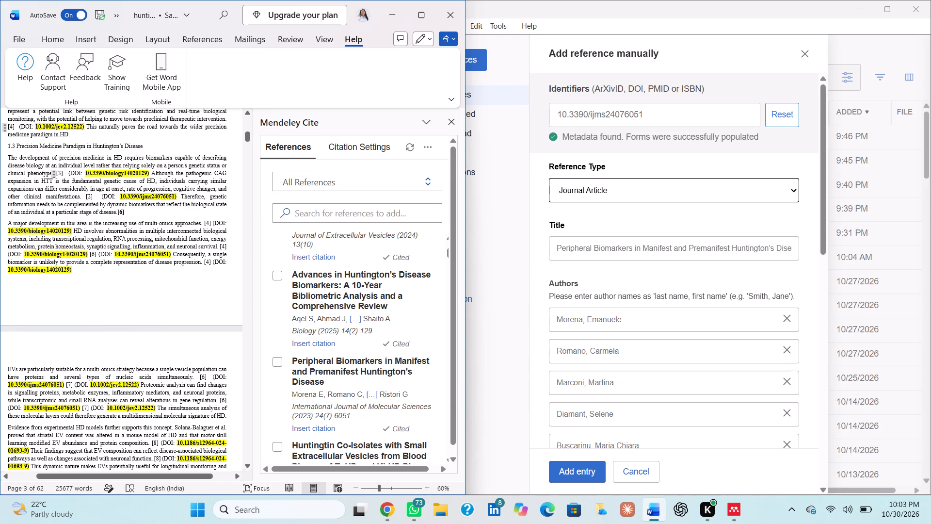
Delete the bold "[6]" citation after "at a particular stage of disease.".
click(130, 216)
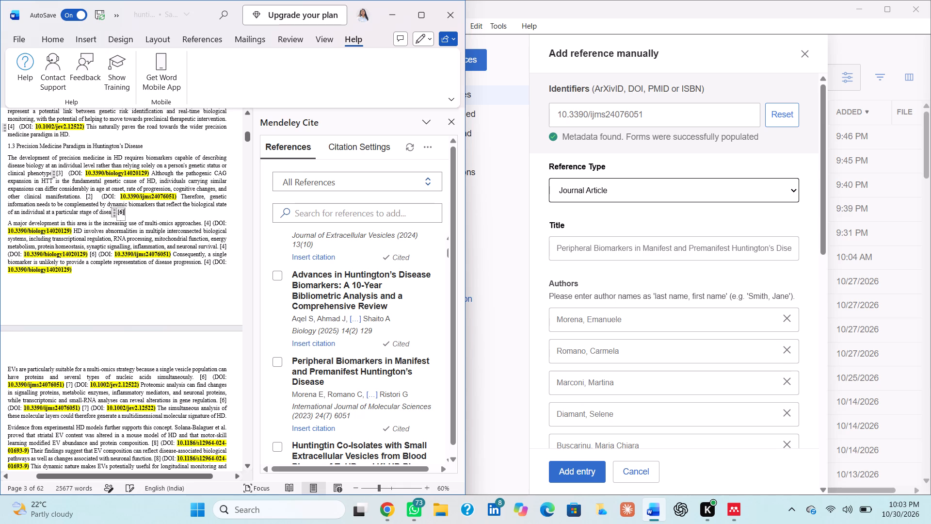
key(BackSpace)
key(BackSpace)
key(BackSpace)
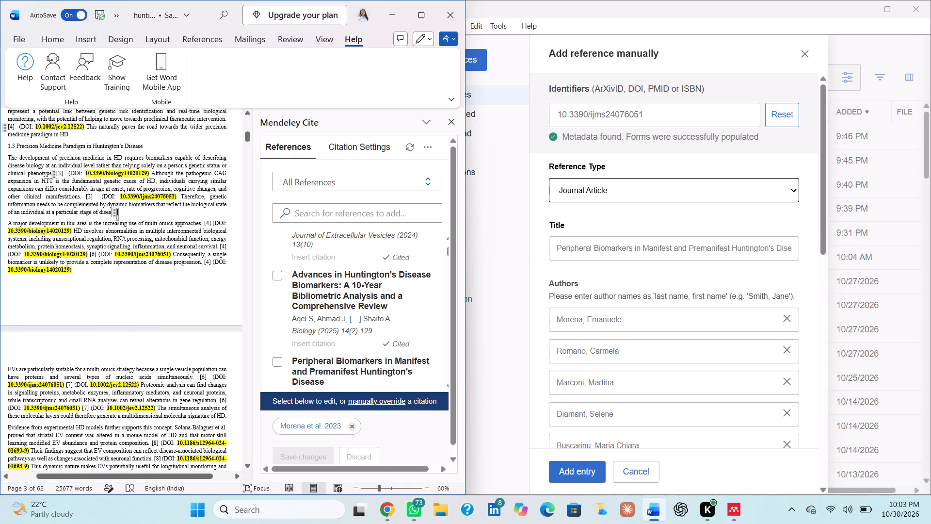
Remove the typed "[4] (DOI: 10.3390/biology14020129)" citation after "increasing use of multi-omics approaches" and end the sentence with a period.
drag(202, 221, 72, 231)
key(BackSpace)
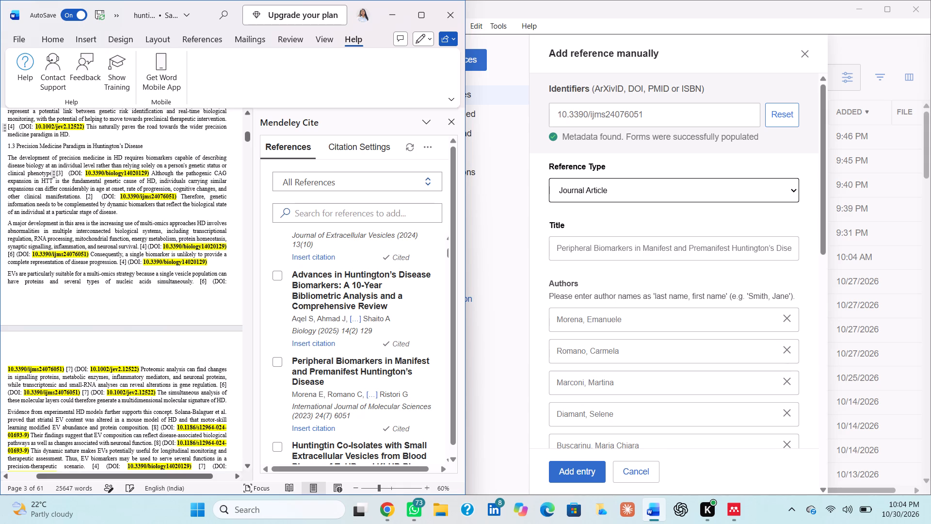
key(period)
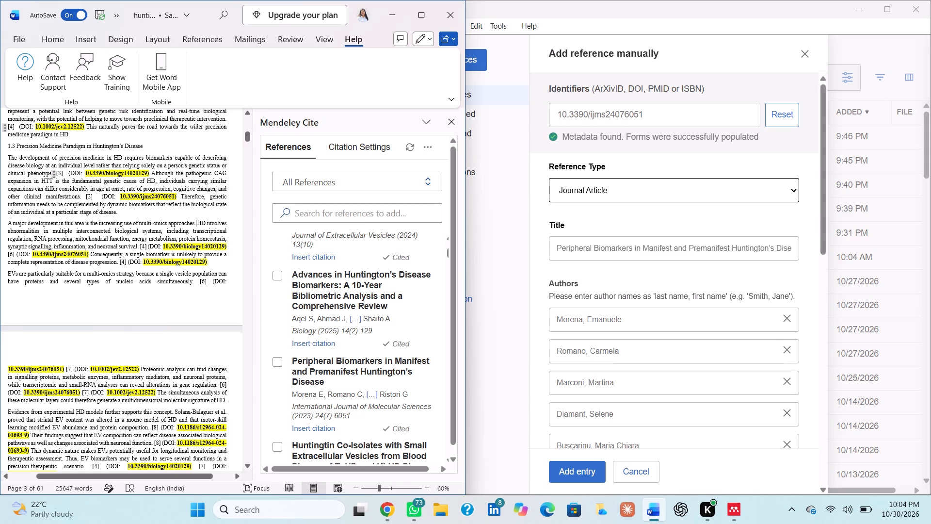
Replace the typed "[4]" after "inflammation, and neuronal survival." with the Aqel et al. 2025 Mendeley citation.
scroll(306, 417, down, 1)
scroll(306, 417, up, 1)
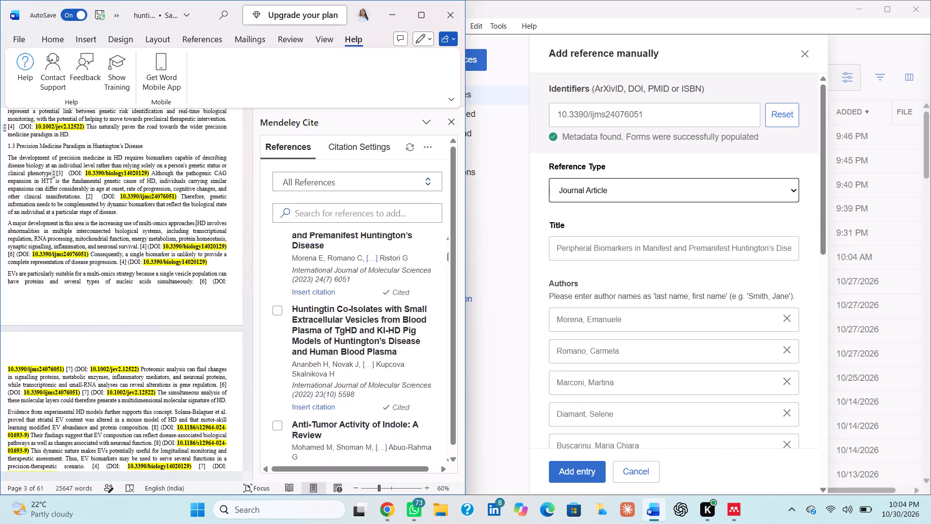
scroll(306, 417, up, 1)
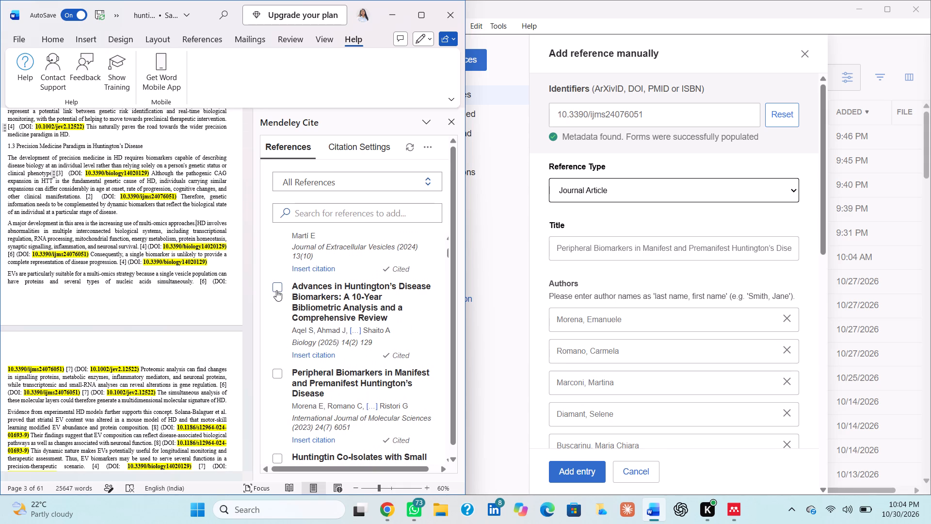
click(276, 289)
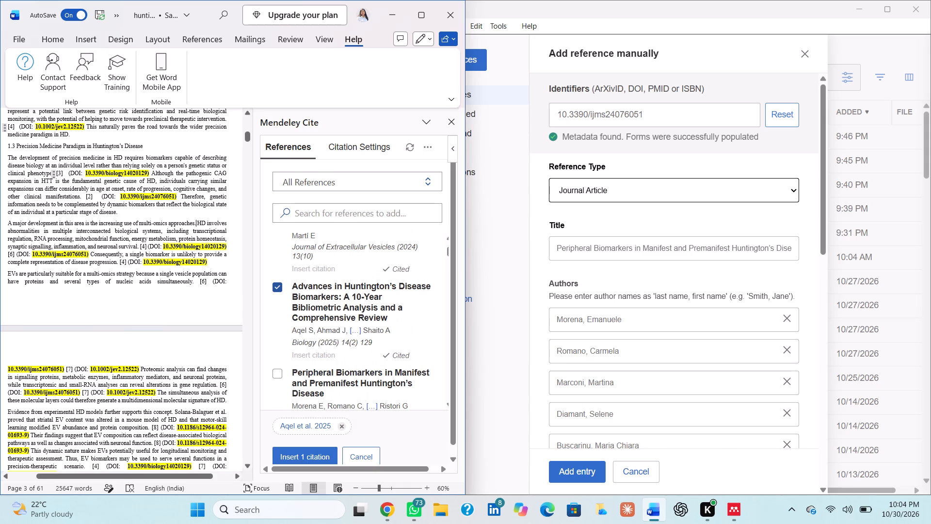
click(147, 247)
key(BackSpace)
key(BackSpace)
key(BackSpace)
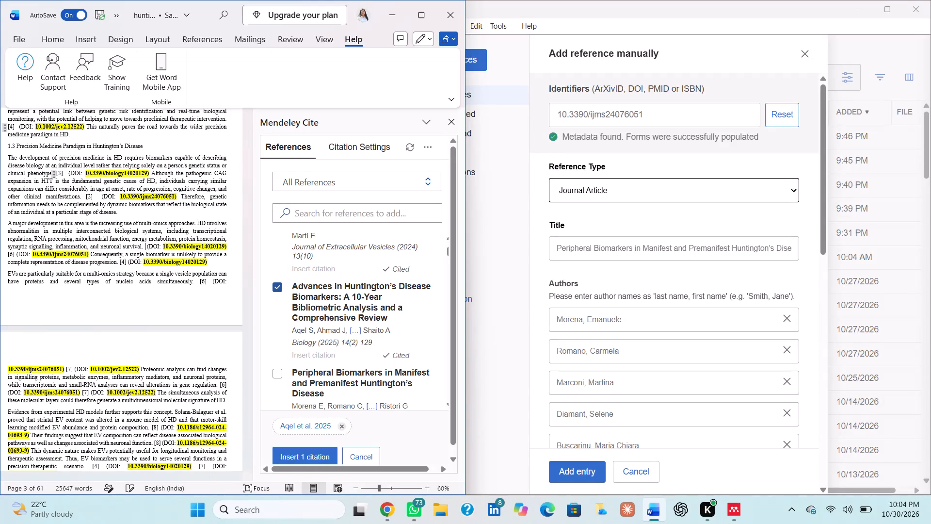
click(316, 452)
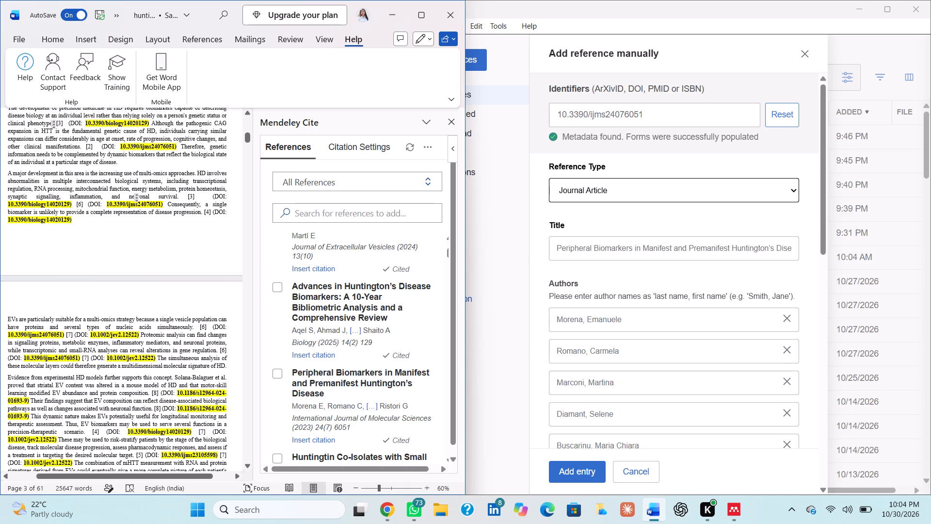
Replace the typed "[6]" before the DOI 10.3390/ijms24076051 preceding "Consequently, a single biomarker" with the Morena et al. 2023 Mendeley citation.
click(277, 374)
scroll(310, 404, down, 1)
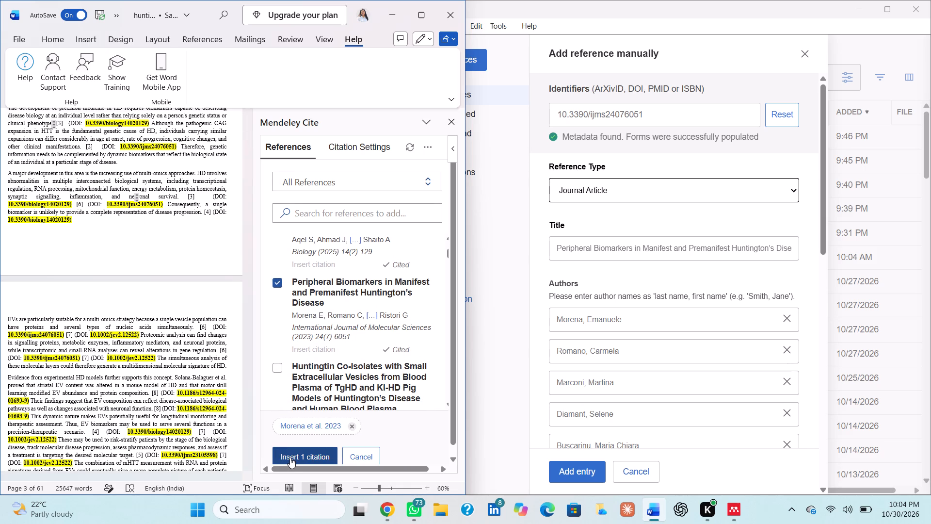
click(87, 205)
key(BackSpace)
key(BackSpace)
key(BackSpace)
key(BackSpace)
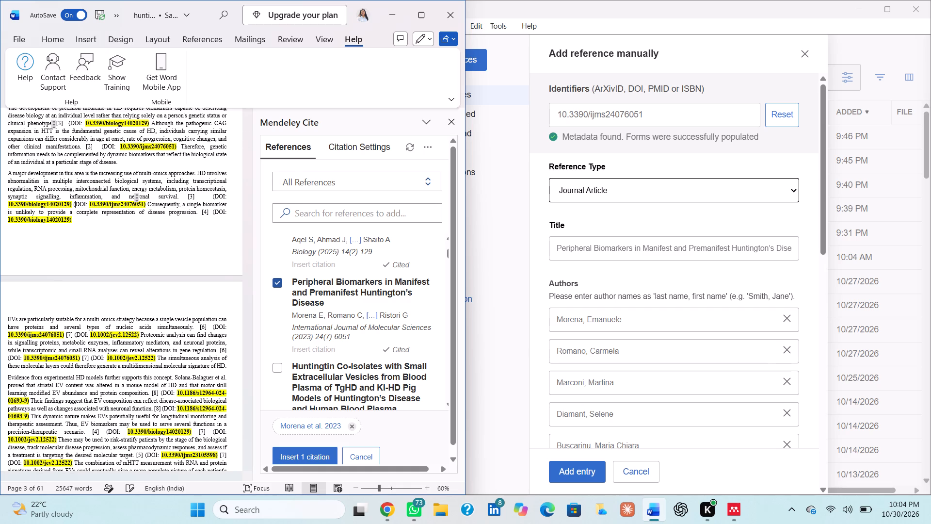
click(290, 455)
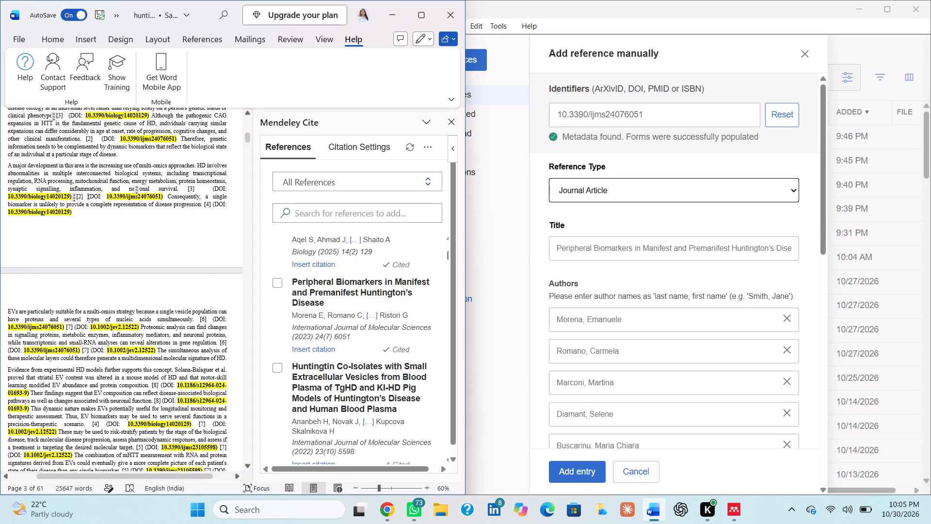
Replace the typed "[4]" after "complete representation of disease progression." with the Aqel et al. 2025 Mendeley citation.
click(209, 204)
key(BackSpace)
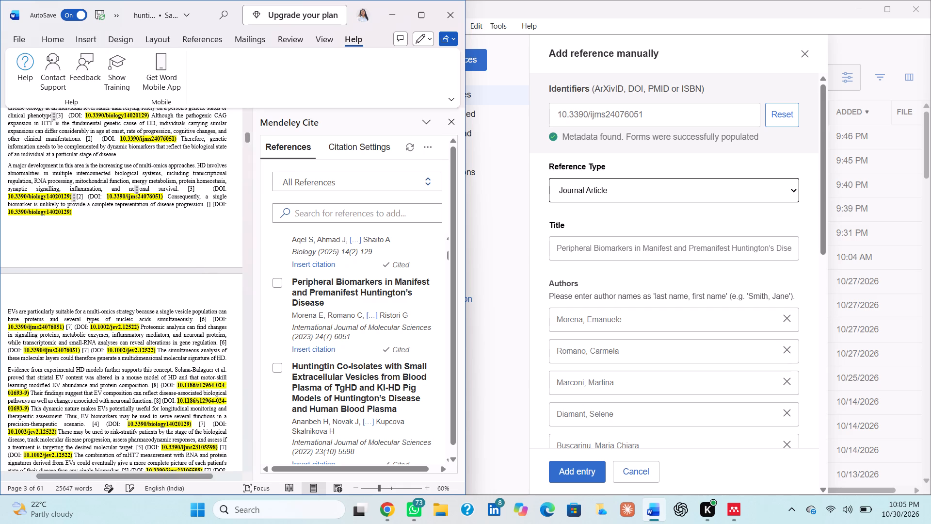
key(Right)
key(BackSpace)
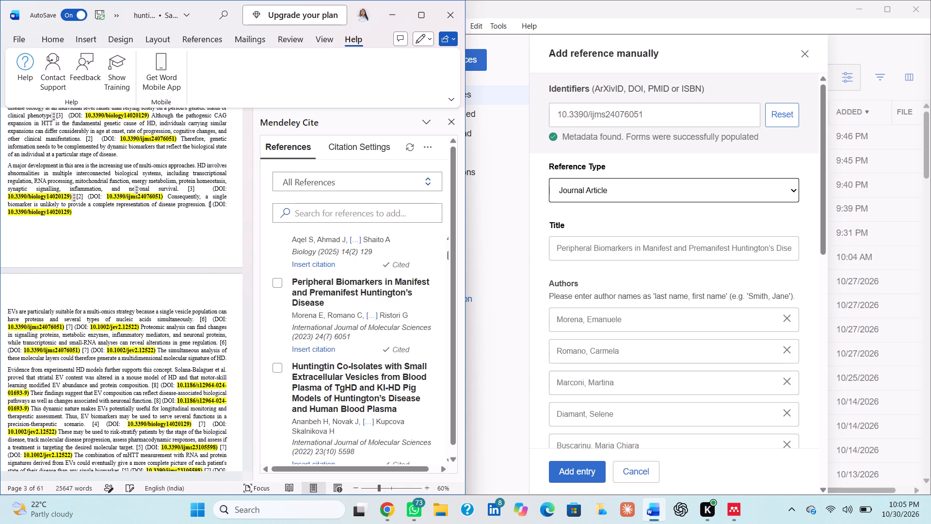
key(BackSpace)
scroll(287, 322, up, 1)
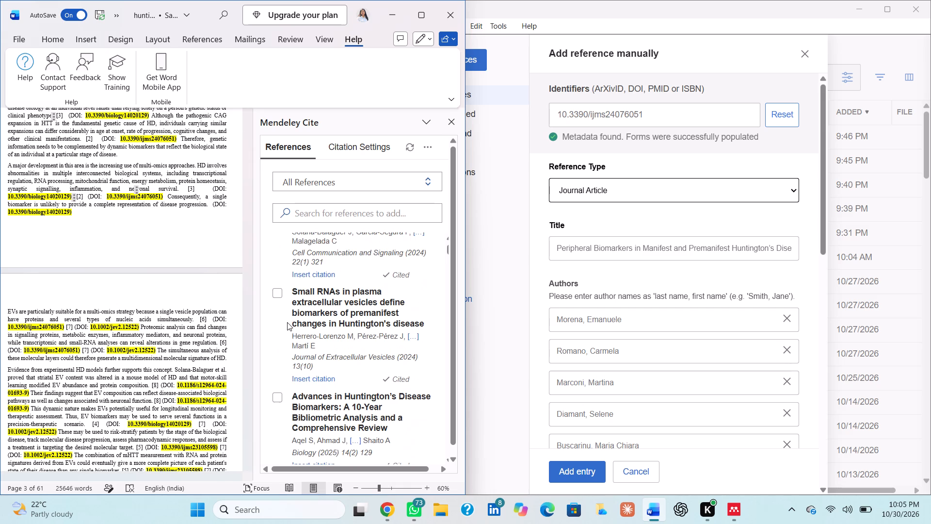
click(277, 397)
click(288, 463)
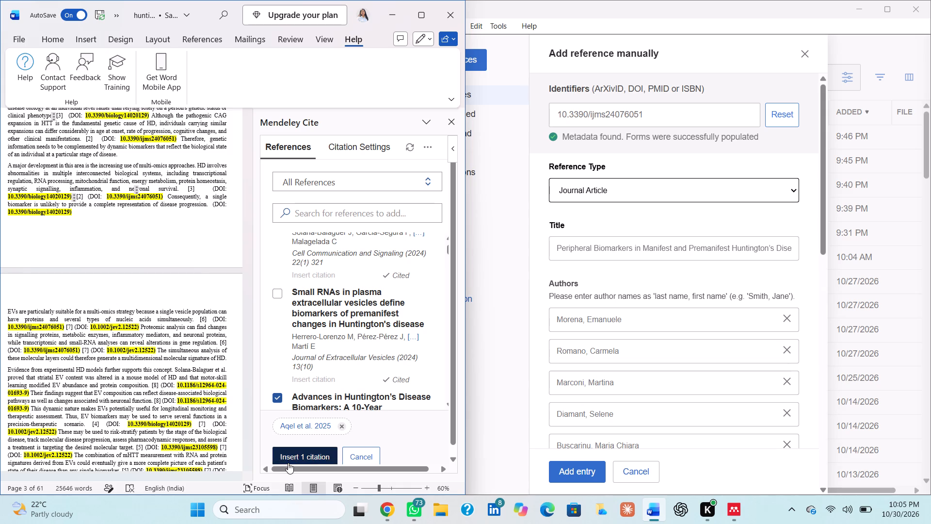
Delete the typed "[6] (DOI: 10.3390/ijms24076051) [7] (DOI: 10.1002/jev2.12522)" citations after "several types of nucleic acids simultaneously.".
scroll(150, 304, down, 1)
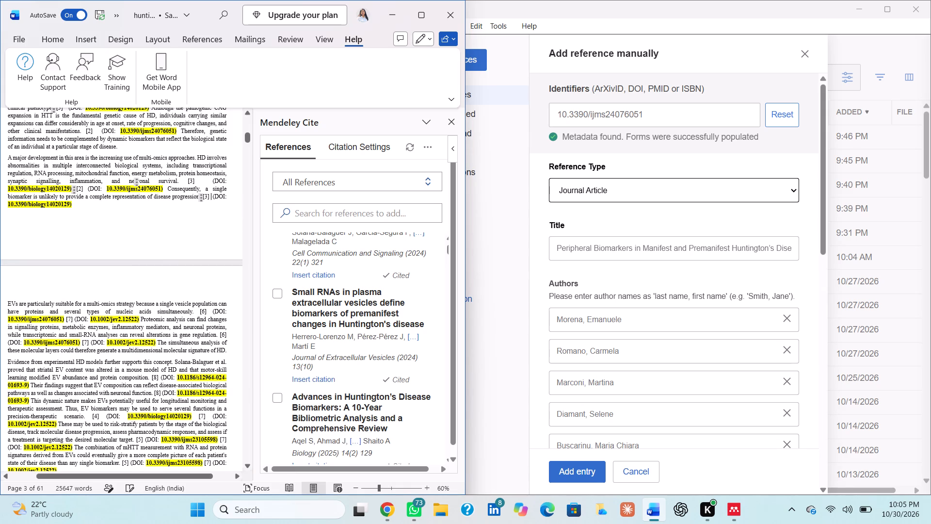
scroll(150, 304, down, 2)
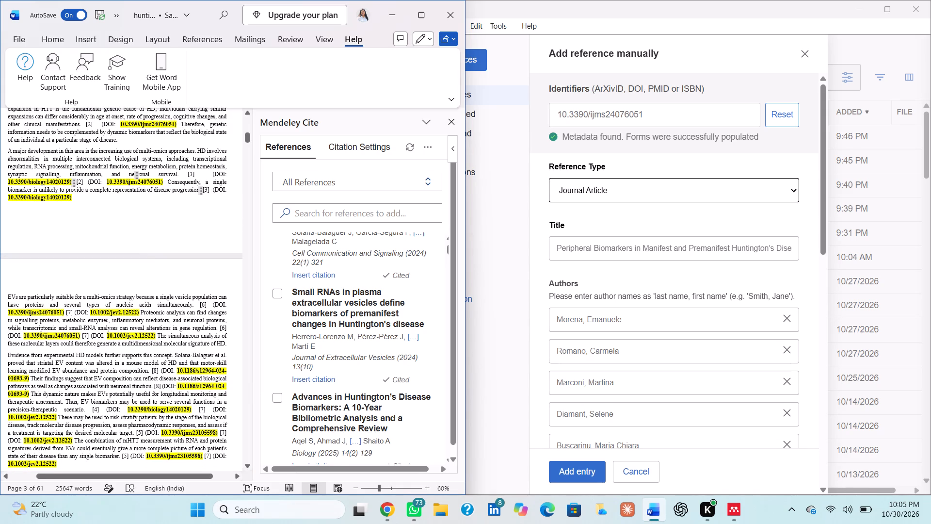
right_click(150, 304)
click(107, 306)
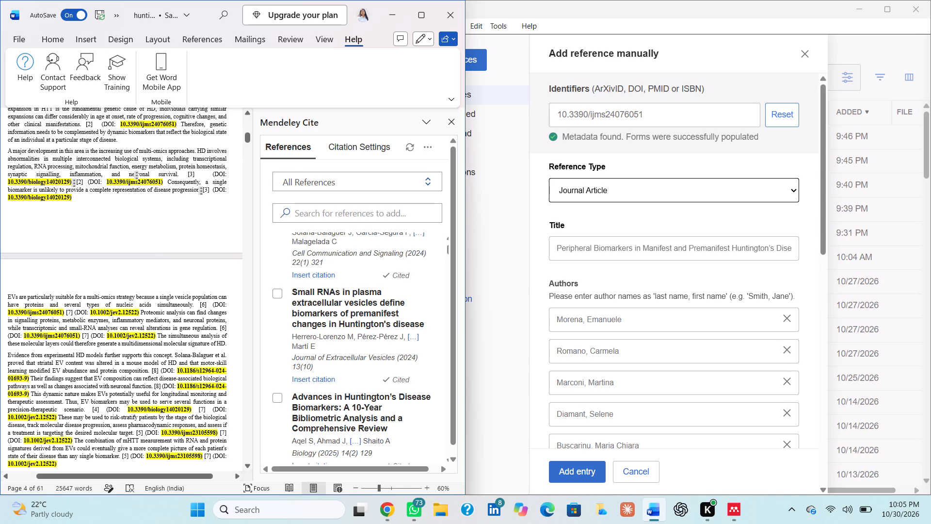
drag(200, 303, 139, 315)
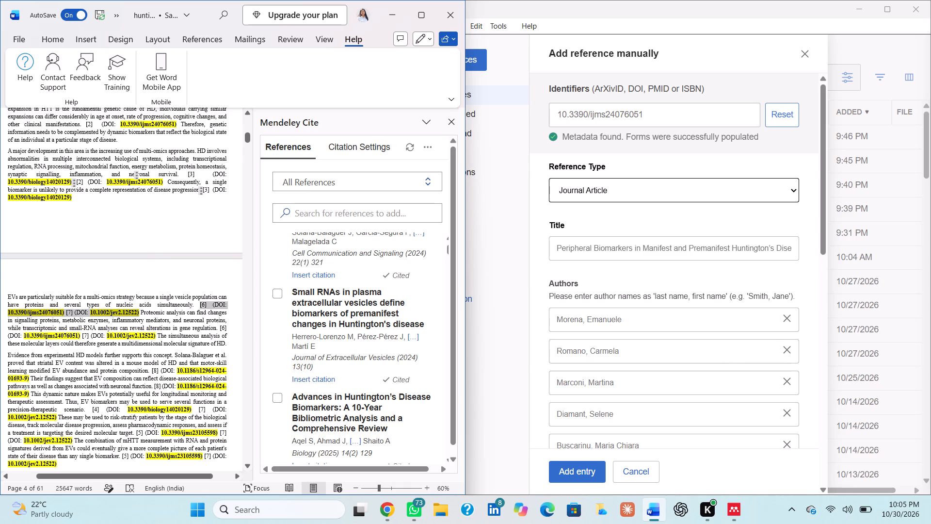
drag(139, 315, 139, 313)
key(BackSpace)
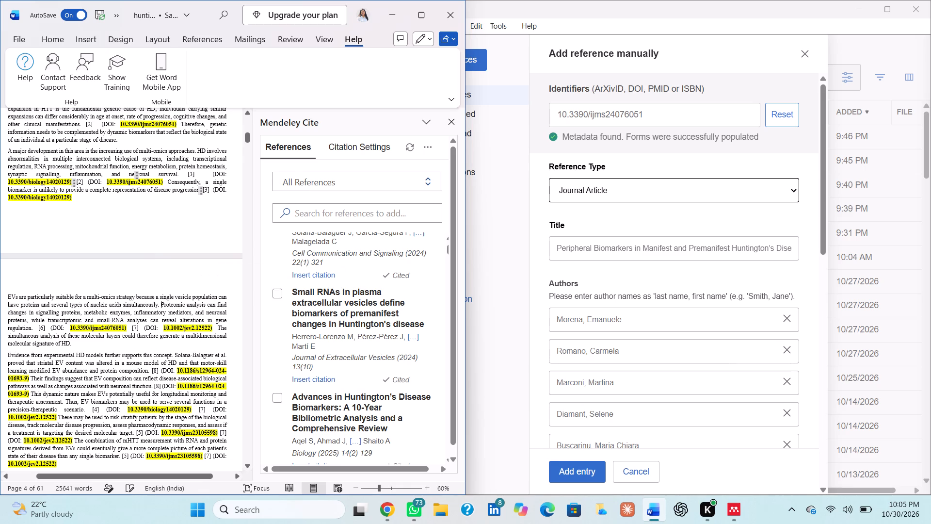
Replace the typed "[6]" after "can reveal alterations in gene regulation." with the Morena et al. 2023 Mendeley citation.
drag(211, 328, 79, 330)
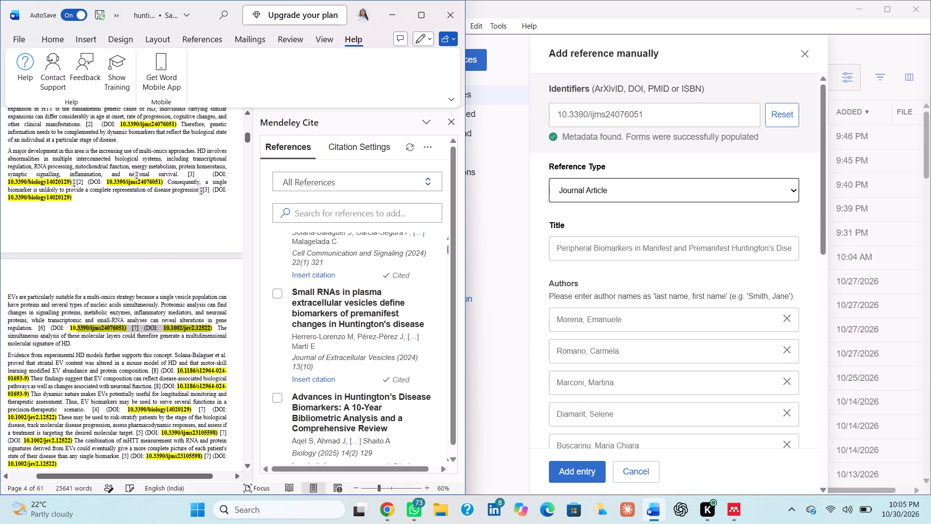
drag(79, 330, 80, 330)
click(96, 348)
click(47, 328)
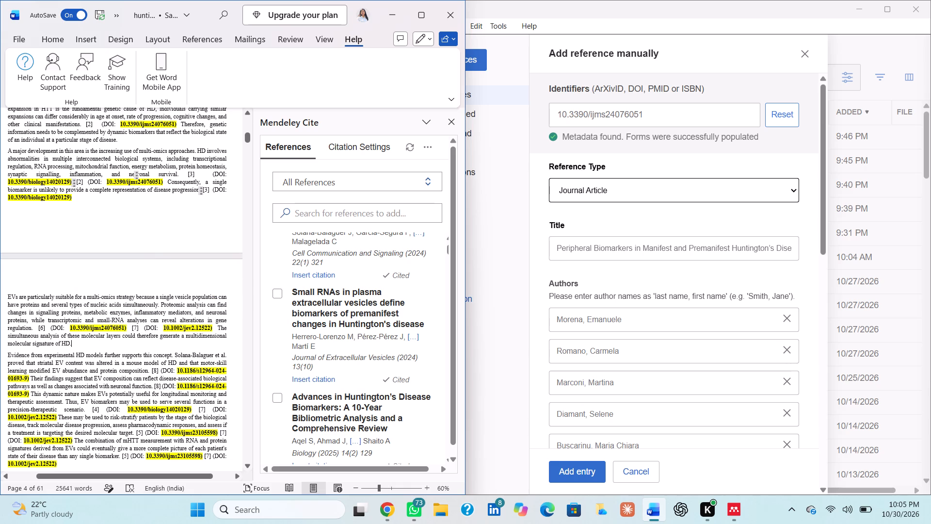
key(BackSpace)
key(BackSpace)
key(BackSpace)
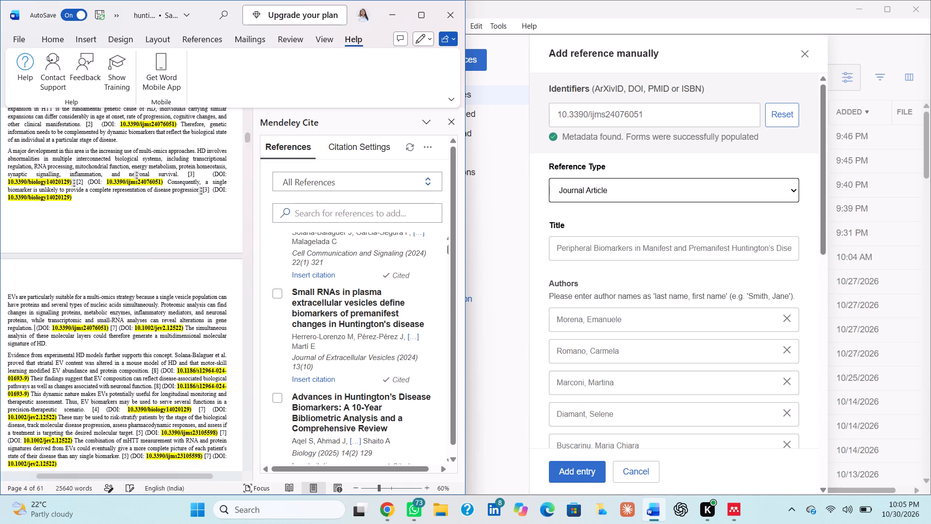
scroll(289, 409, down, 1)
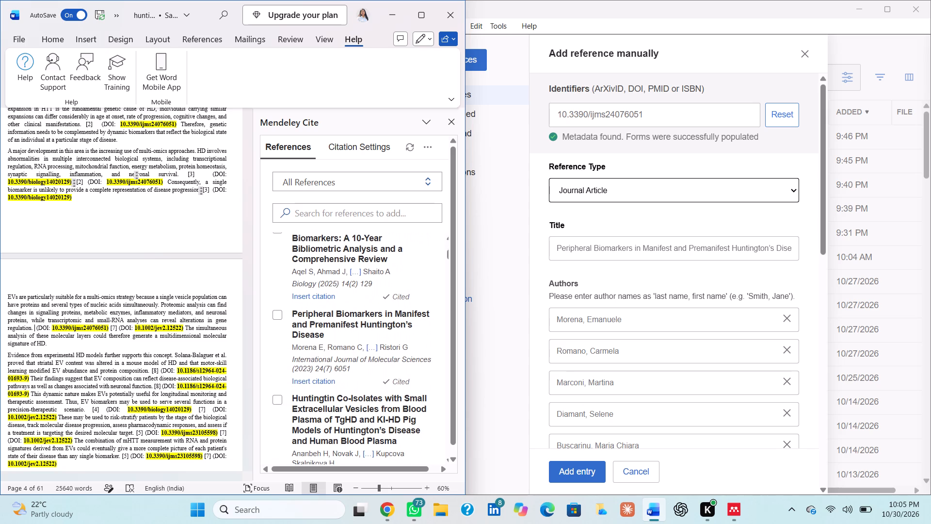
click(280, 312)
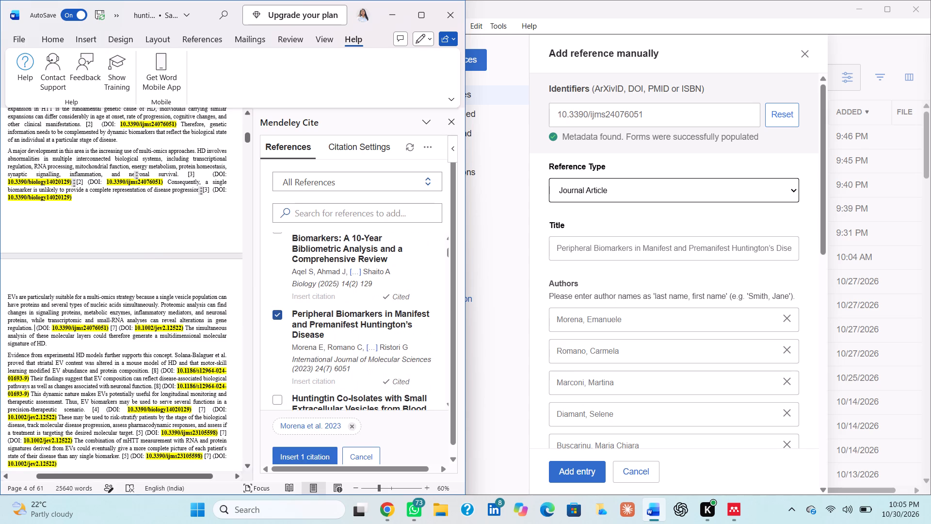
click(299, 455)
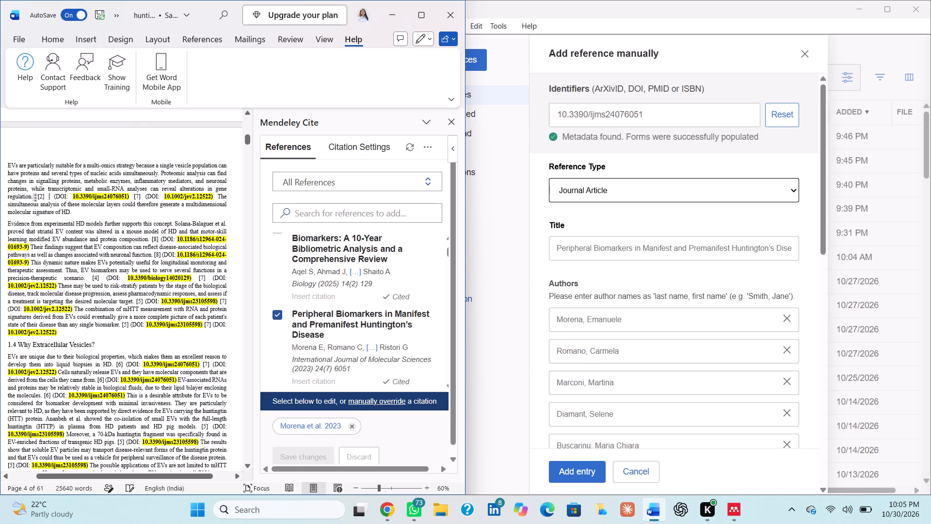
Replace the typed "[7]" before the DOI 10.1002/jev2.12522 preceding "The simultaneous analysis" with the Herrero-Lorenzo et al. 2024 Mendeley citation.
scroll(210, 196, up, 1)
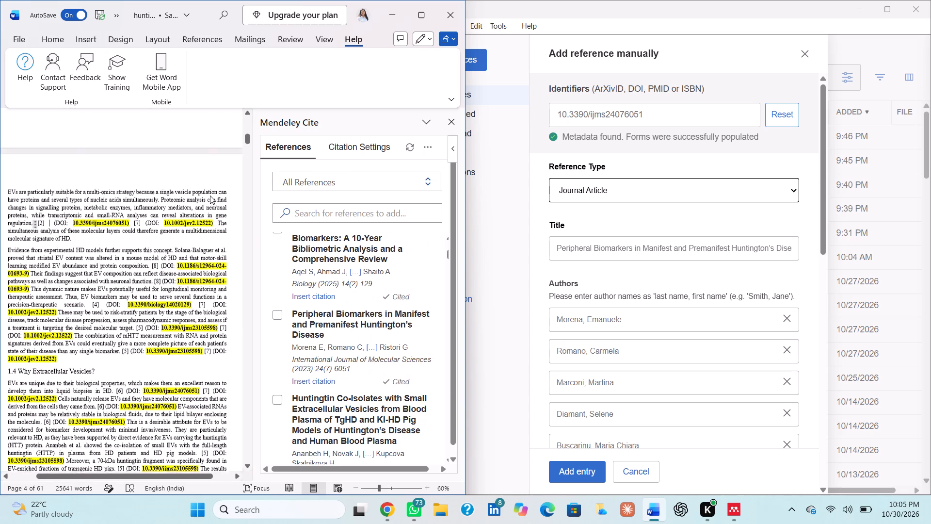
scroll(210, 196, up, 3)
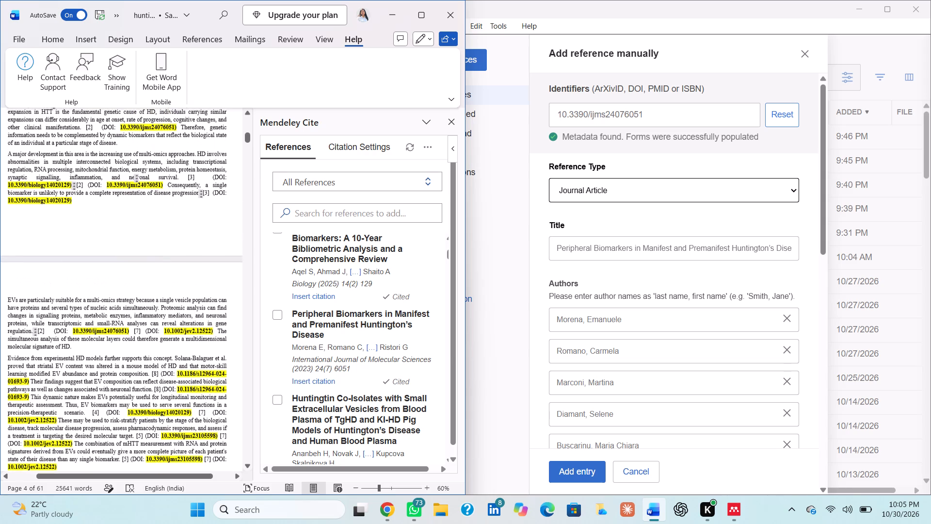
scroll(210, 196, up, 3)
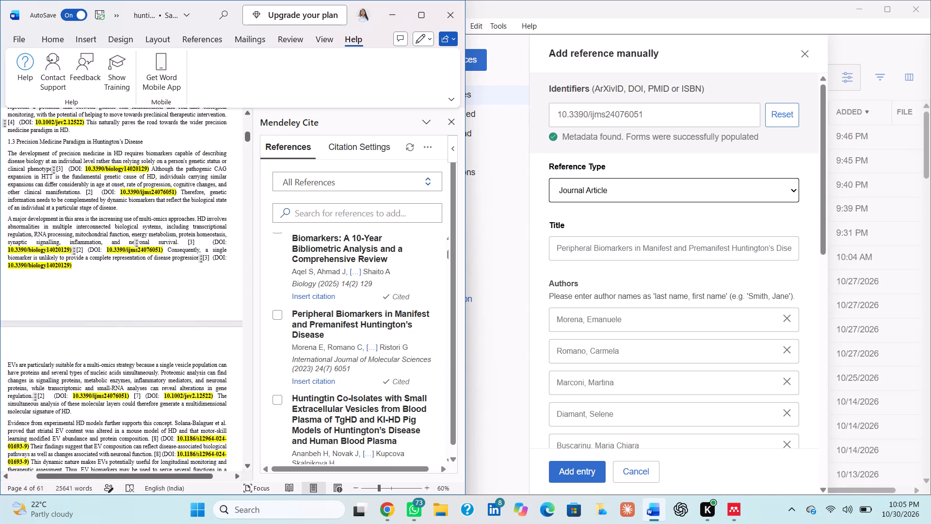
scroll(210, 196, down, 1)
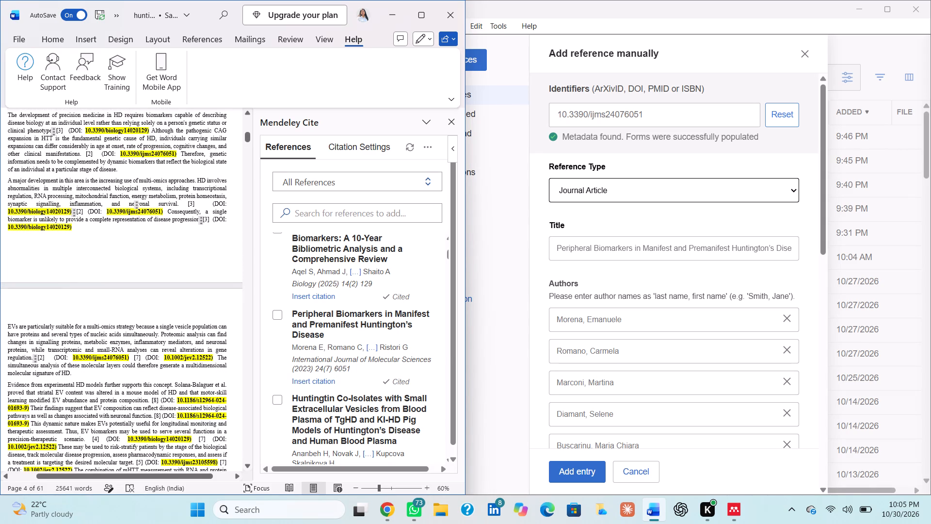
click(141, 359)
key(BackSpace)
key(BackSpace)
key(BackSpace)
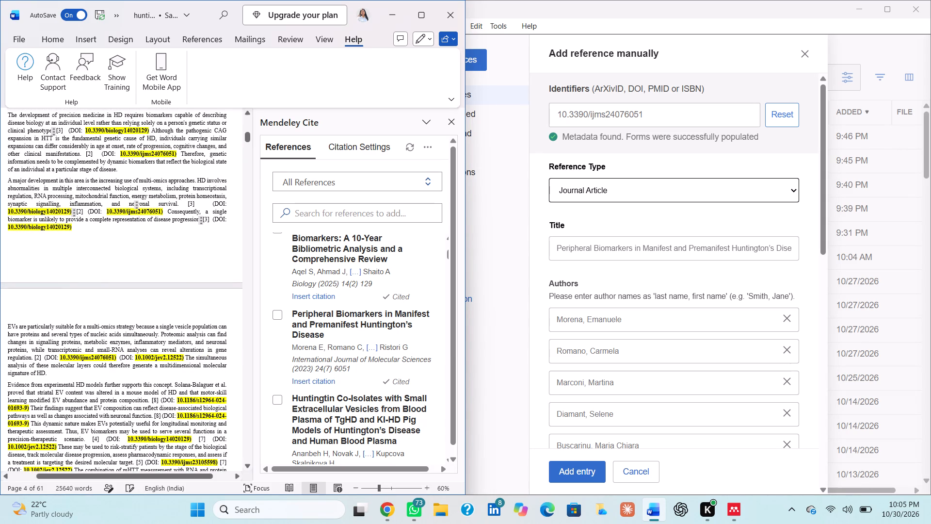
scroll(289, 243, up, 1)
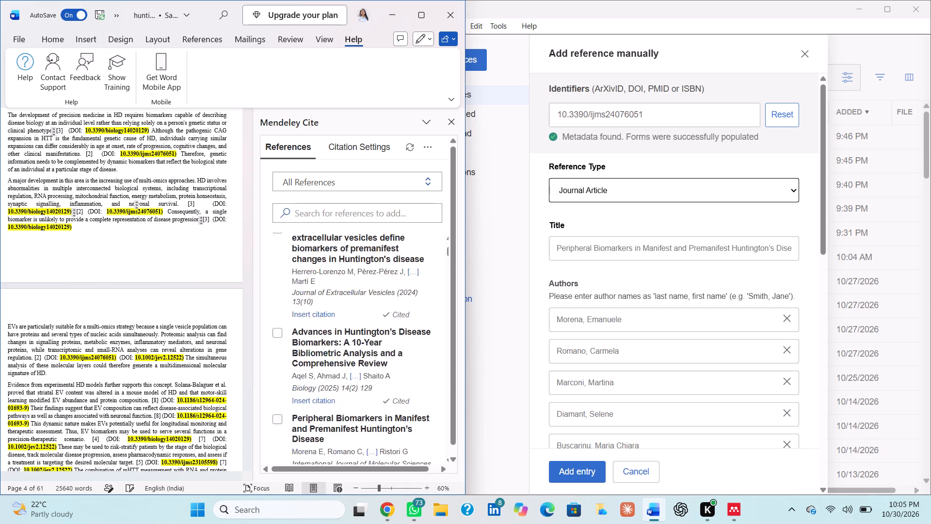
scroll(289, 243, up, 1)
scroll(322, 351, down, 2)
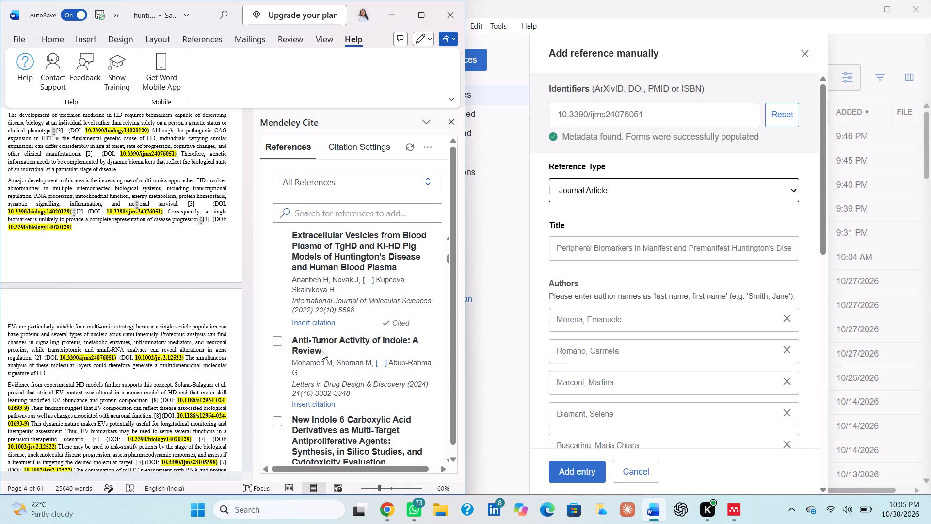
scroll(324, 310, up, 1)
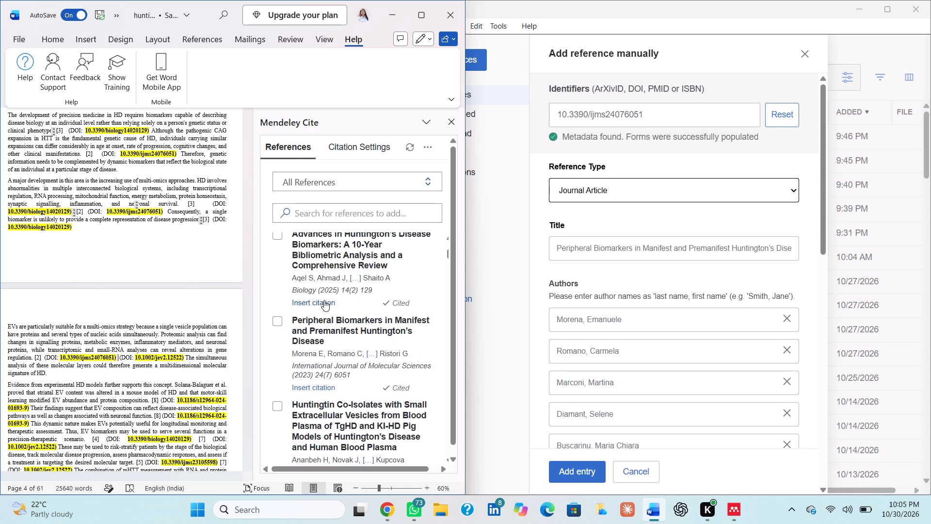
scroll(324, 300, up, 1)
click(276, 288)
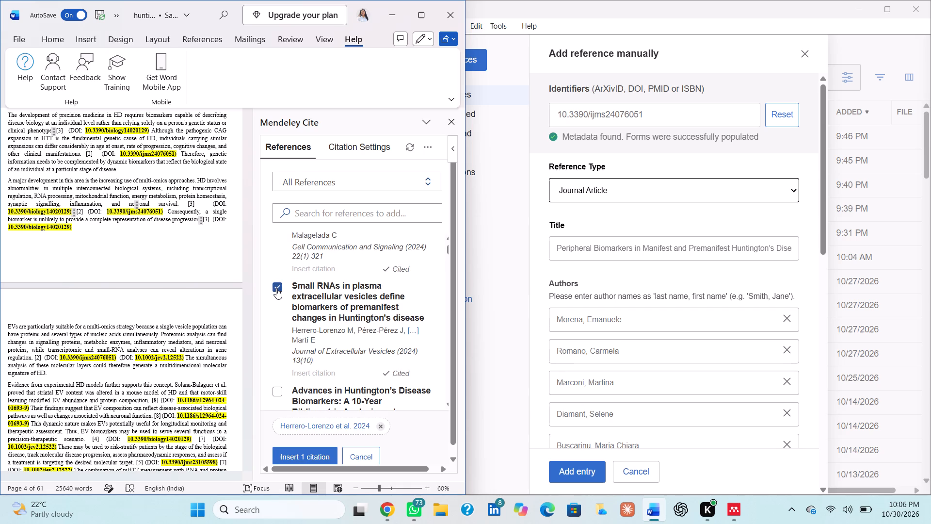
click(117, 356)
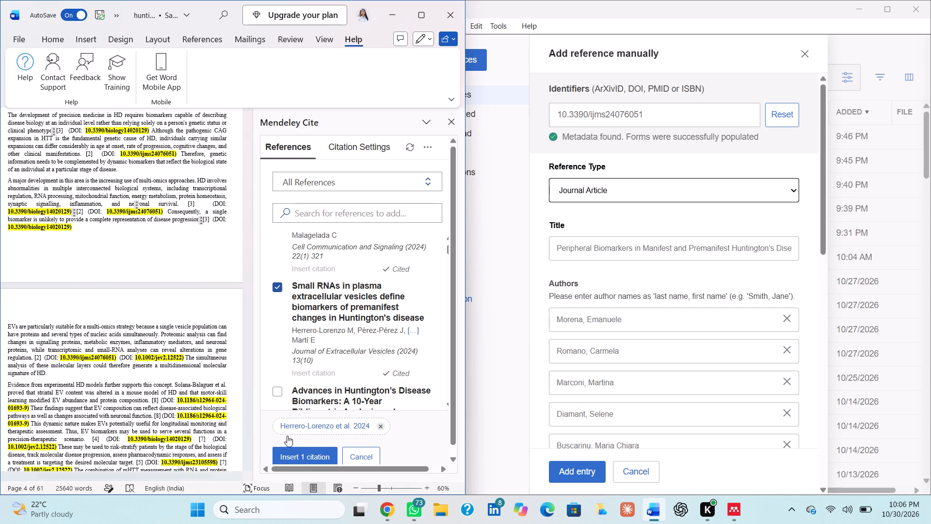
click(309, 458)
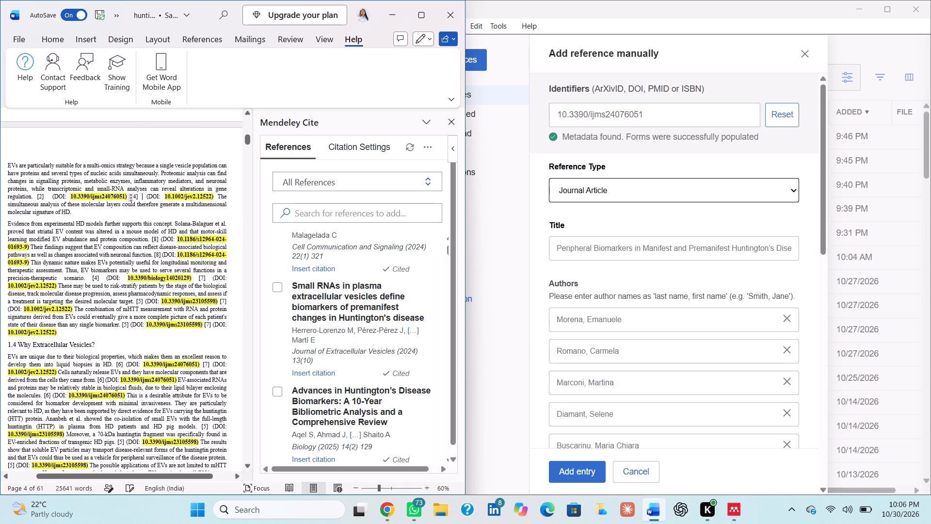
drag(177, 239, 25, 248)
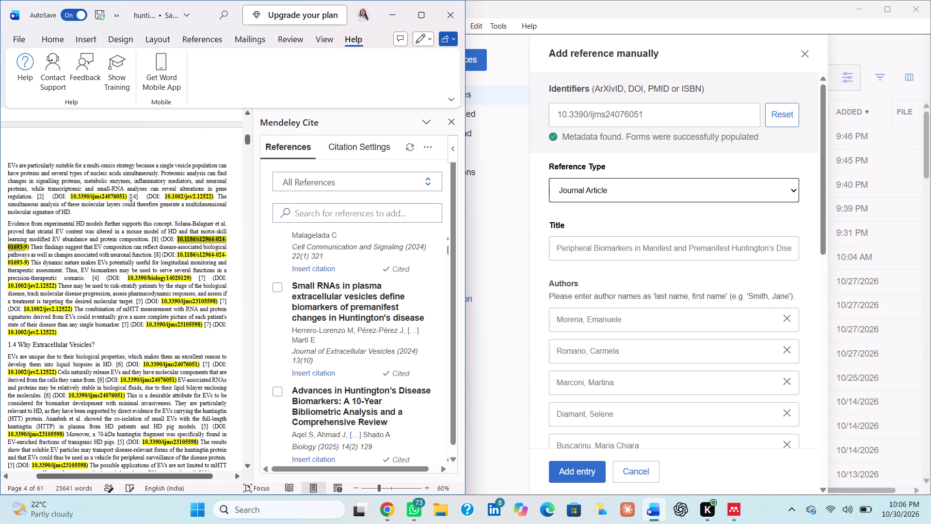
drag(25, 248, 29, 248)
drag(29, 248, 27, 247)
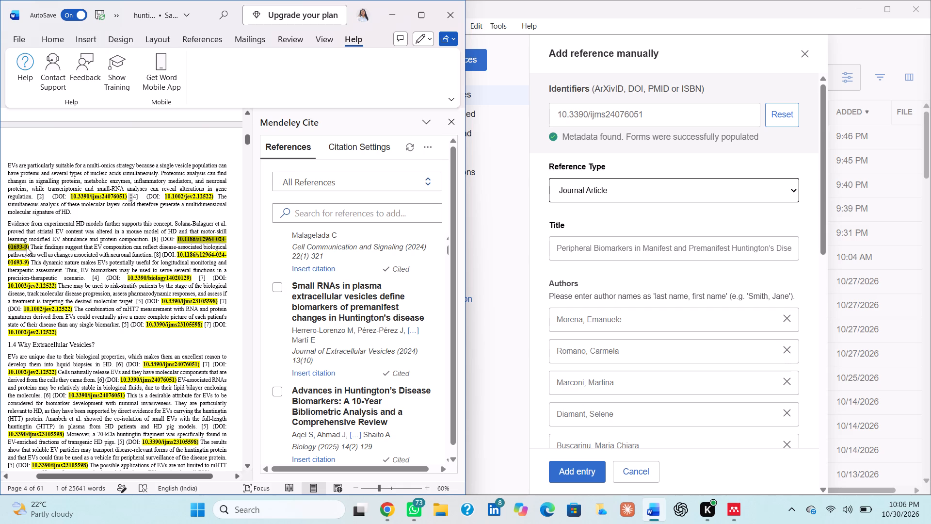
key(ctrl+c)
click(687, 114)
click(768, 122)
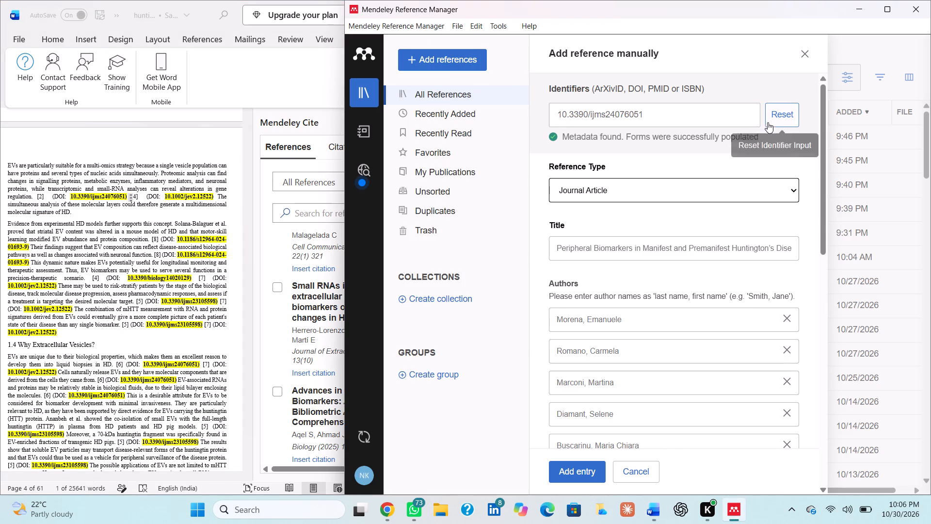
click(671, 125)
key(ctrl+v)
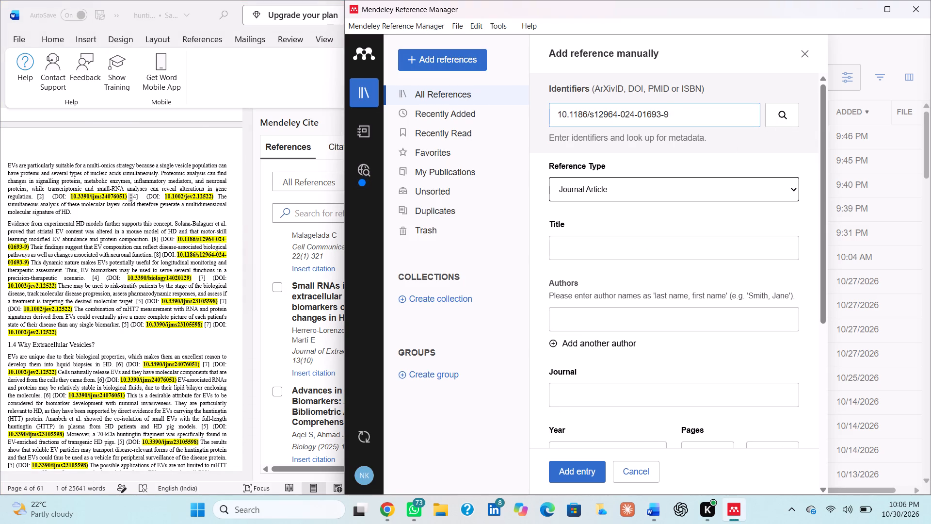
key(Return)
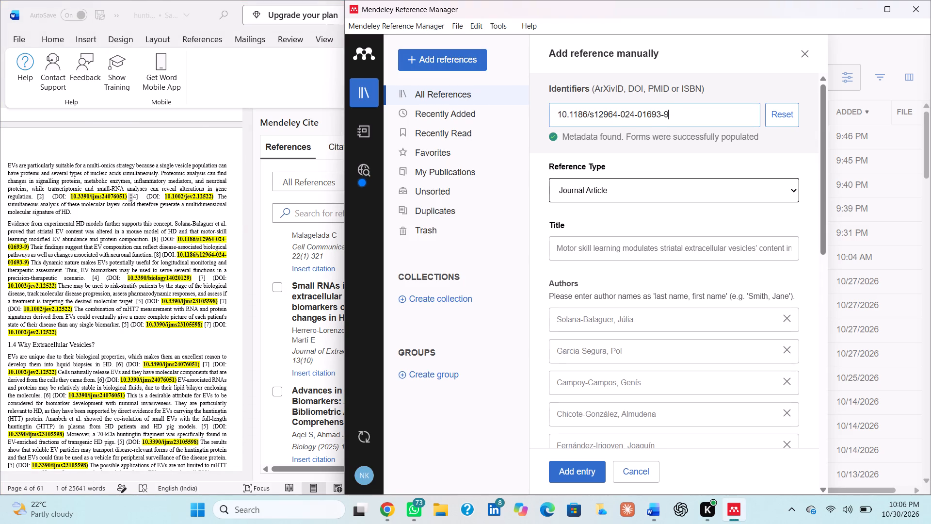
click(572, 468)
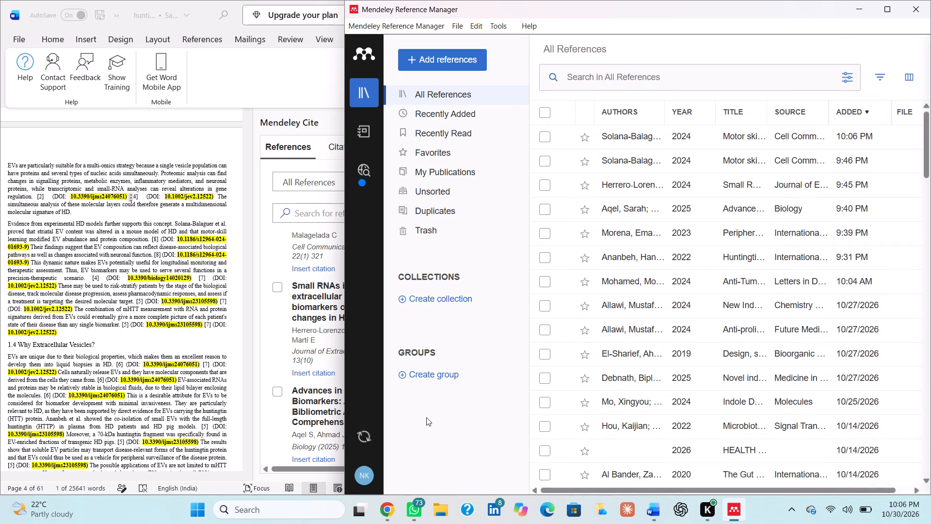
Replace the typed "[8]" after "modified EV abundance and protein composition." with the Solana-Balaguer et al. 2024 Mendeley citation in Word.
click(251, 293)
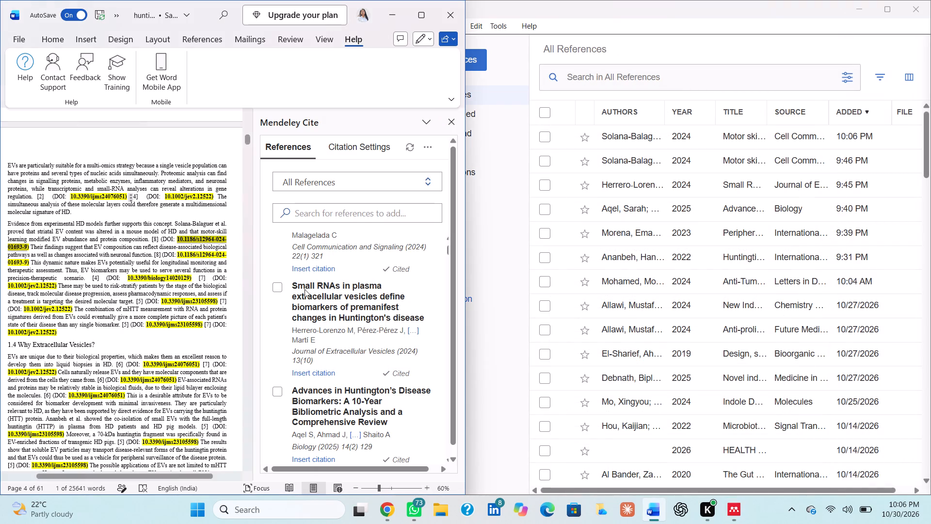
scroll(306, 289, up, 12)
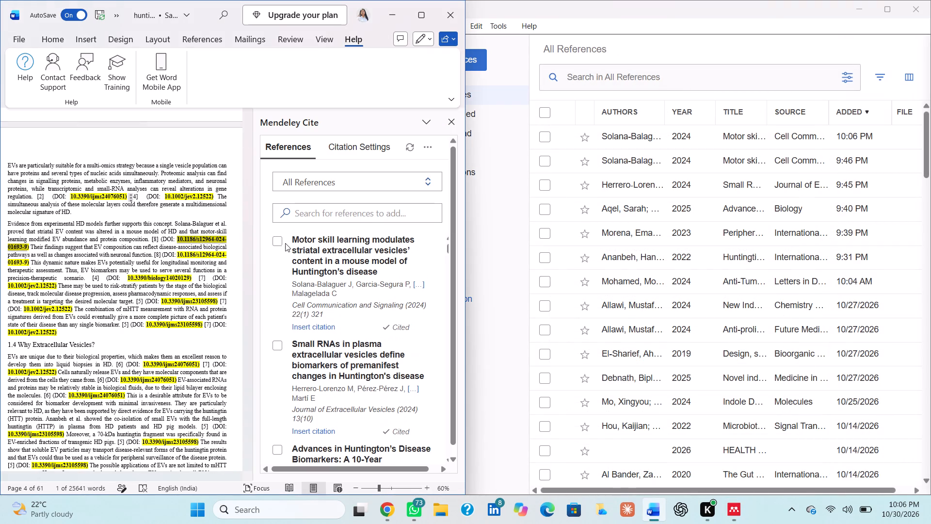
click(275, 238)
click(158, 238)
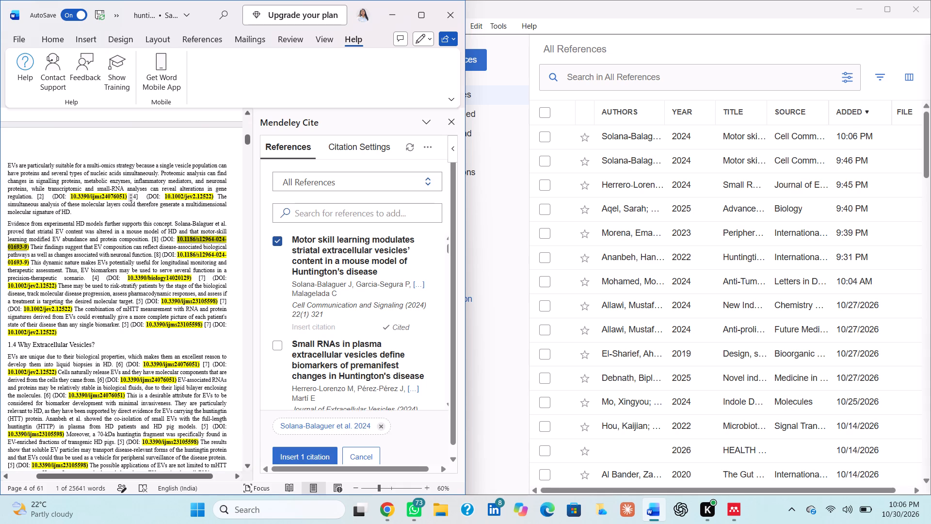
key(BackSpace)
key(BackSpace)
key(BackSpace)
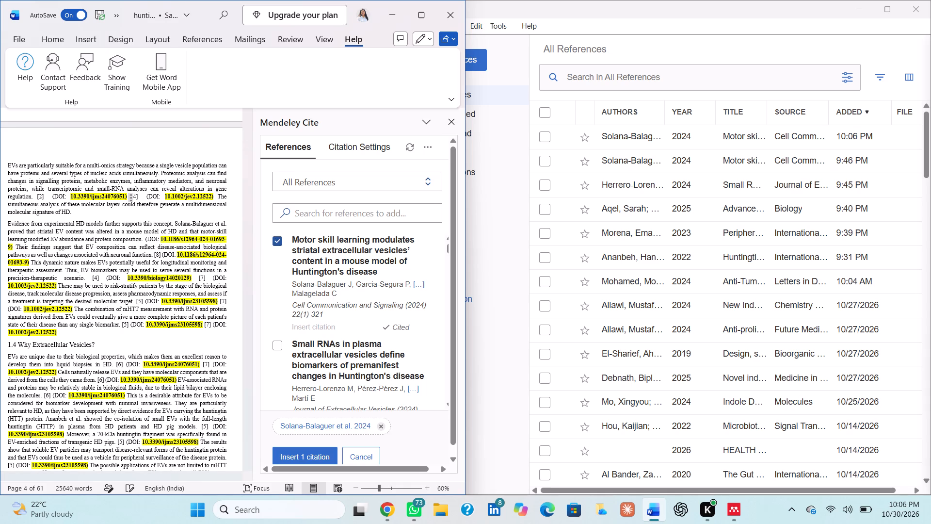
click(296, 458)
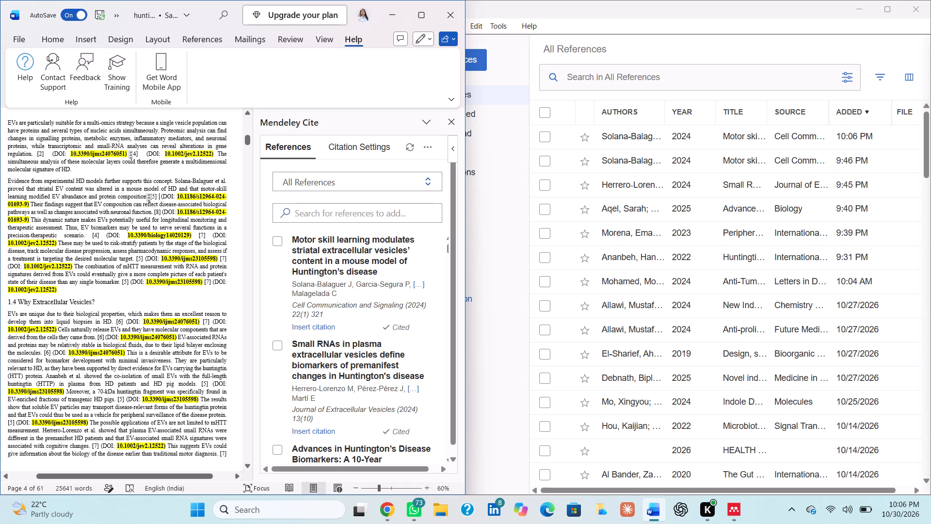
drag(150, 196, 31, 206)
key(BackSpace)
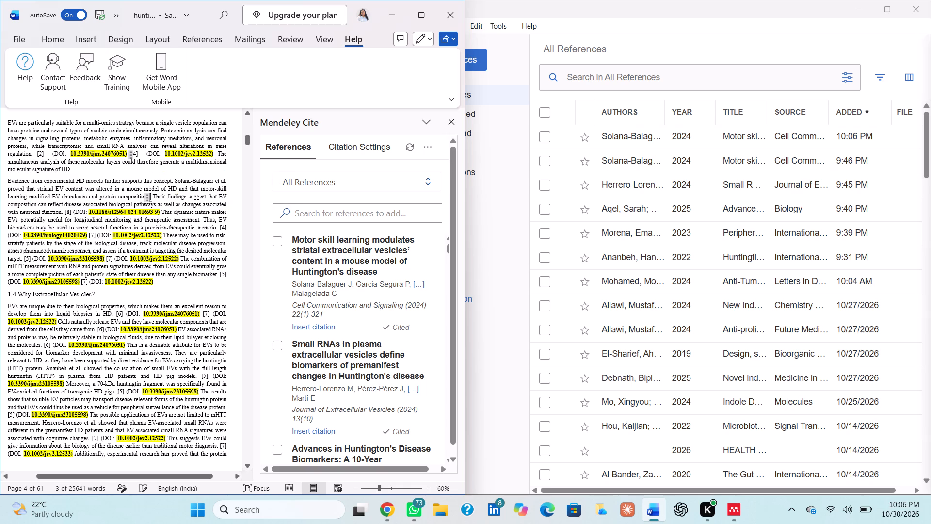
Replace the typed "[8]" after "changes associated with neuronal function." with the Solana-Balaguer et al. 2024 Mendeley citation.
click(73, 211)
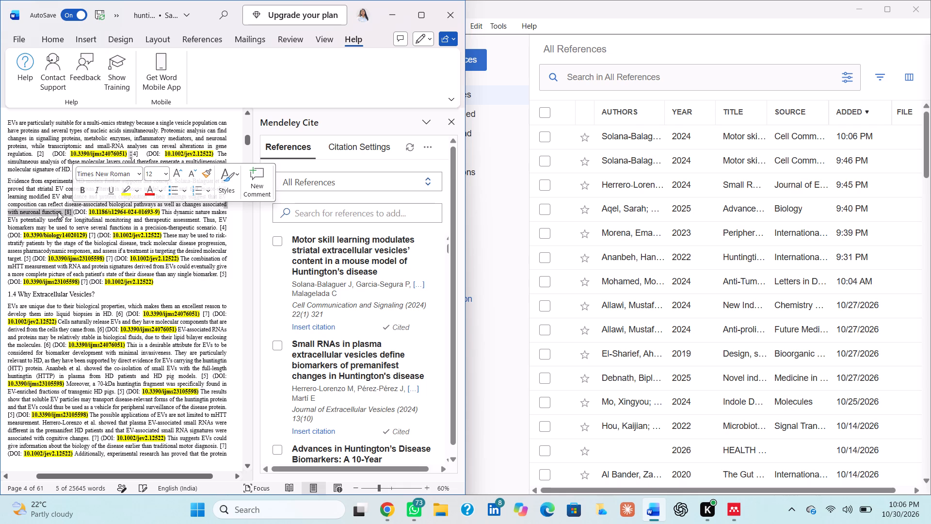
click(66, 214)
click(70, 211)
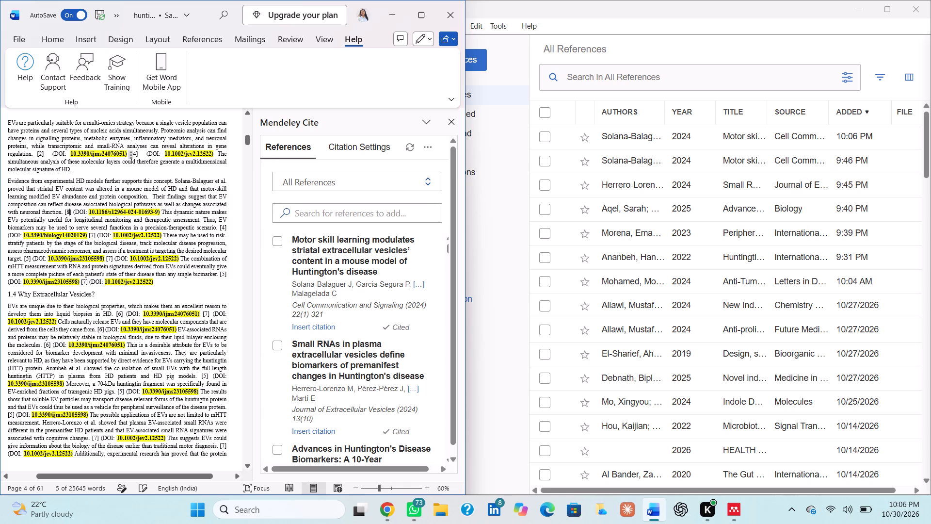
key(Right)
key(BackSpace)
key(BackSpace)
key(BackSpace)
key(BackSpace)
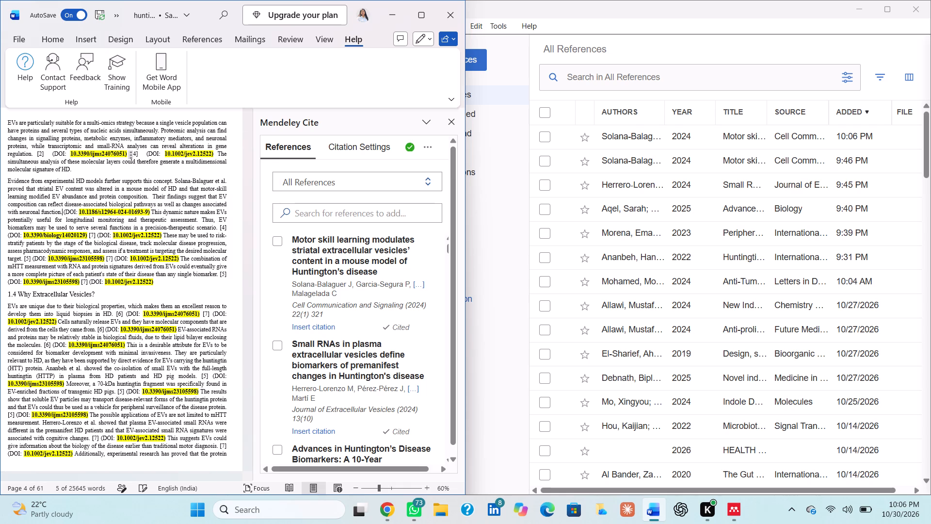
key(space)
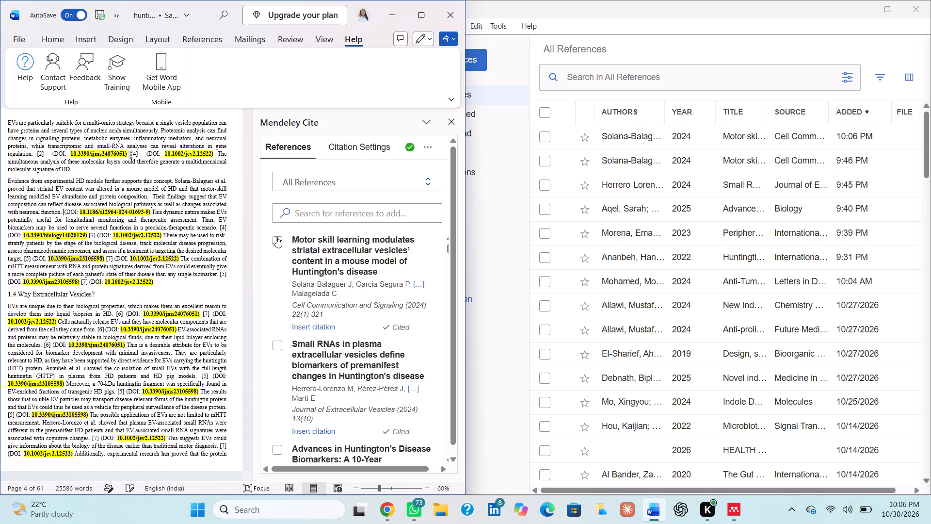
click(276, 238)
click(302, 462)
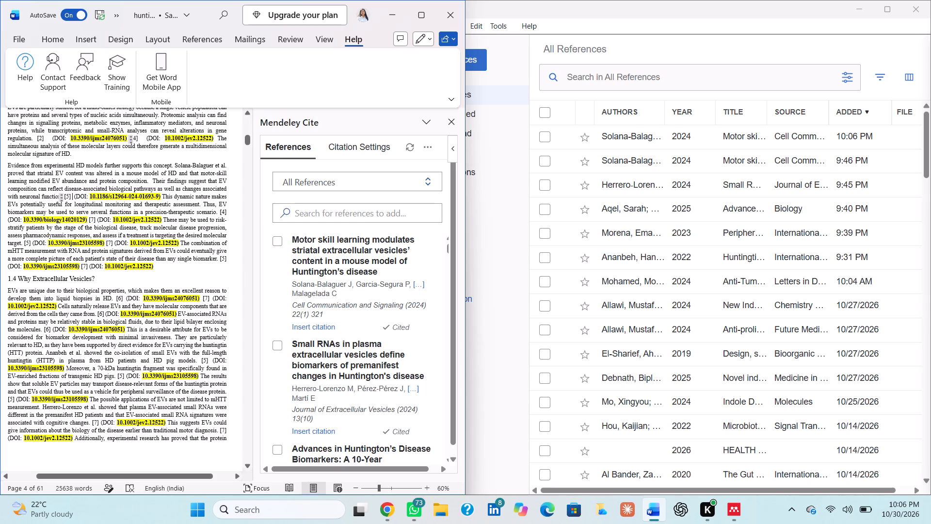
Look up DOI 10.3390/biology14020129 in Mendeley Reference Manager and replace the typed "[4]" after "precision-therapeutic scenario." with the Aqel et al. 2025 citation.
drag(23, 219, 72, 222)
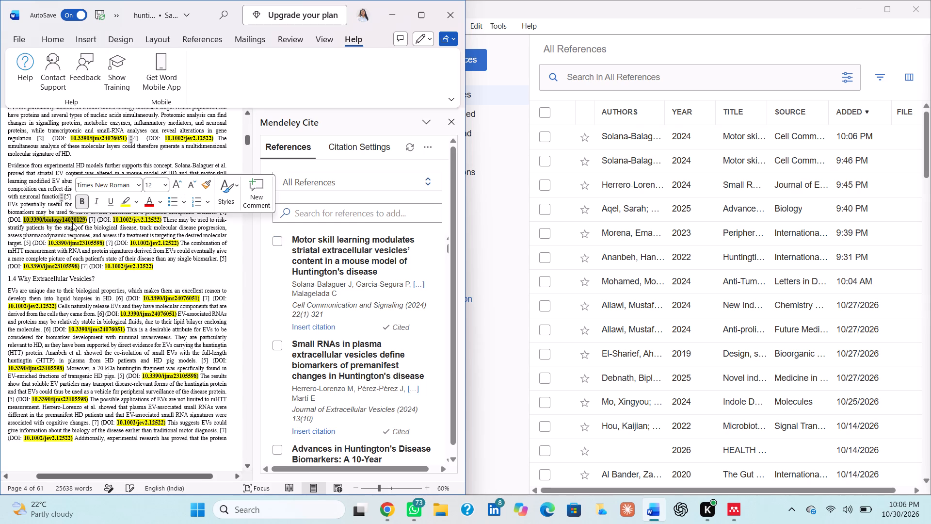
key(ctrl+c)
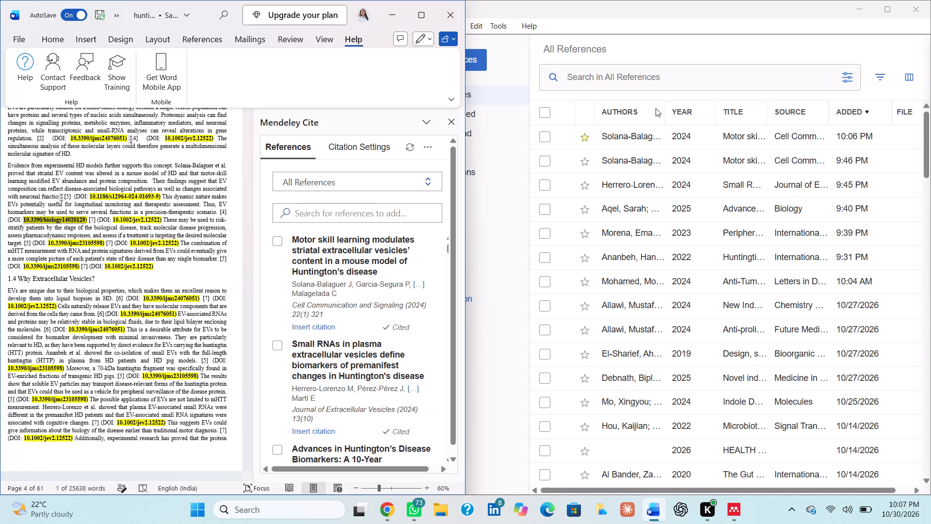
click(472, 64)
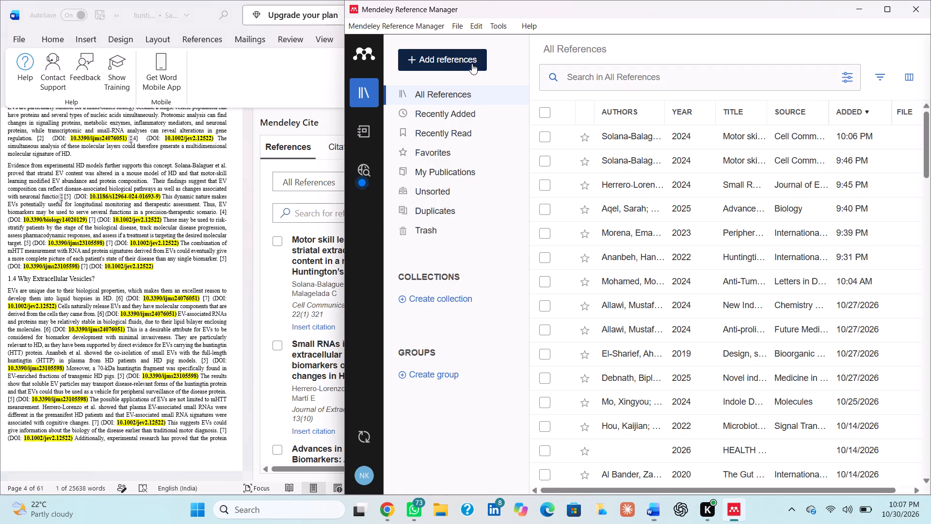
click(480, 241)
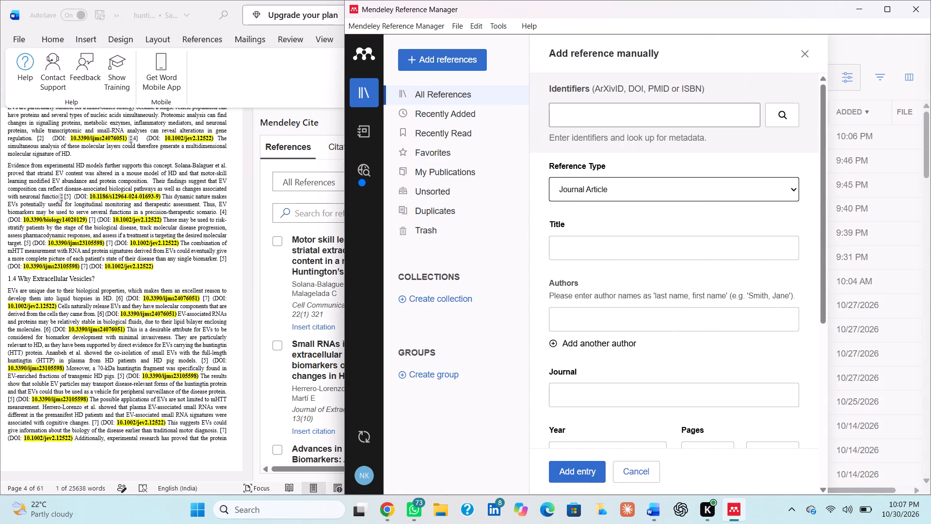
click(641, 117)
key(ctrl+v)
key(Return)
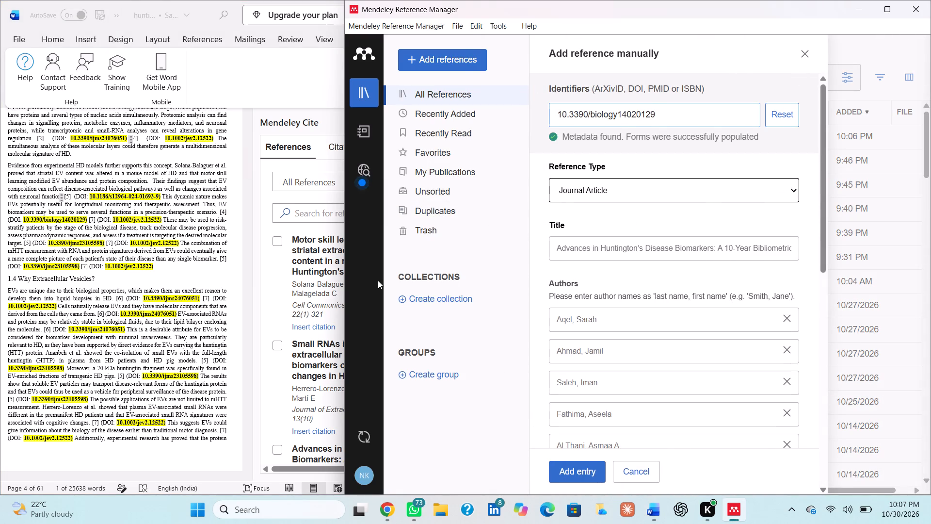
click(244, 292)
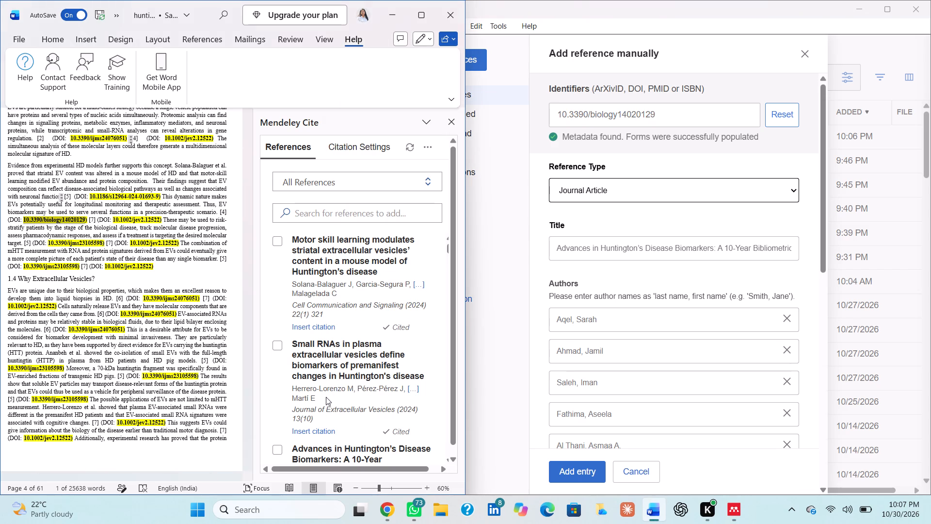
click(278, 448)
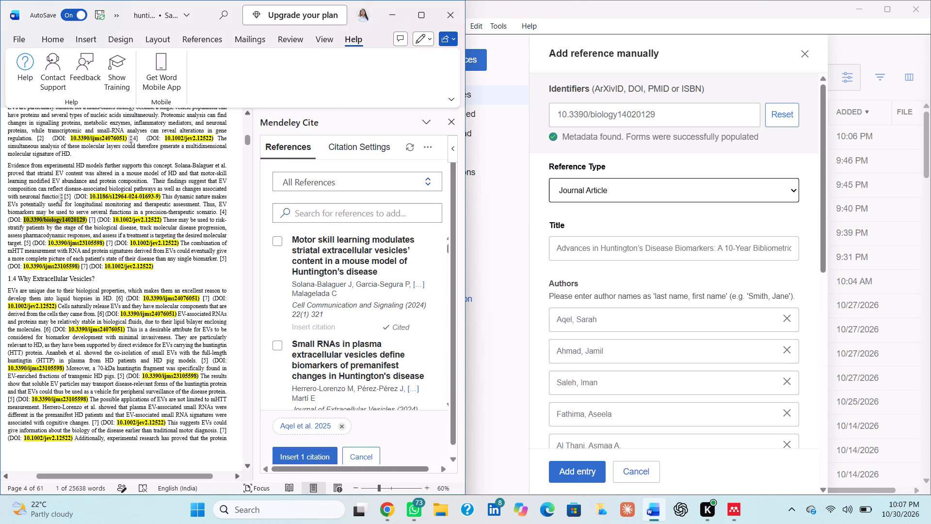
click(227, 215)
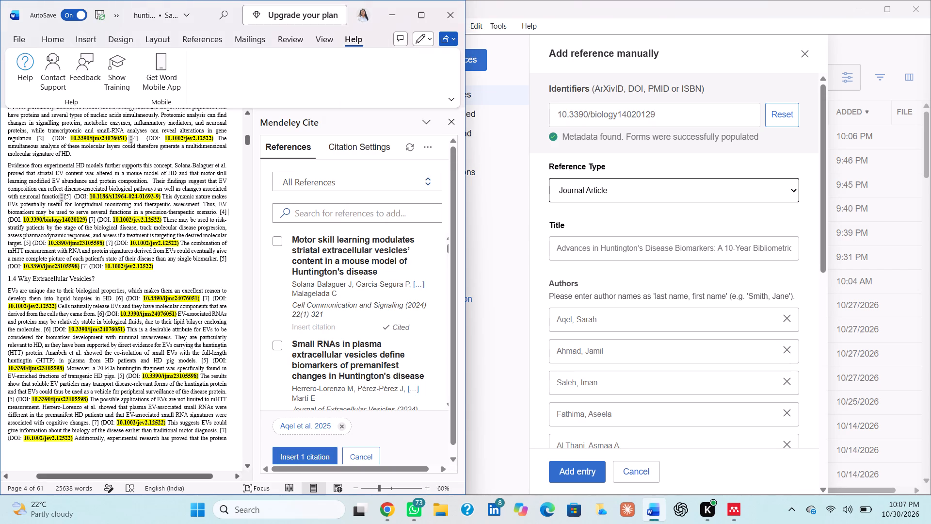
key(BackSpace)
key(BackSpace)
key(BackSpace)
key(BackSpace)
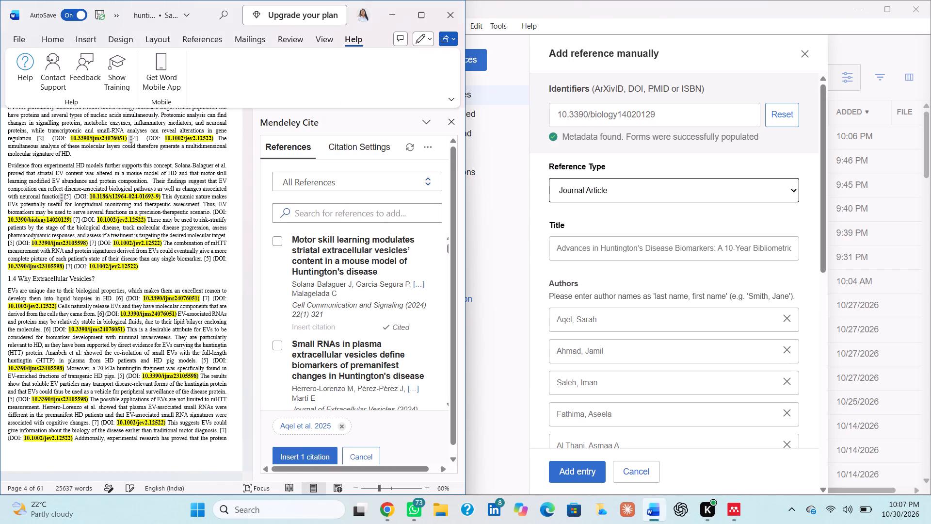
click(296, 458)
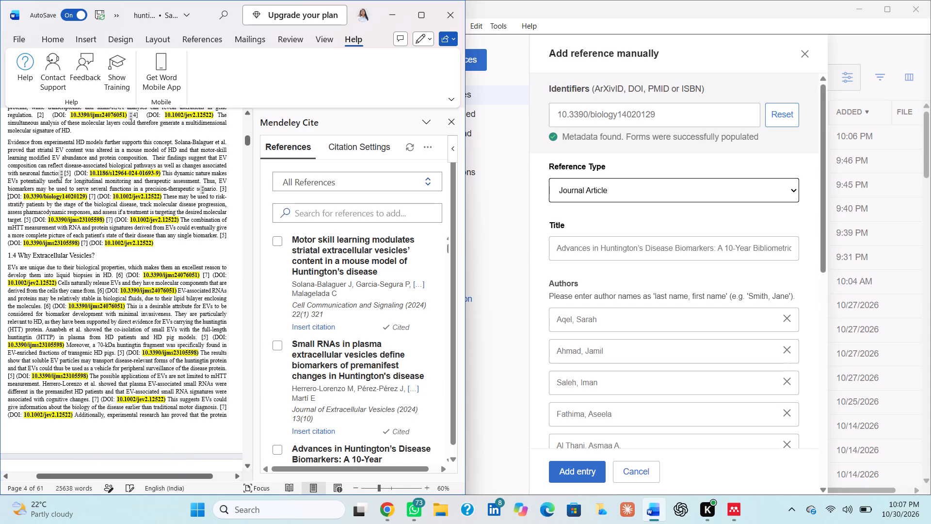
Look up DOI 10.1002/jev2.12522 in Mendeley Reference Manager and replace the typed "[7]" after DOI 10.3390/biology14020129 with the Herrero-Lorenzo et al. 2024 citation.
drag(112, 196, 157, 198)
key(ctrl+c)
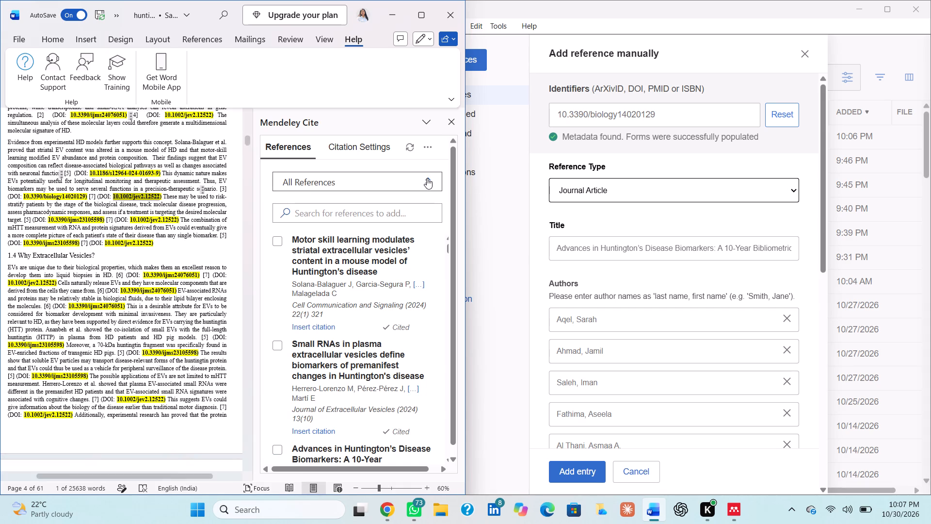
click(659, 118)
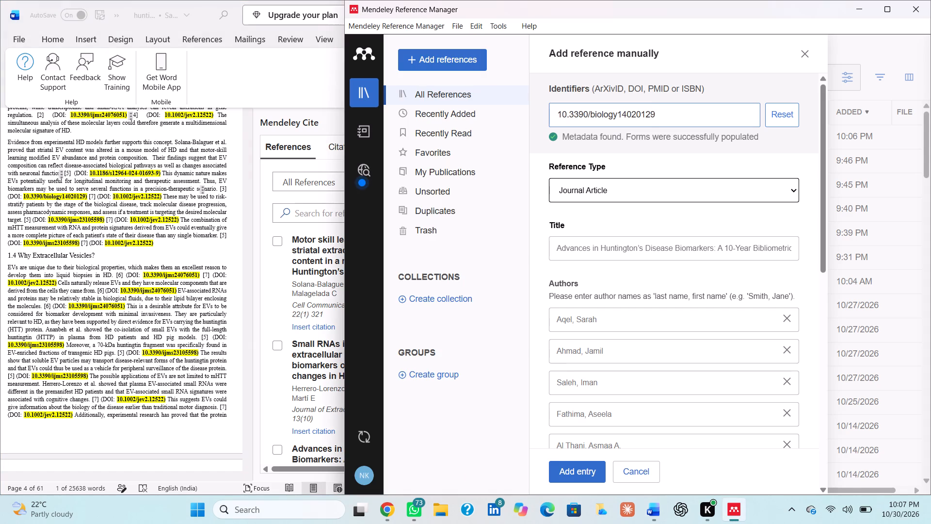
click(774, 112)
click(700, 122)
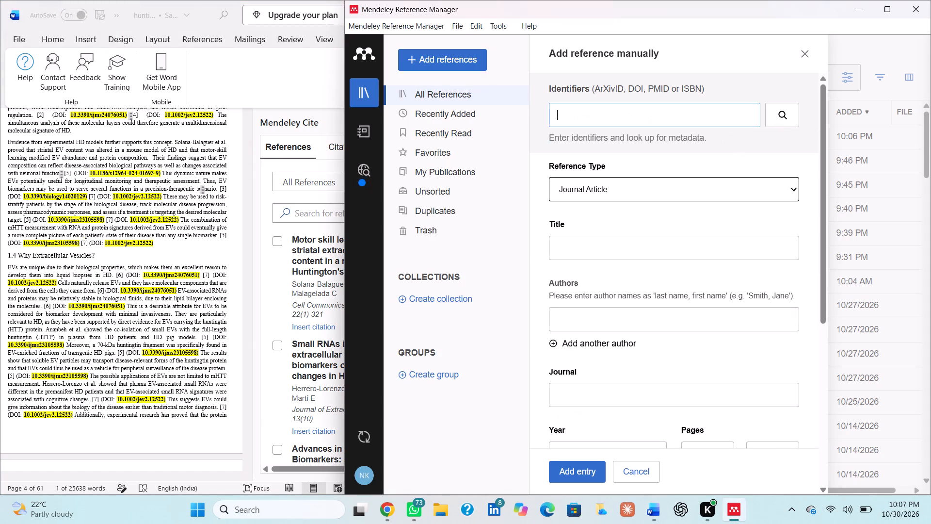
key(ctrl+v)
key(Return)
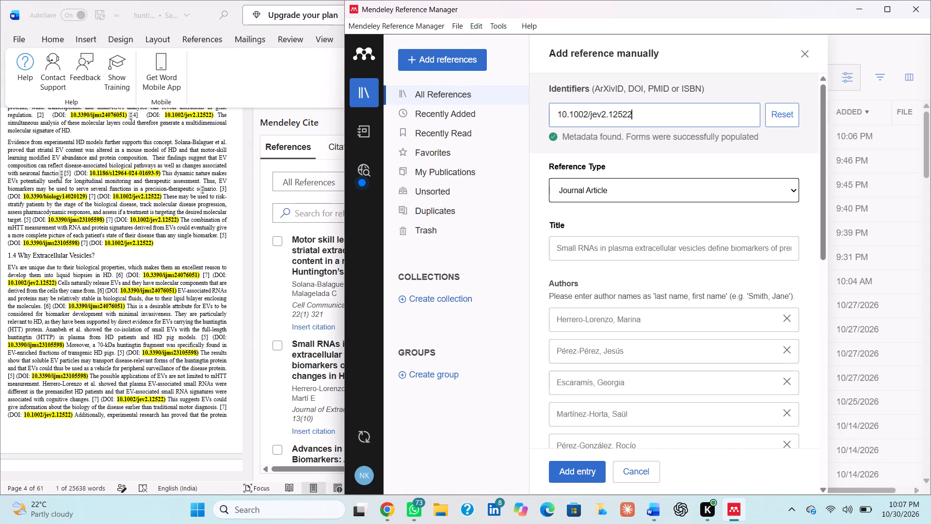
click(247, 295)
click(278, 345)
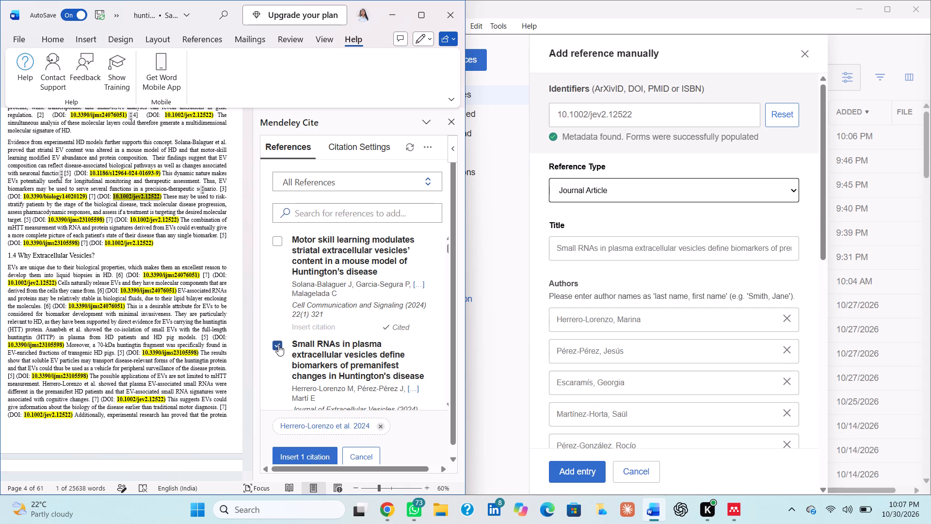
click(96, 197)
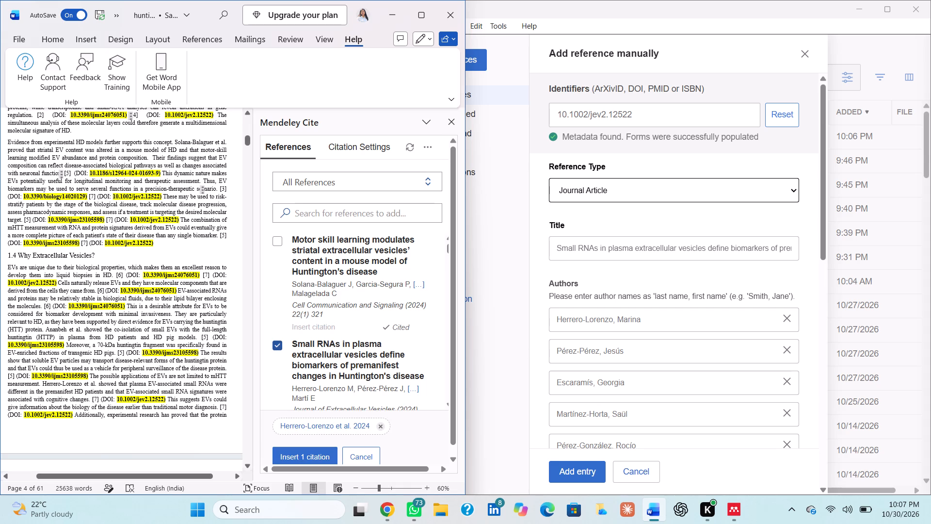
key(BackSpace)
key(BackSpace)
key(BackSpace)
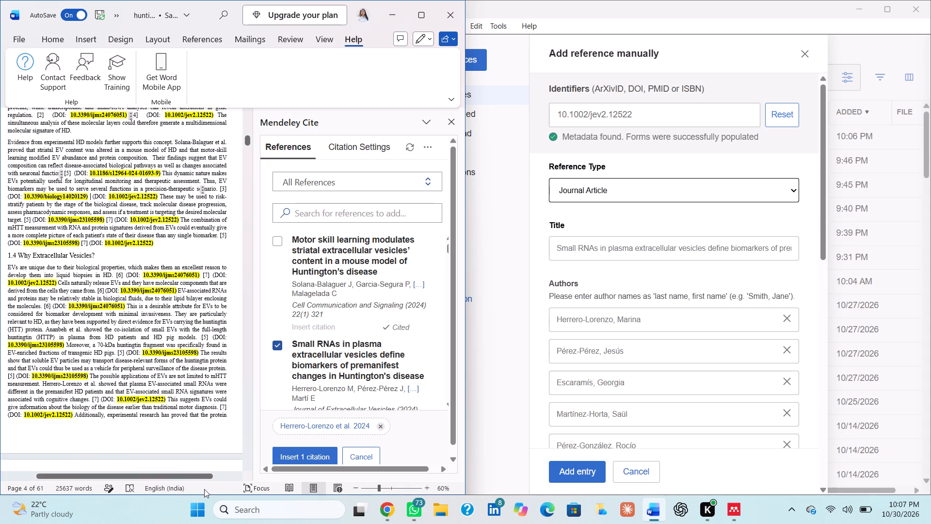
click(320, 456)
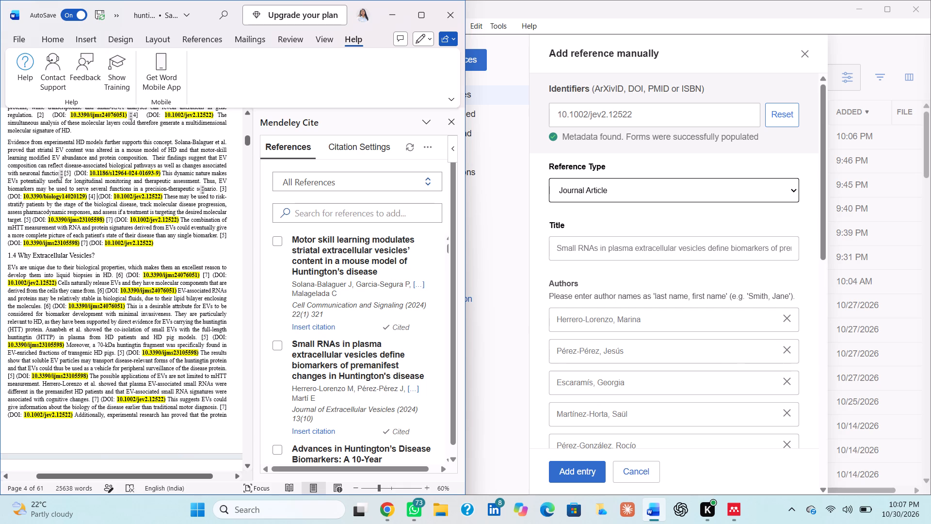
Delete the typed "[7]" and its DOI 10.1002/jev2.12522 before "The combination of mHTT measurement".
drag(181, 221, 105, 219)
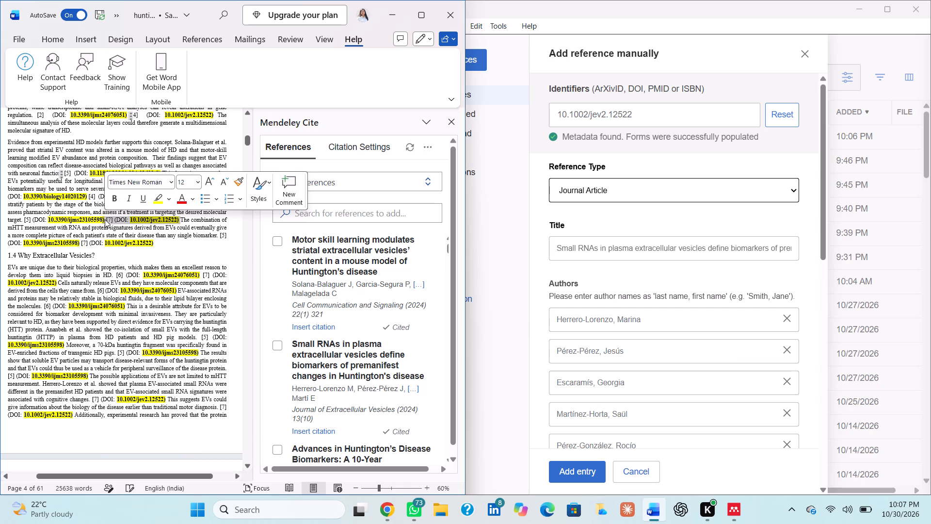
key(BackSpace)
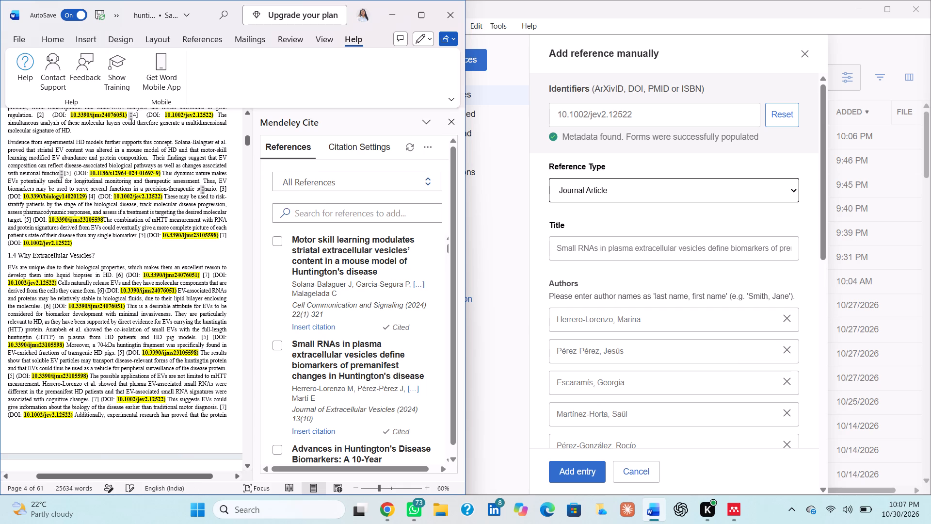
Delete the typed "[5]" after "targeting the desired molecular target.".
click(31, 220)
key(BackSpace)
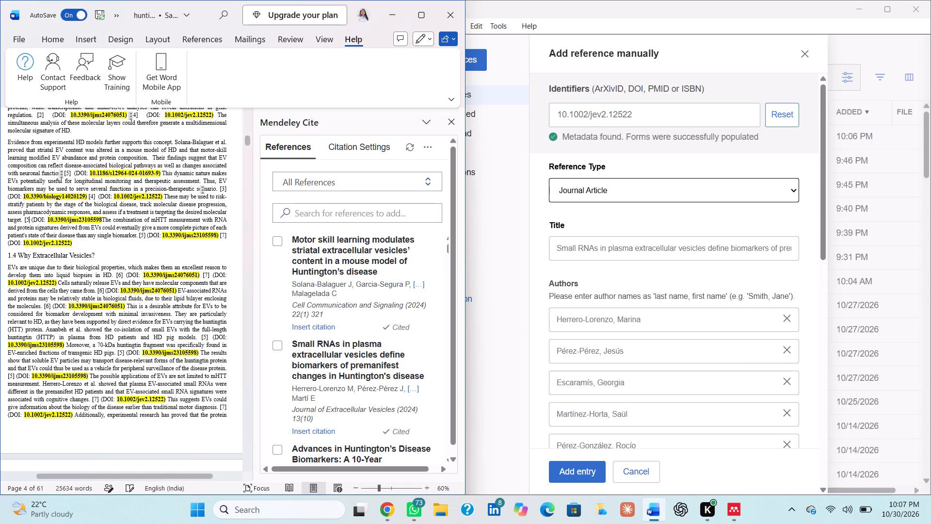
key(BackSpace)
key(BackSpace)
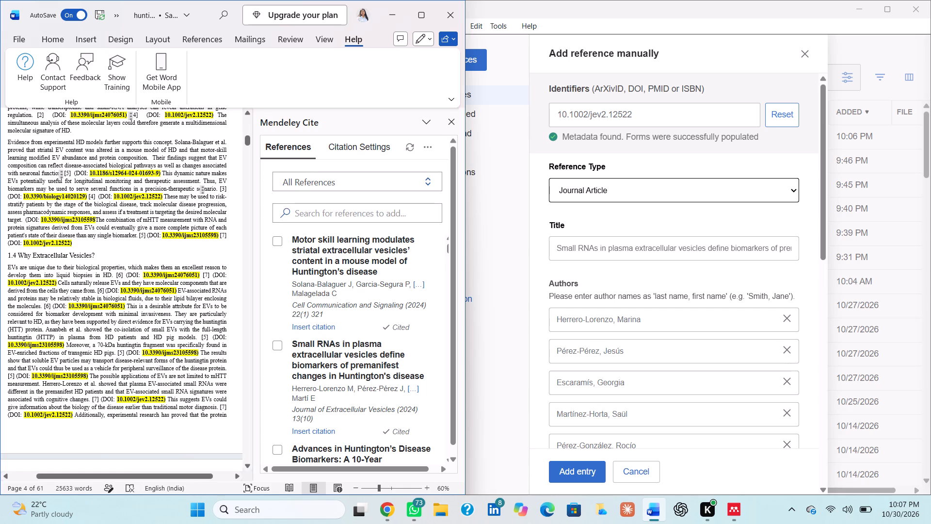
Look up DOI 10.3390/ijms23105598 in Mendeley Reference Manager and insert the Ananbeh et al. 2022 citation after "desired molecular target." in Word.
drag(40, 218, 55, 218)
drag(55, 218, 96, 219)
key(ctrl+c)
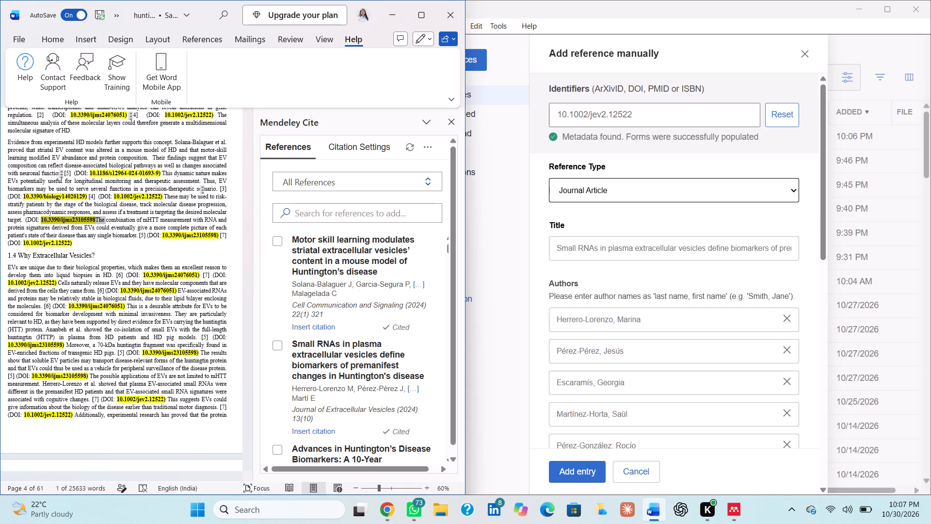
click(787, 114)
click(704, 119)
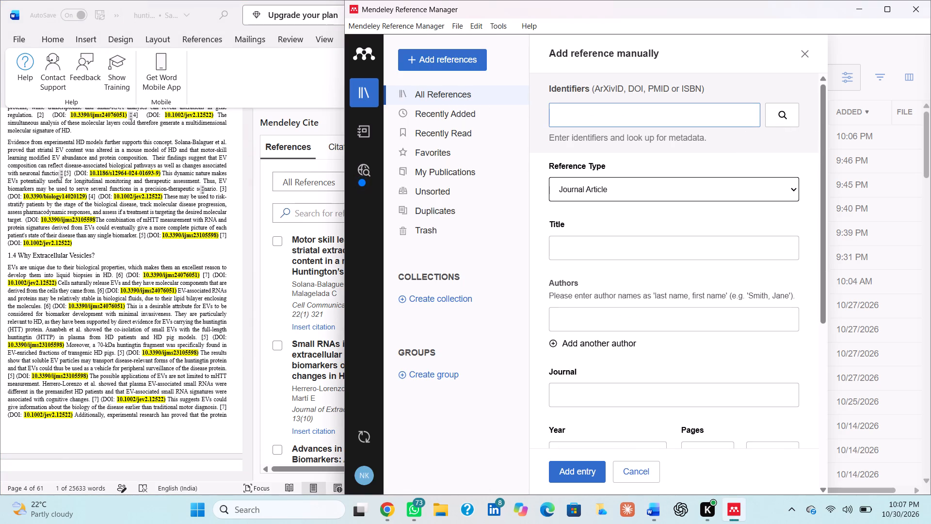
key(ctrl+v)
key(BackSpace)
key(BackSpace)
key(BackSpace)
key(BackSpace)
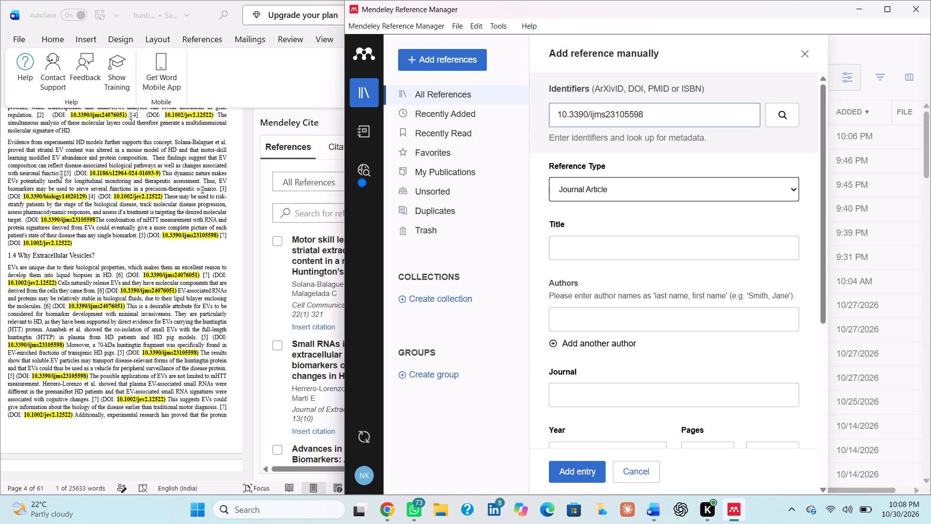
key(Return)
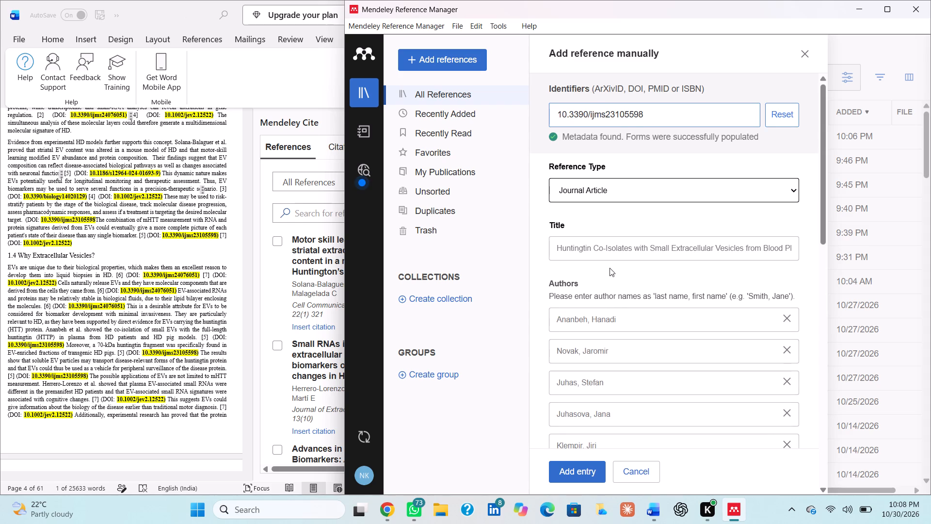
click(250, 322)
scroll(326, 379, down, 1)
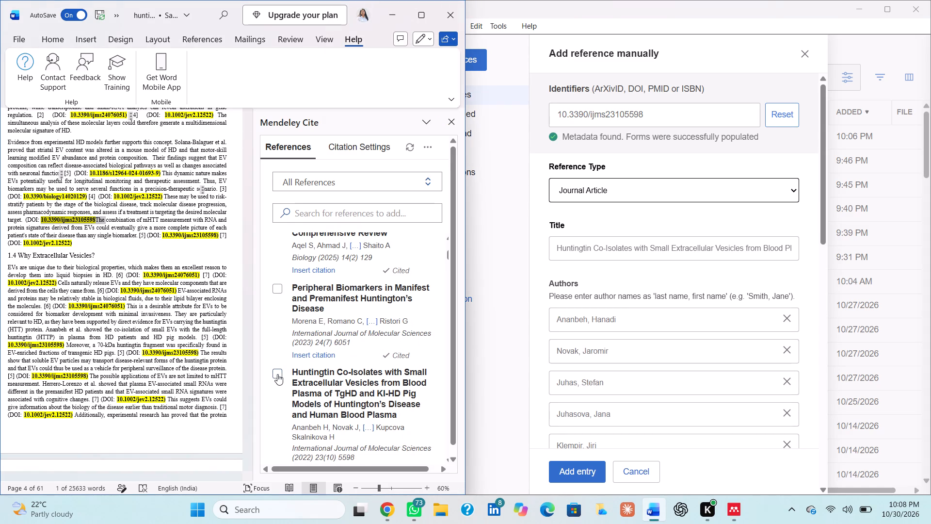
click(277, 374)
click(23, 219)
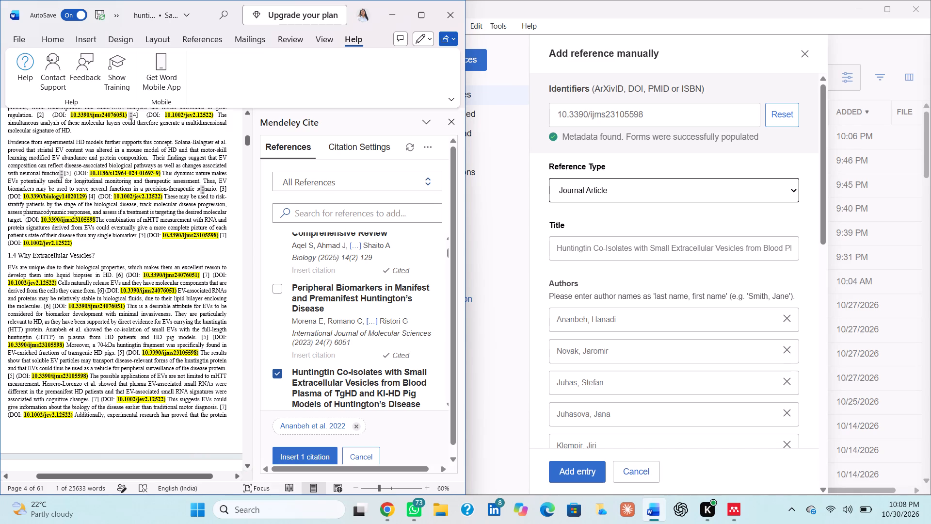
click(295, 457)
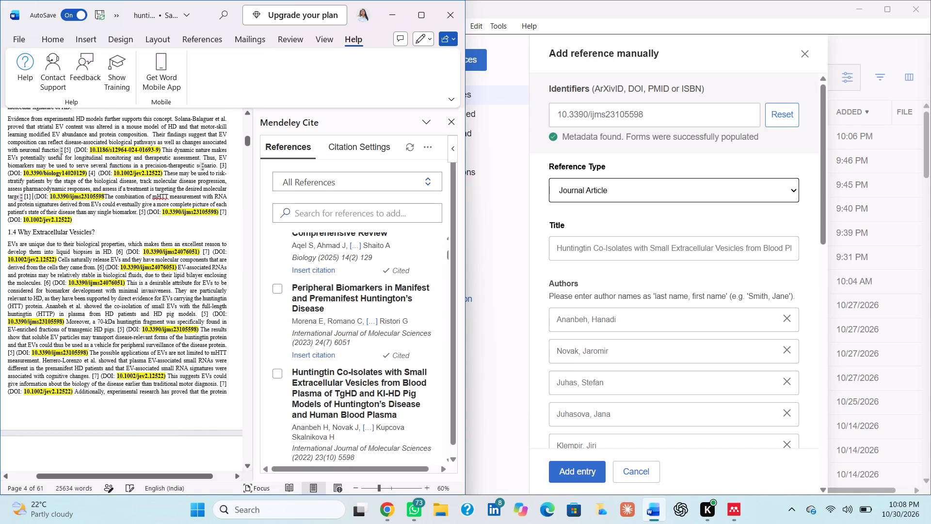
Look up DOI 10.3390/ijms23105598 in Mendeley Reference Manager and replace the typed "[5]" after "than any single biomarker." with the Ananbeh et al. 2022 citation.
drag(162, 211, 209, 216)
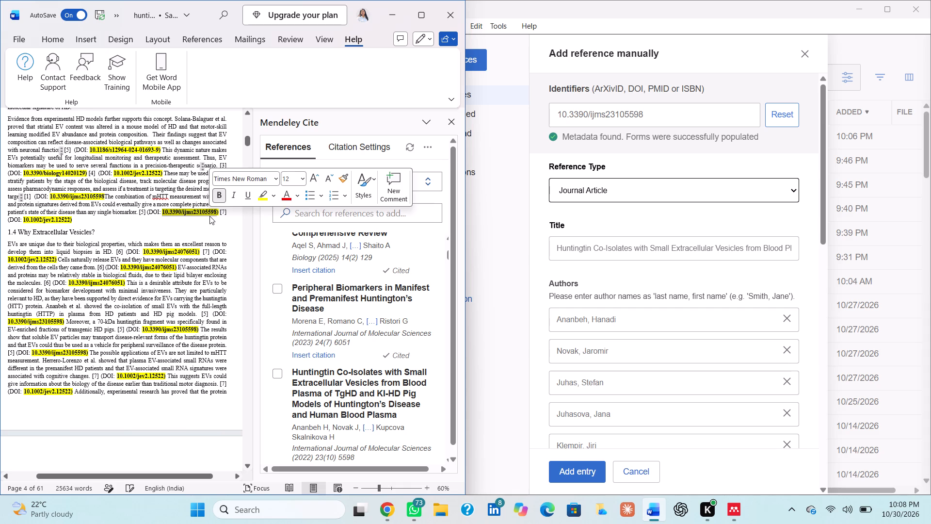
key(ctrl+c)
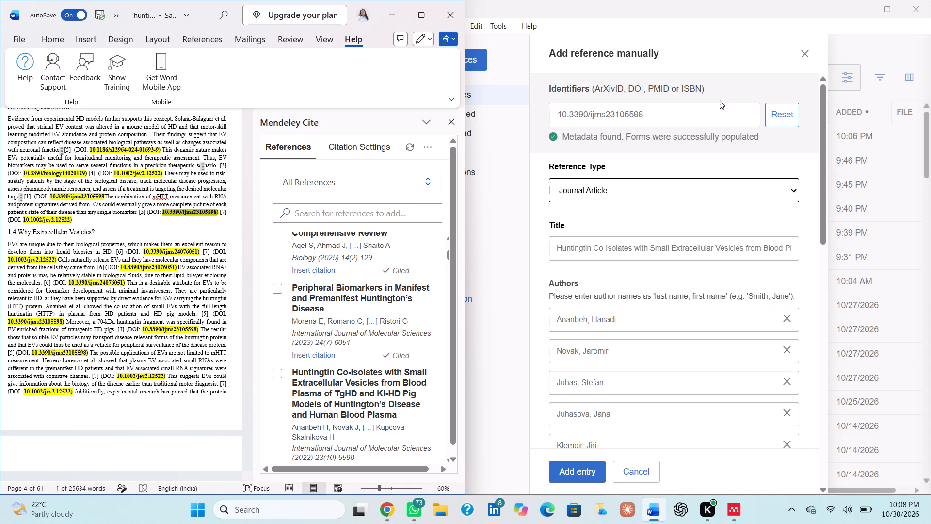
click(763, 121)
click(770, 120)
click(728, 117)
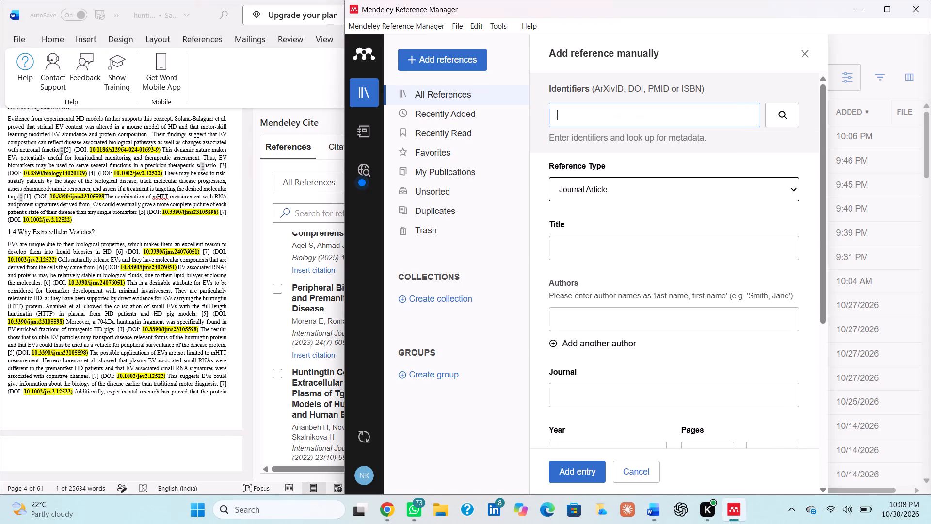
key(ctrl+c)
key(ctrl+v)
key(Return)
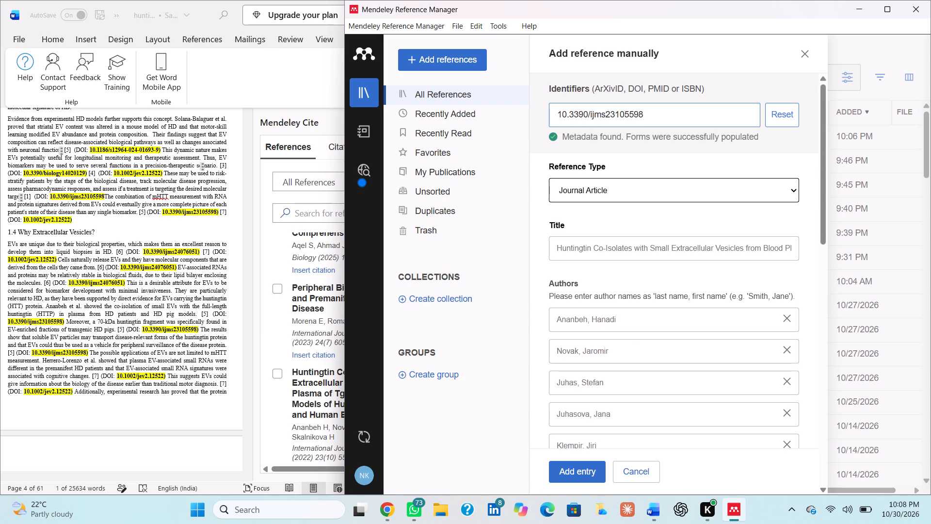
click(244, 279)
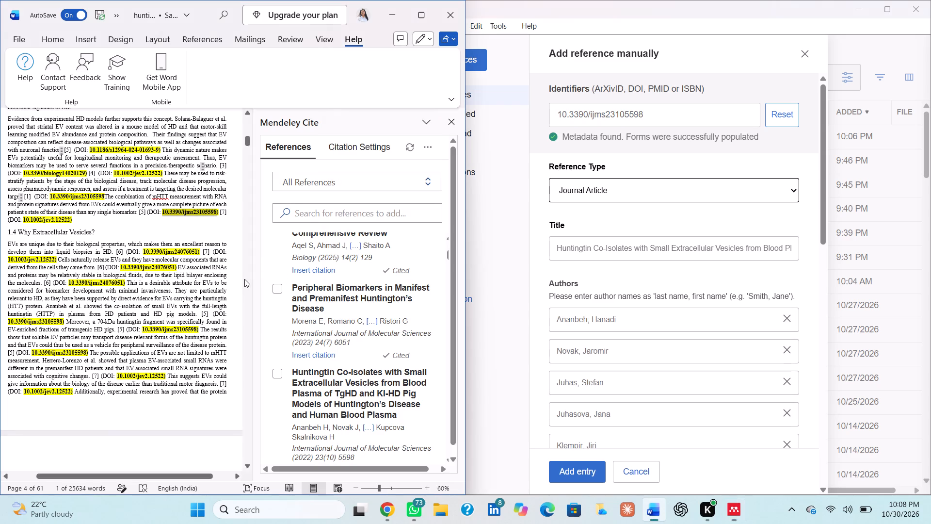
click(279, 373)
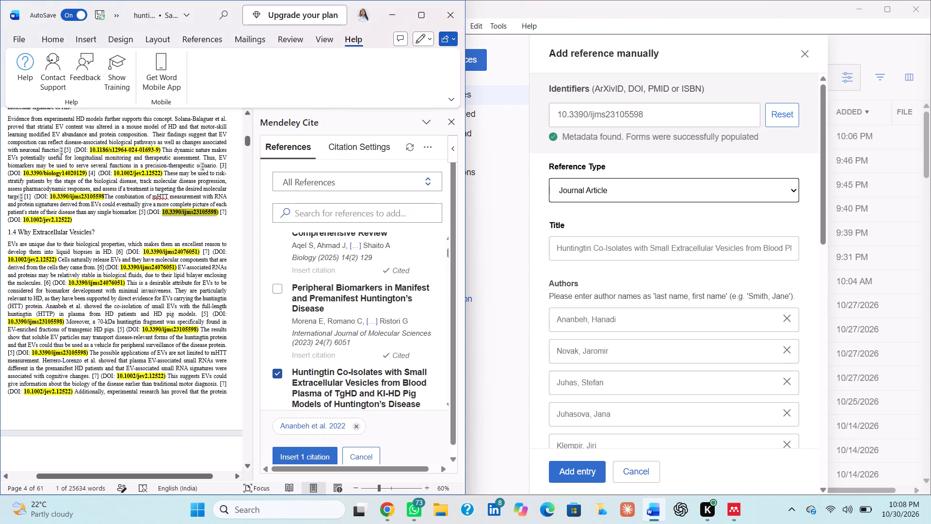
click(145, 213)
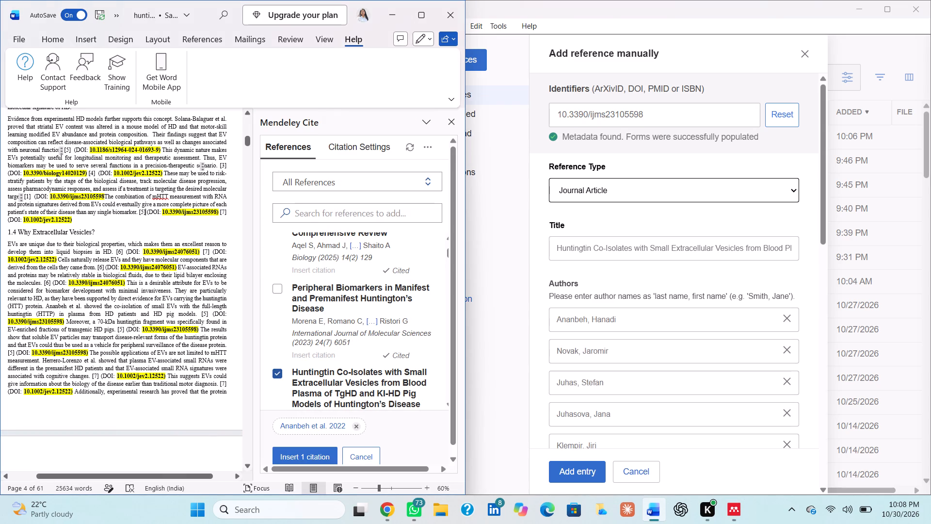
key(BackSpace)
key(BackSpace)
key(BackSpace)
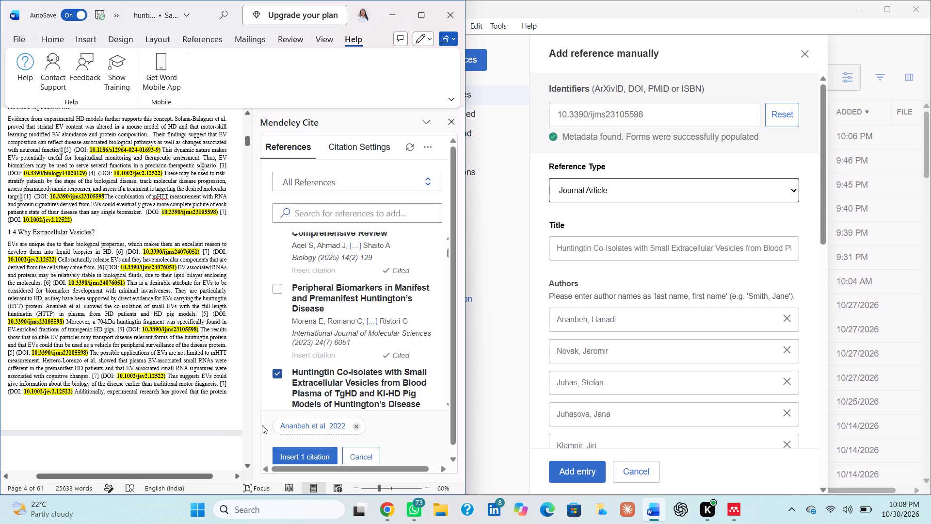
click(291, 451)
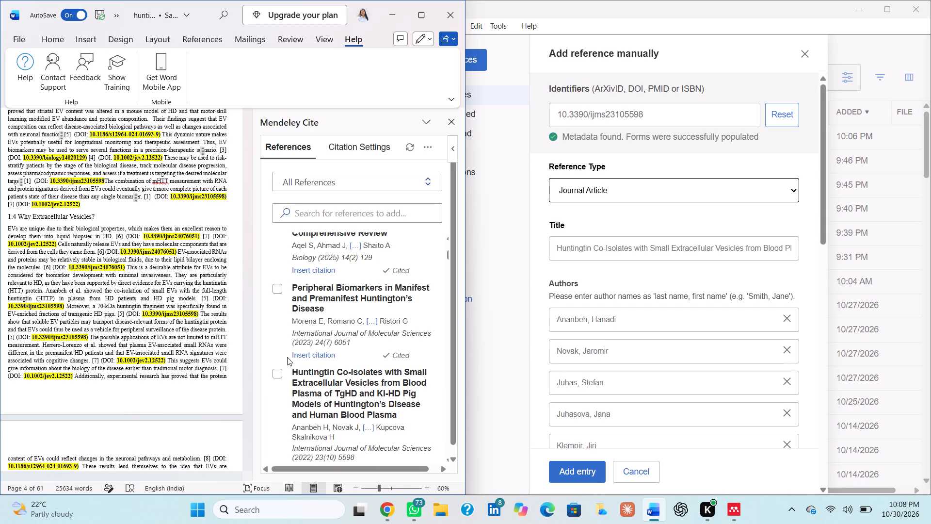
Replace the typed "[7]" before DOI 10.1002/jev2.12522, just above heading 1.4, with the Herrero-Lorenzo et al. 2024 Mendeley citation.
scroll(289, 312, up, 1)
click(278, 241)
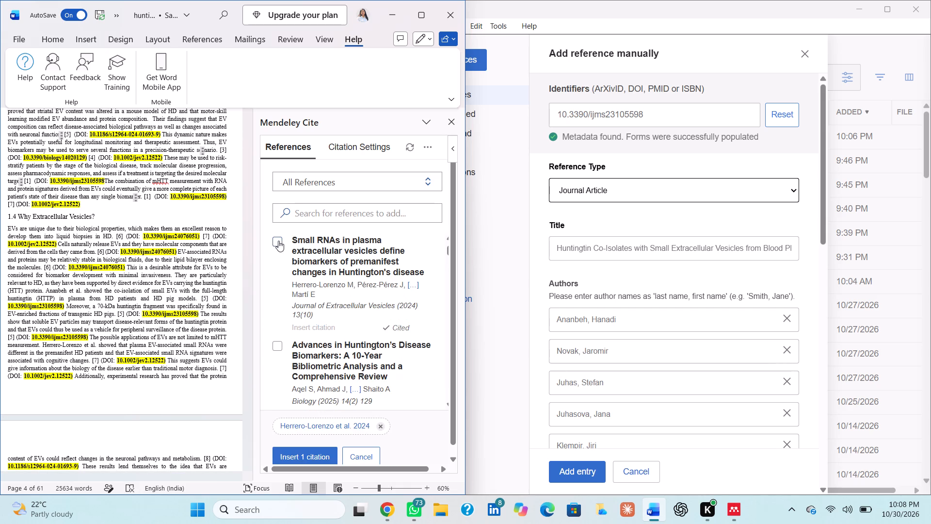
click(13, 205)
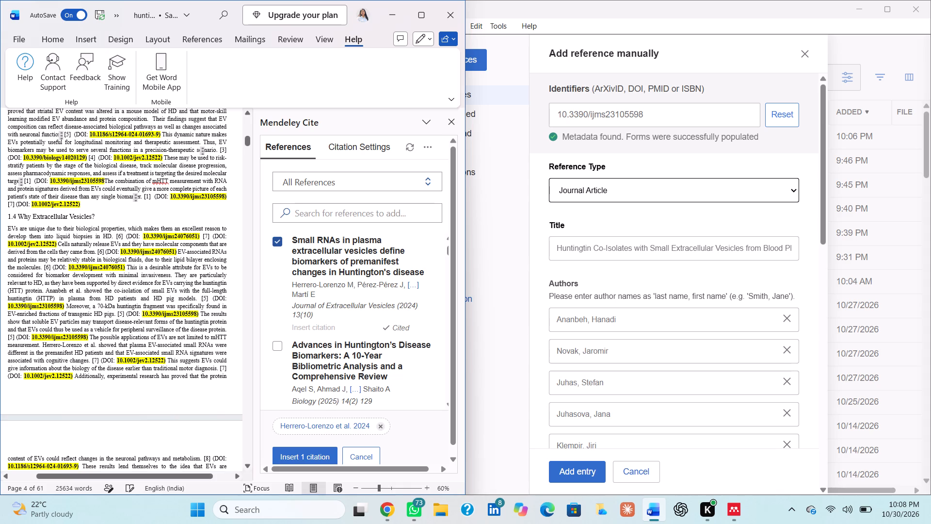
key(Right)
key(BackSpace)
key(BackSpace)
key(BackSpace)
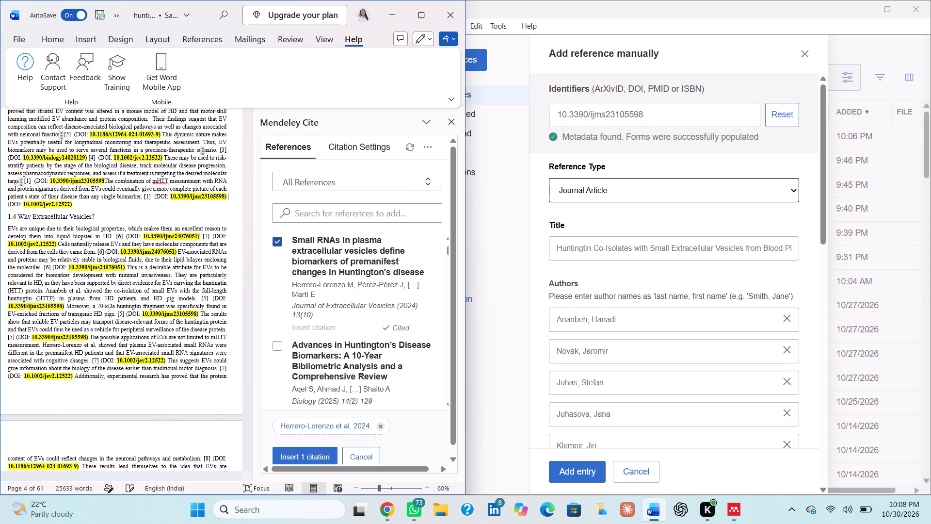
click(287, 453)
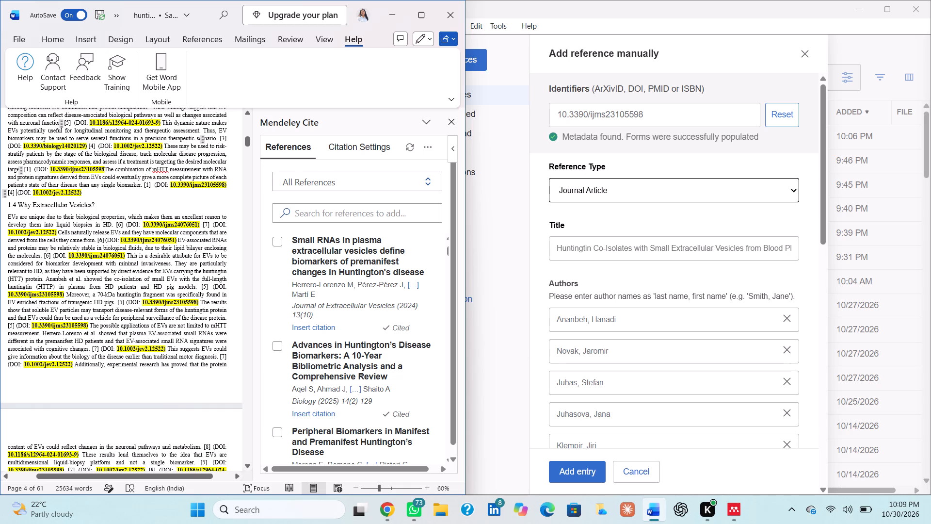
Look up DOI 10.3390/ijms24076051 in Mendeley Reference Manager and replace the typed "[6]" after "liquid biopsies in HD." with the Morena et al. 2023 citation.
drag(142, 223, 167, 223)
key(ctrl+c)
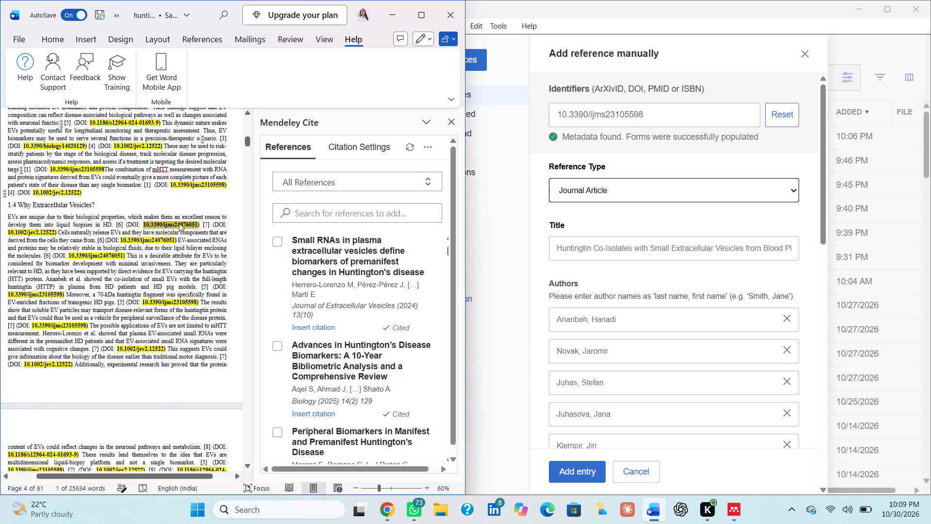
click(647, 118)
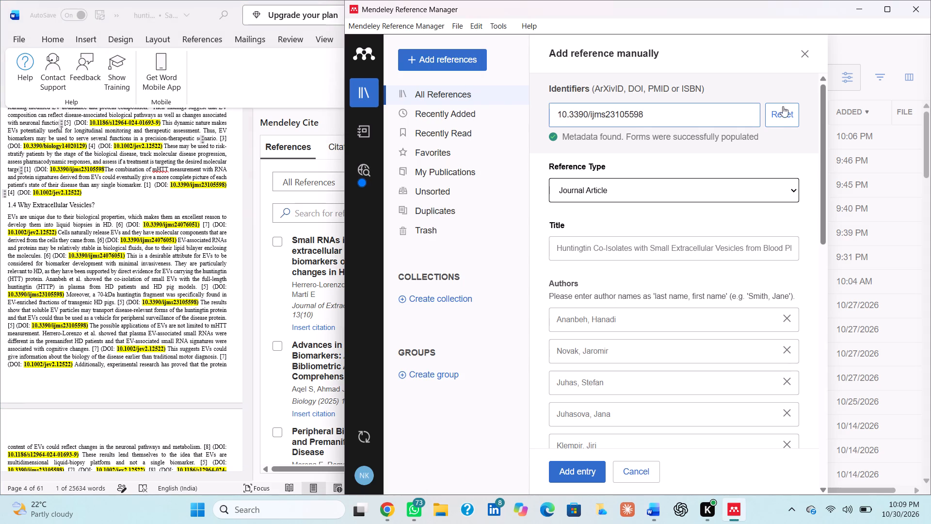
click(785, 110)
click(696, 121)
key(ctrl+v)
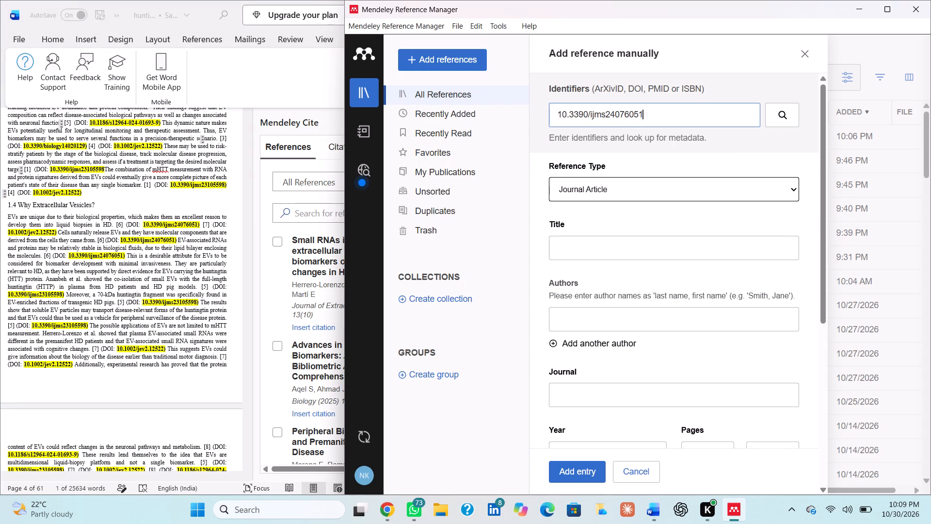
key(Return)
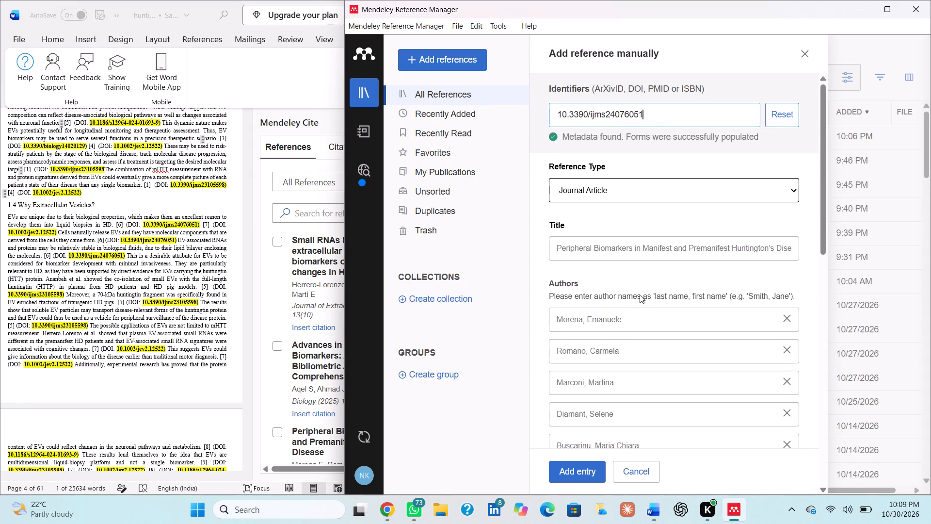
click(248, 285)
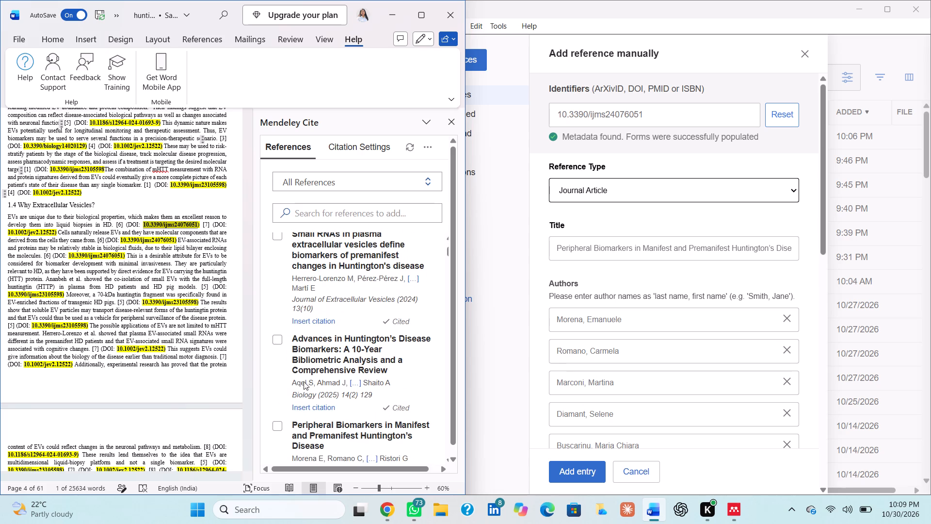
click(280, 429)
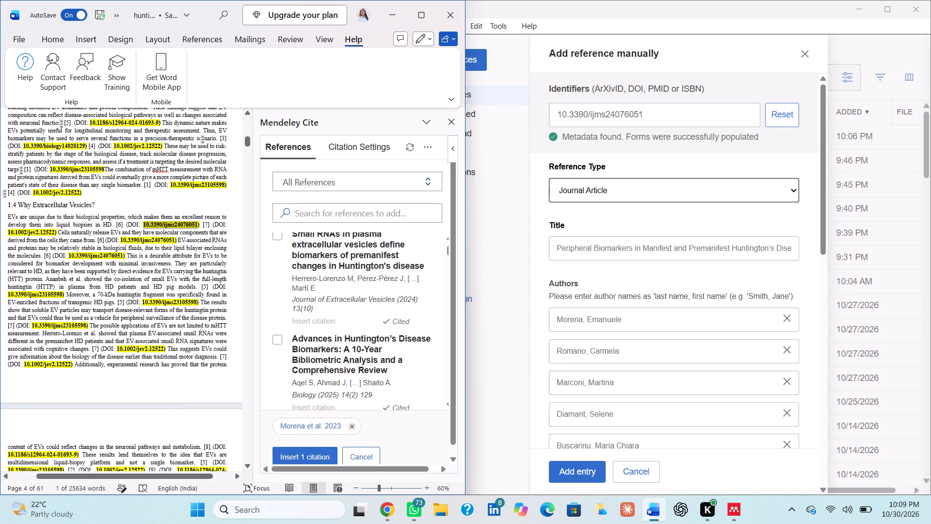
click(126, 226)
key(BackSpace)
key(BackSpace)
key(BackSpace)
key(BackSpace)
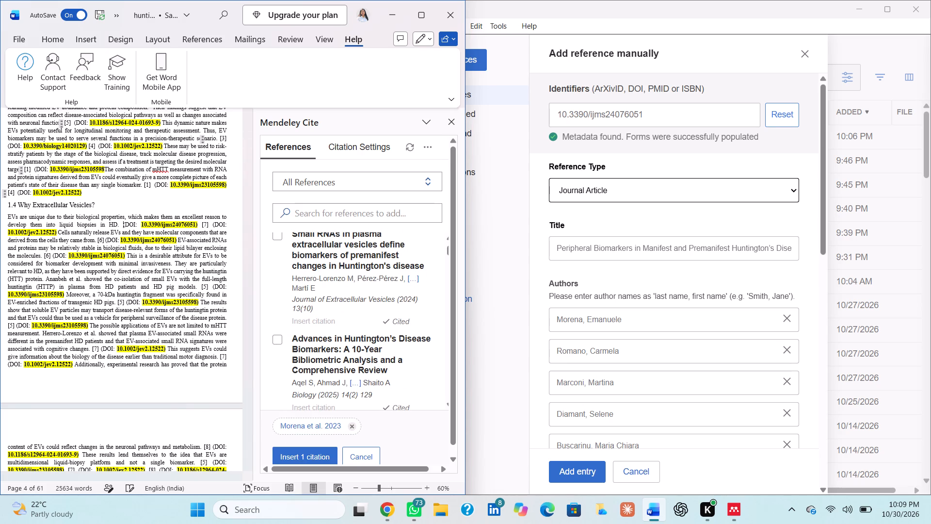
click(292, 458)
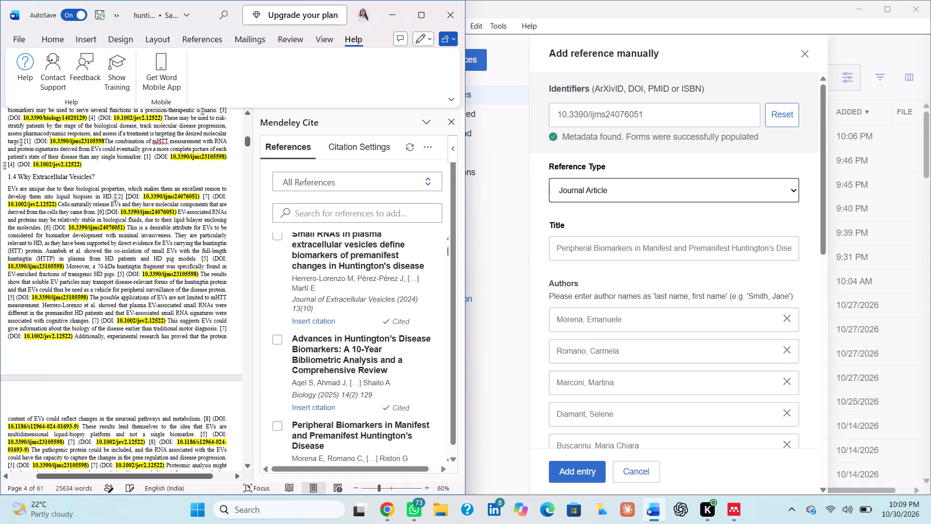
Delete the typed "[7]" before DOI 10.1002/jev2.12522 in the first sentence of section 1.4.
click(209, 196)
key(BackSpace)
key(BackSpace)
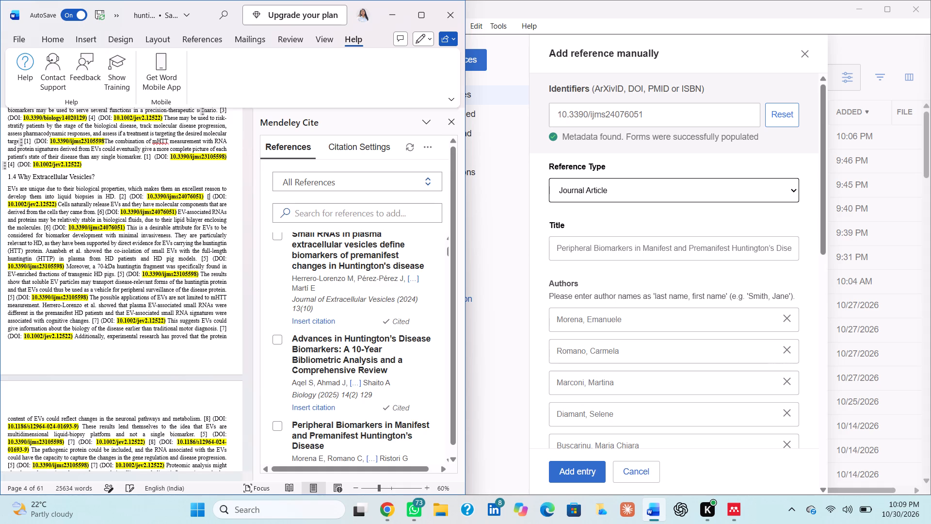
key(BackSpace)
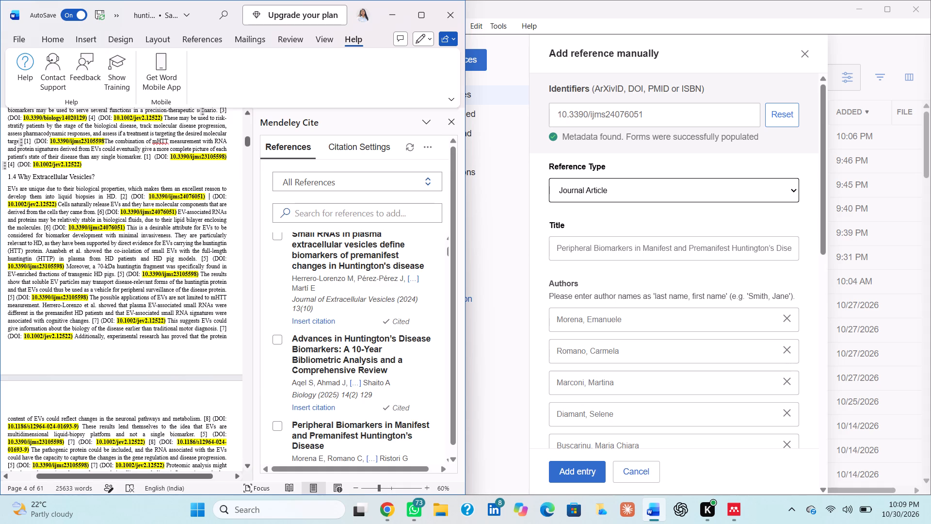
Look up DOI 10.1002/jev2.12522 in Mendeley Reference Manager and insert the Herrero-Lorenzo et al. 2024 citation before that DOI in section 1.4's first sentence.
drag(8, 200, 32, 205)
click(39, 213)
drag(8, 204, 52, 208)
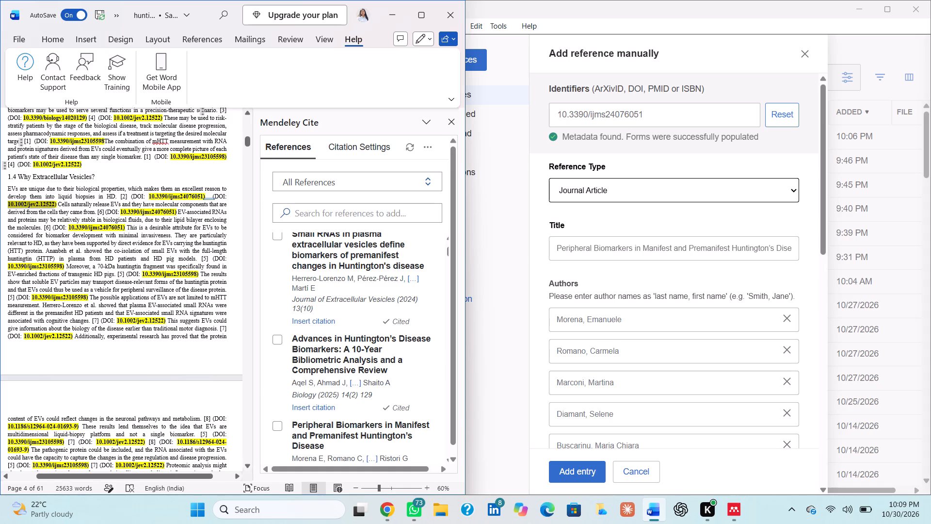
key(ctrl+c)
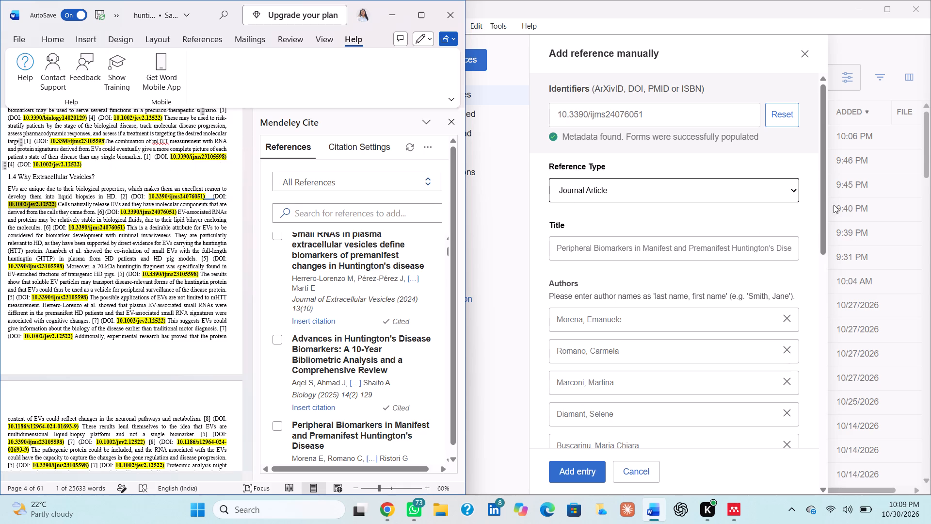
click(701, 115)
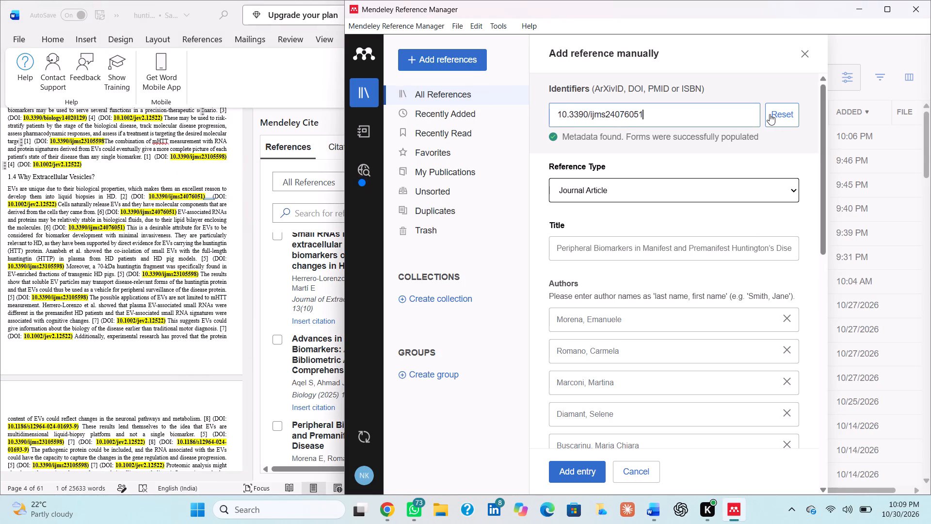
click(771, 114)
key(ctrl+v)
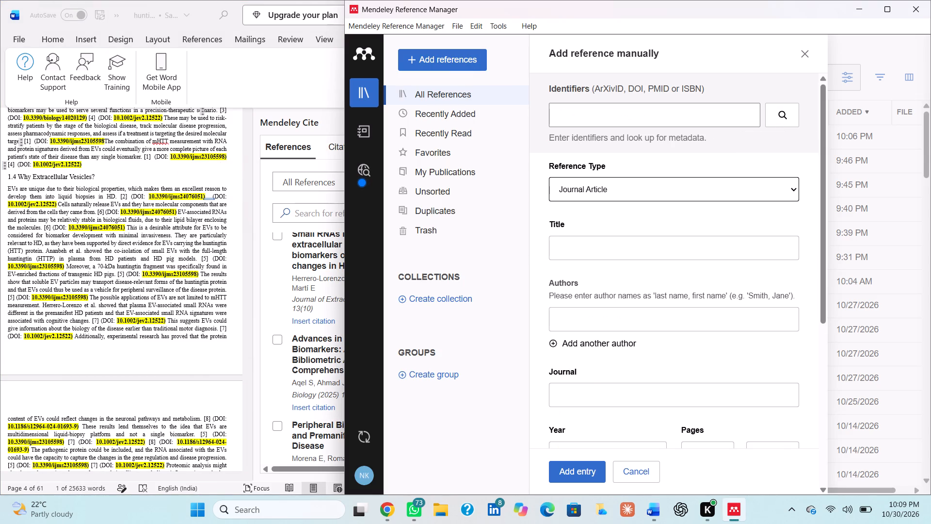
click(687, 109)
key(ctrl+v)
key(Return)
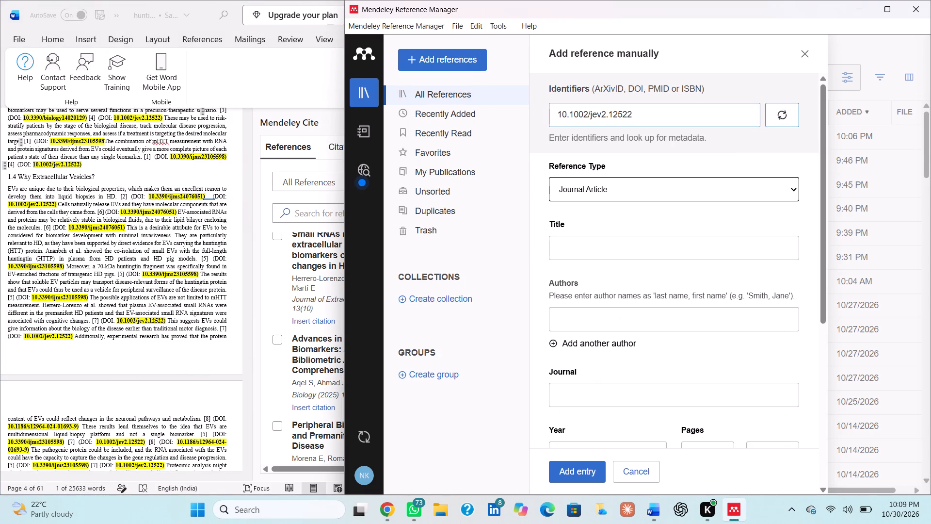
click(249, 263)
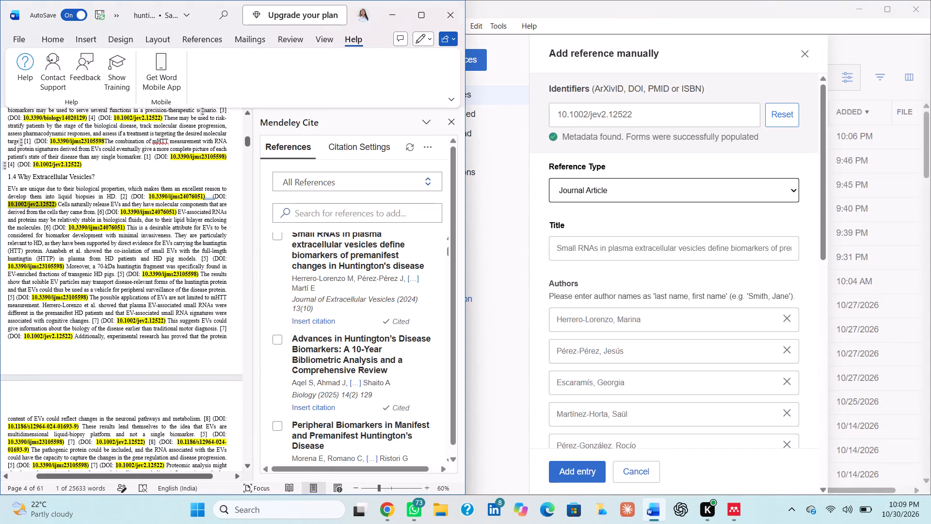
click(209, 200)
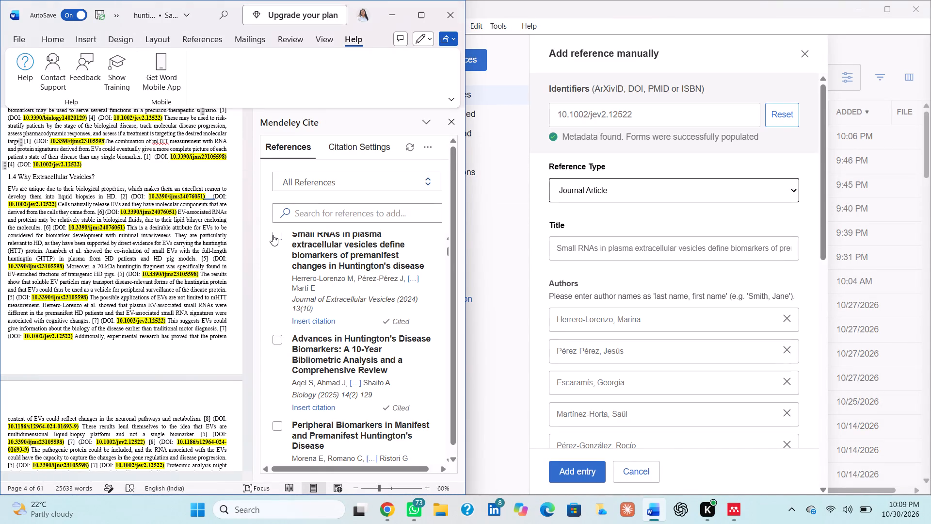
click(274, 235)
click(298, 456)
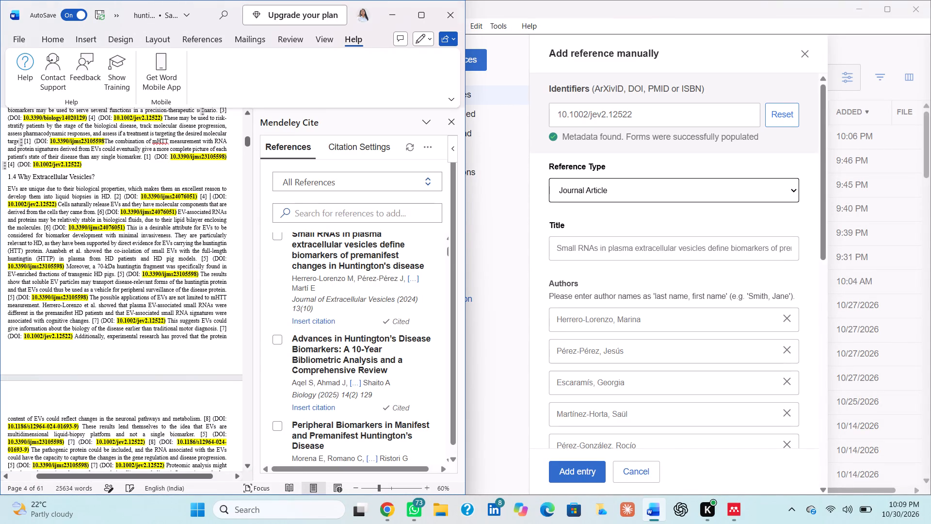
Replace the typed "[6]" after "the cells they came from." with the Herrero-Lorenzo et al. 2024 Mendeley citation.
click(105, 212)
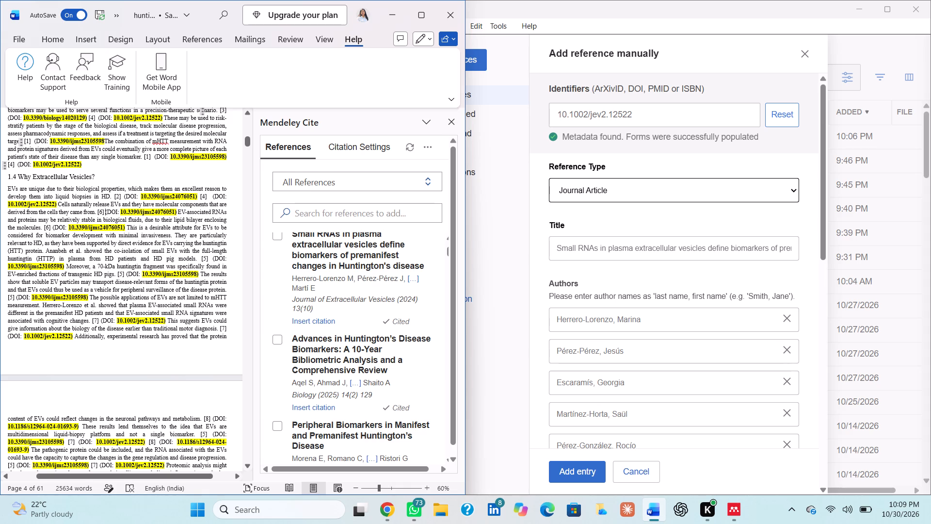
key(BackSpace)
key(BackSpace)
key(BackSpace)
key(BackSpace)
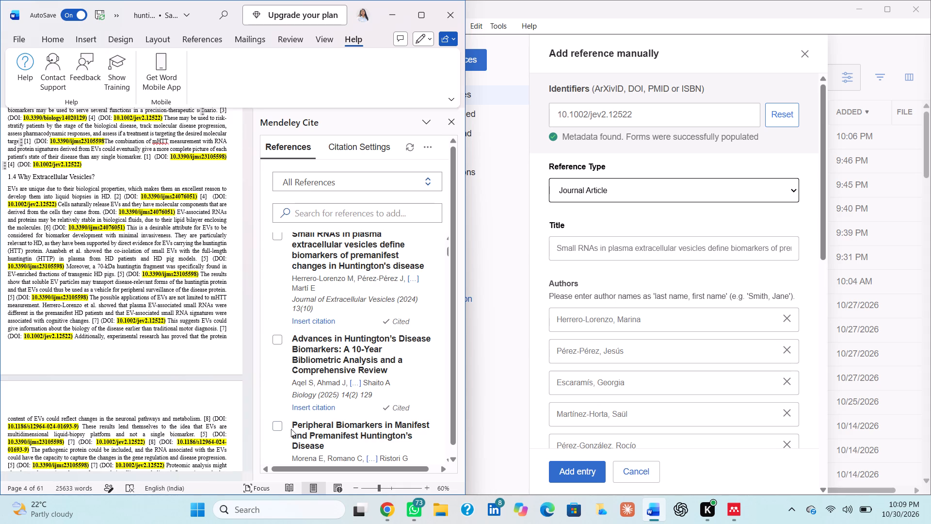
scroll(291, 429, down, 2)
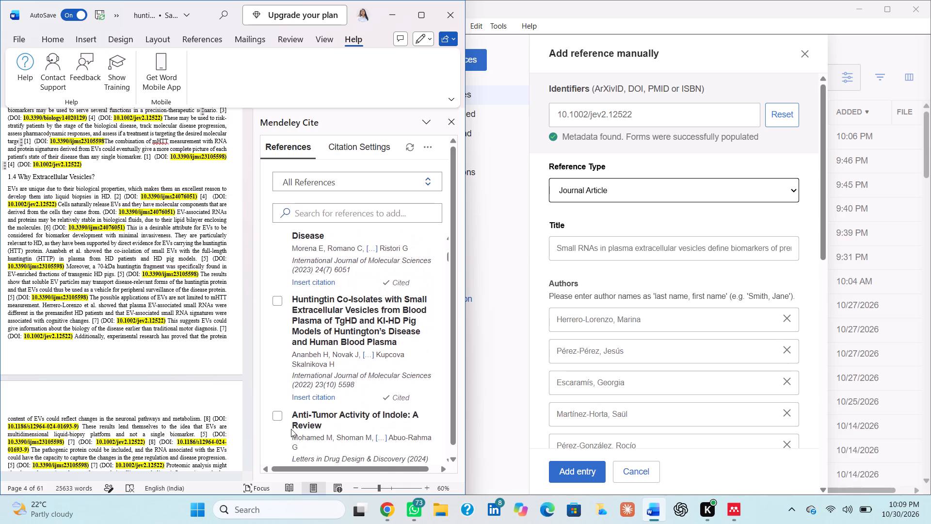
scroll(291, 429, down, 2)
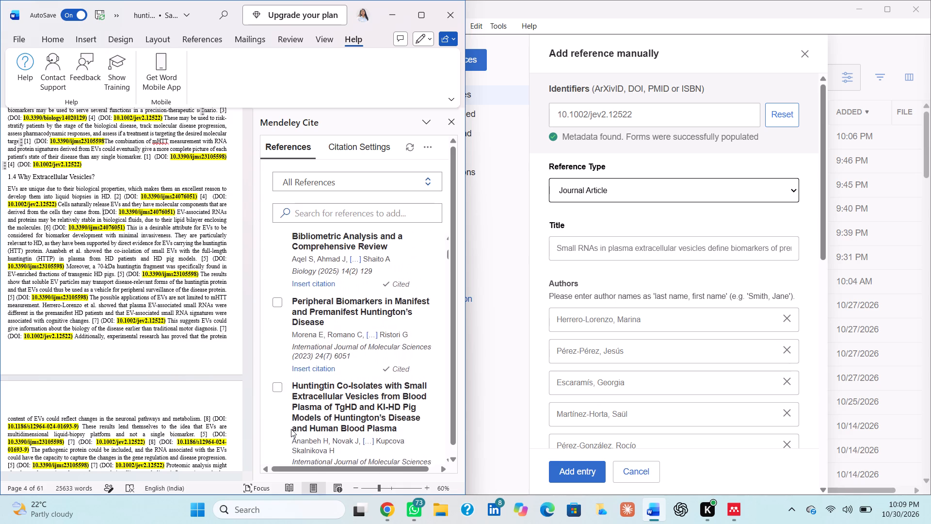
scroll(291, 429, up, 1)
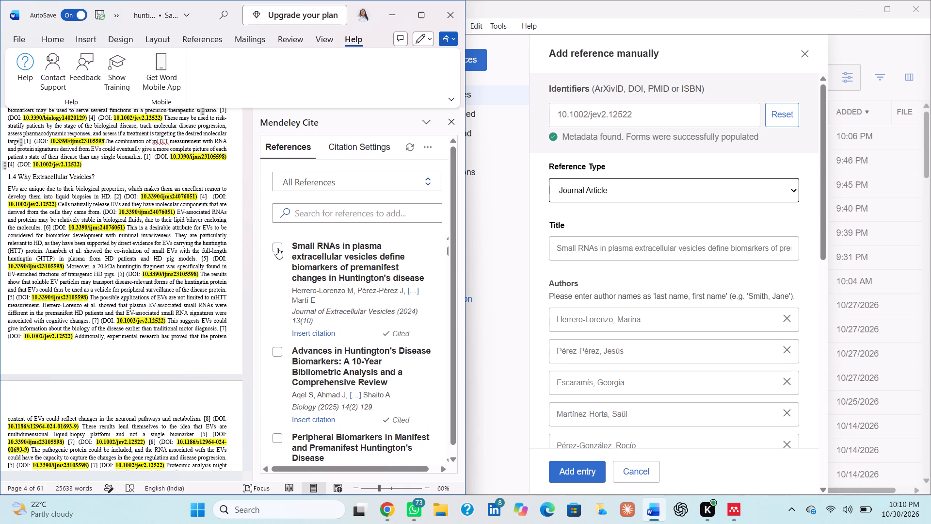
click(276, 248)
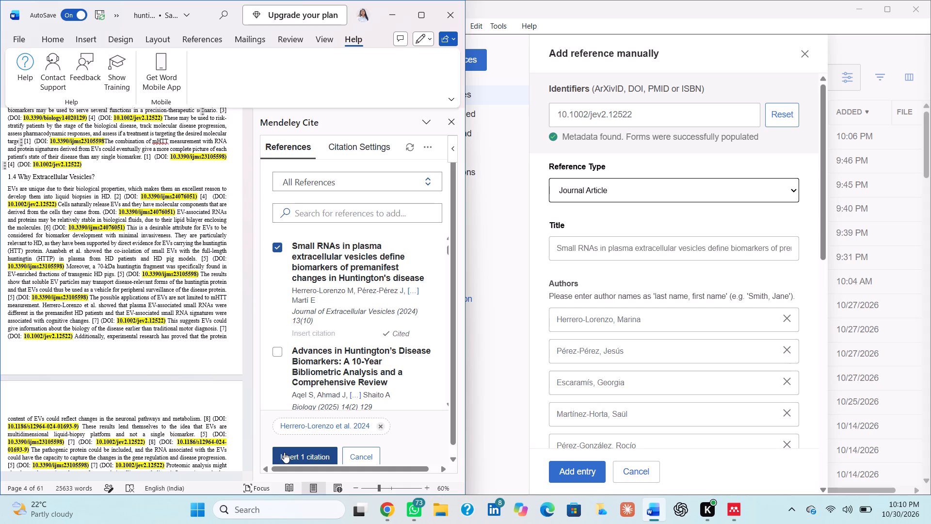
drag(254, 416, 229, 382)
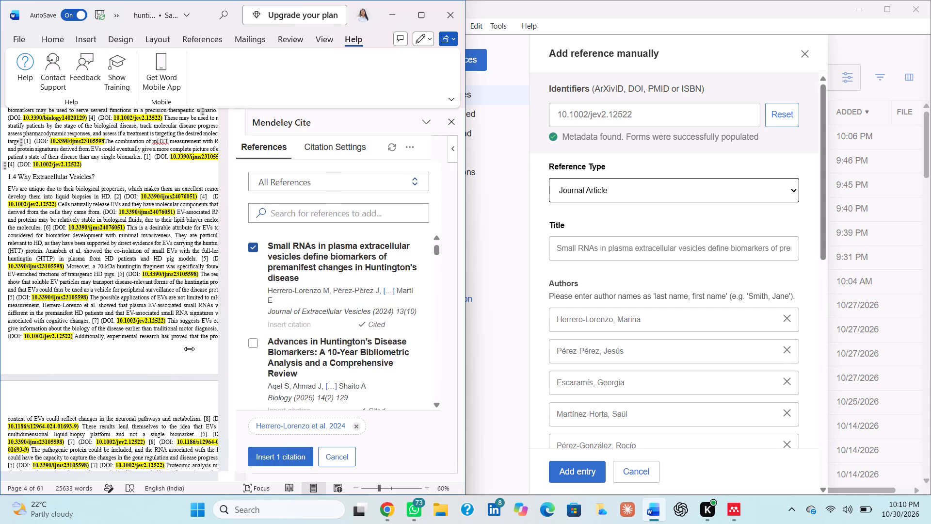
click(103, 213)
click(268, 454)
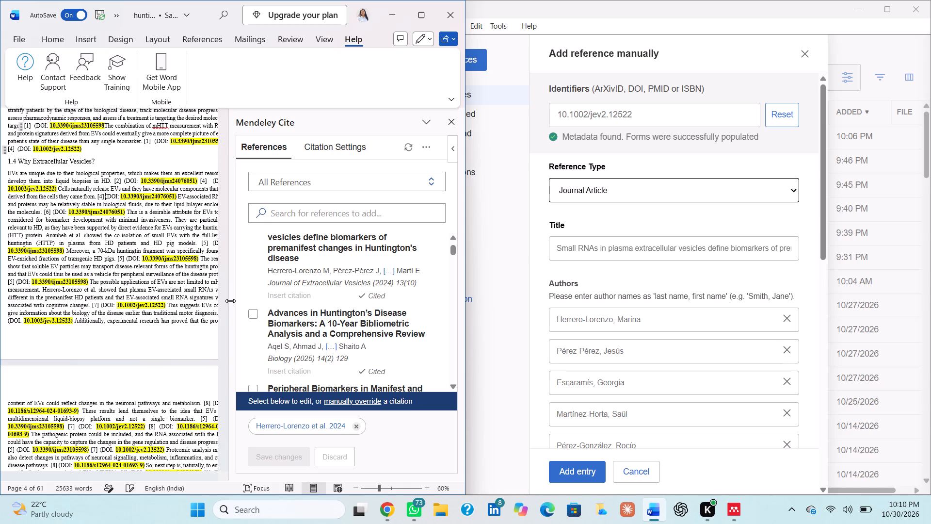
Narrow the Mendeley Cite pane so the document page fits fully beside it.
drag(230, 301, 301, 318)
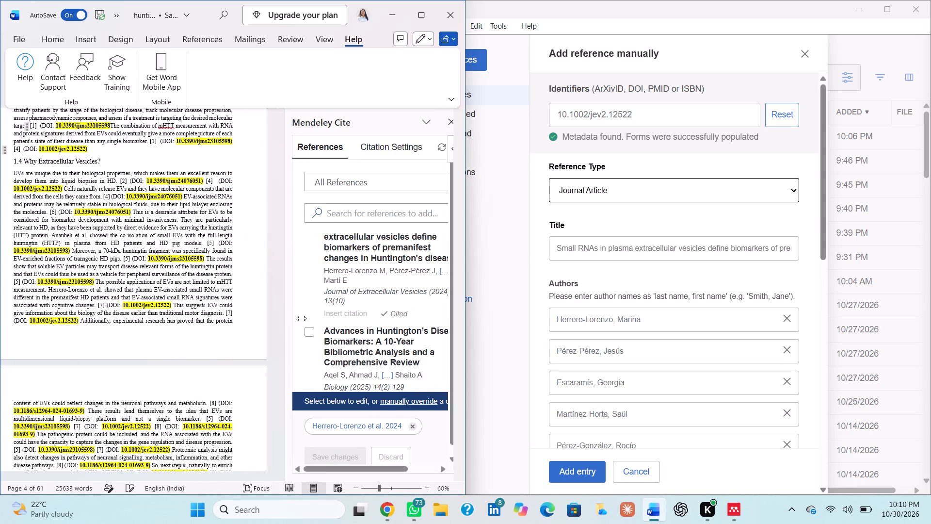
drag(301, 318, 399, 342)
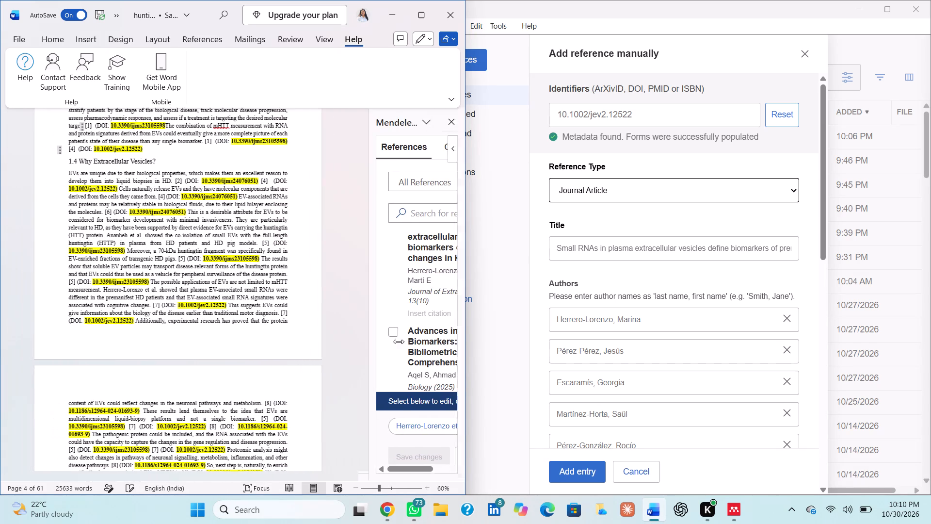
drag(399, 342, 391, 344)
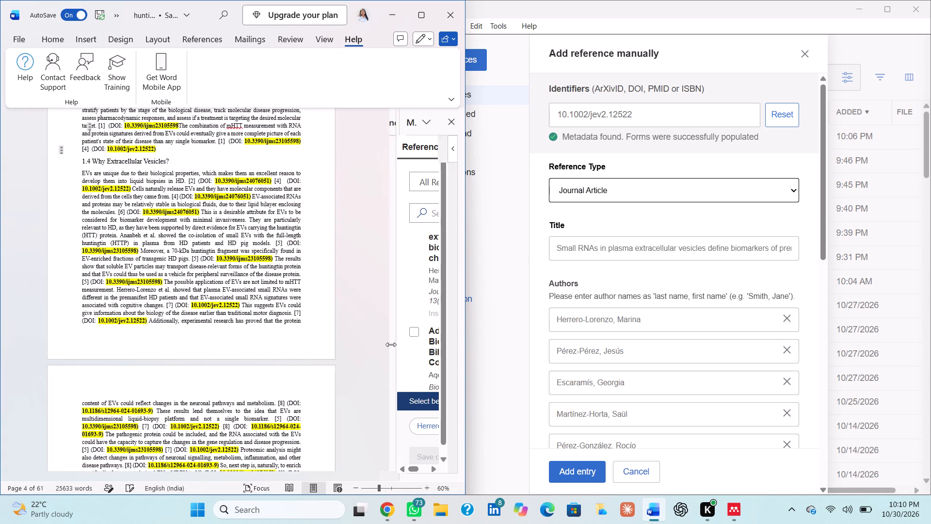
drag(391, 344, 344, 339)
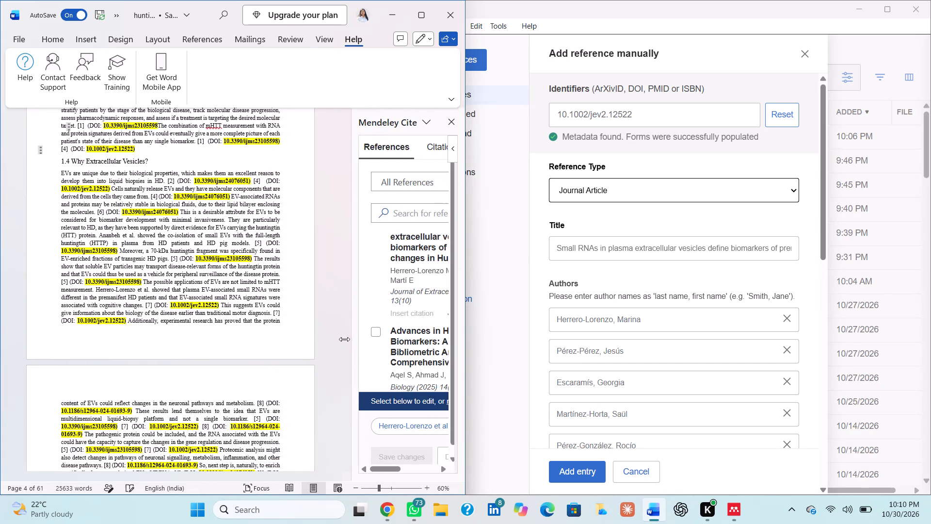
drag(344, 339, 333, 339)
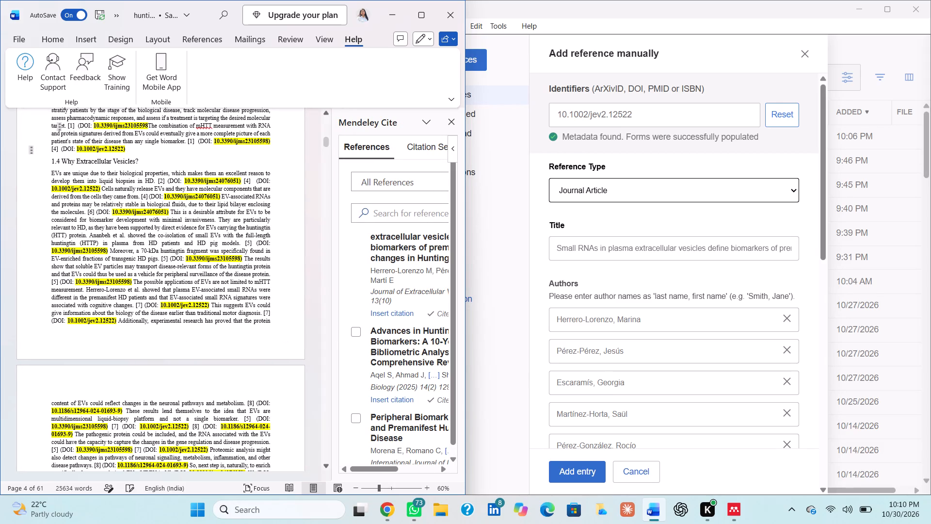
Replace the typed "[6]" after "enclosing the molecules." in section 1.4 with the Morena et al. 2023 Mendeley citation.
scroll(180, 334, up, 1)
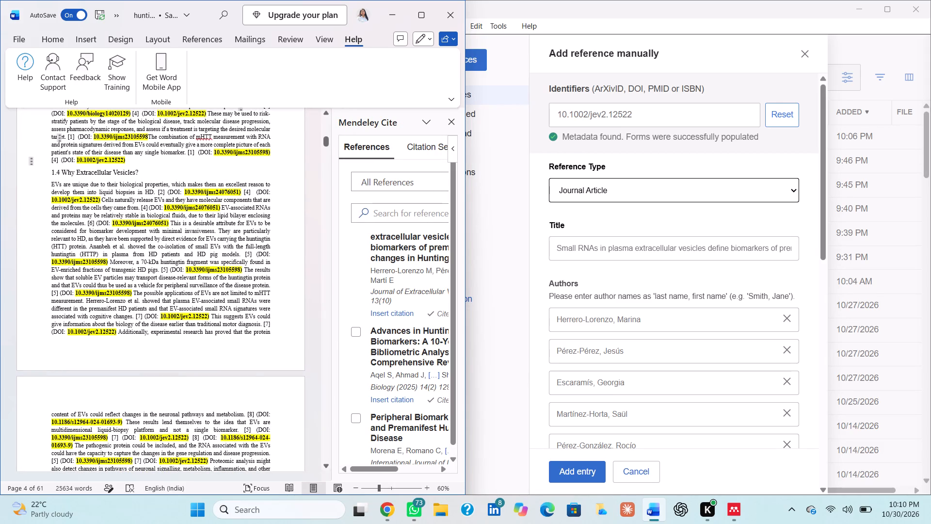
click(95, 225)
key(BackSpace)
key(BackSpace)
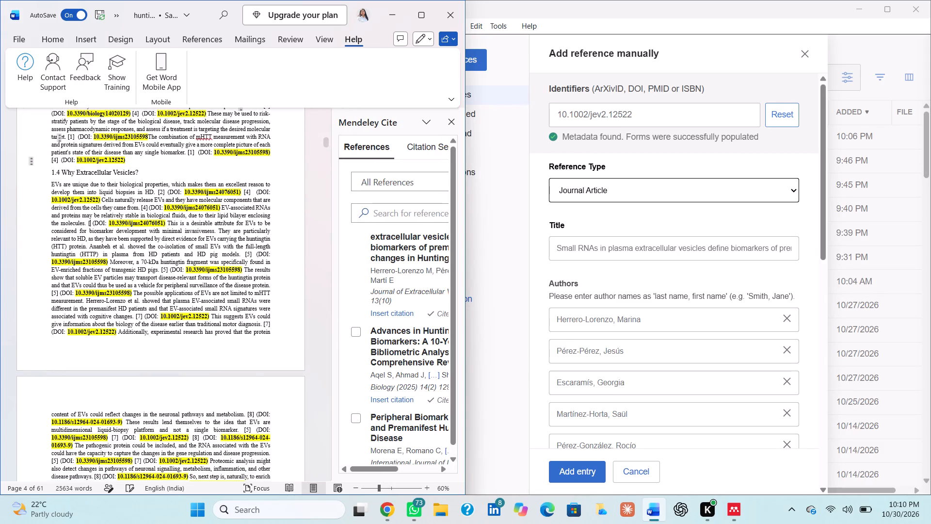
key(BackSpace)
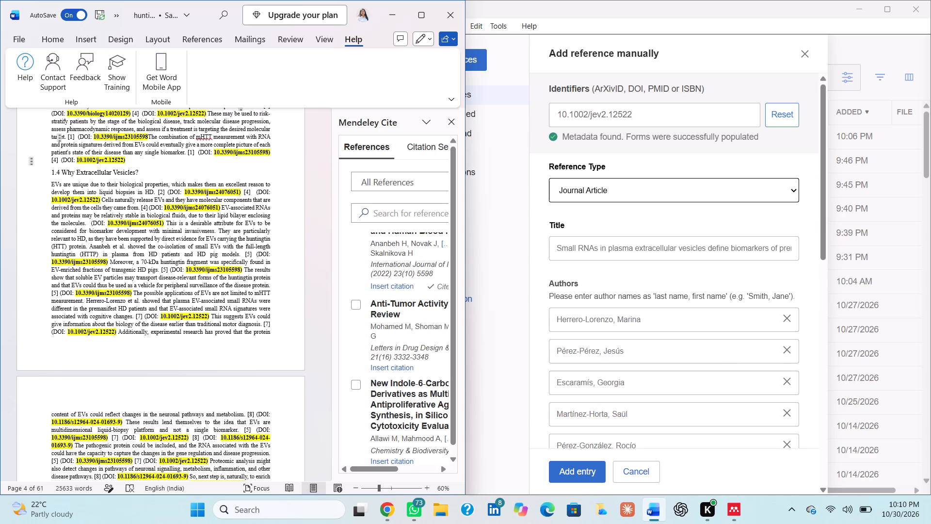
scroll(391, 350, up, 1)
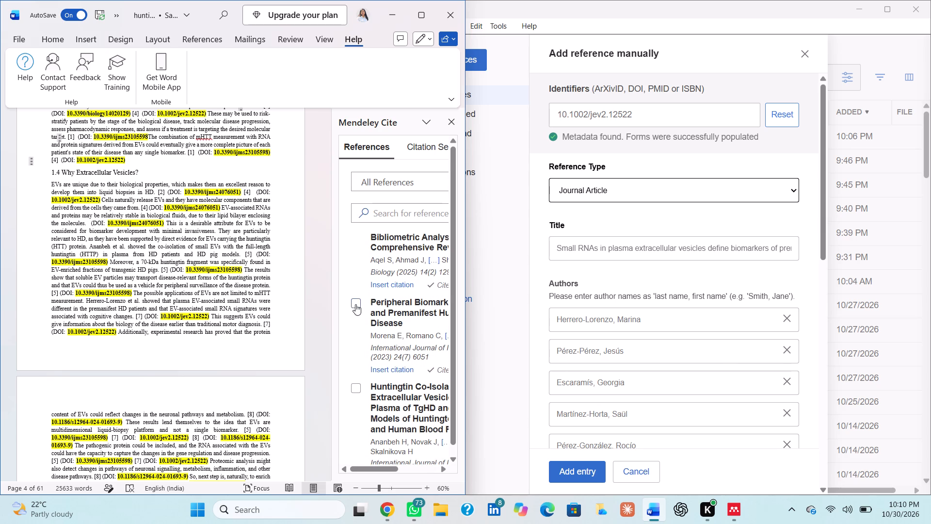
click(355, 303)
click(379, 461)
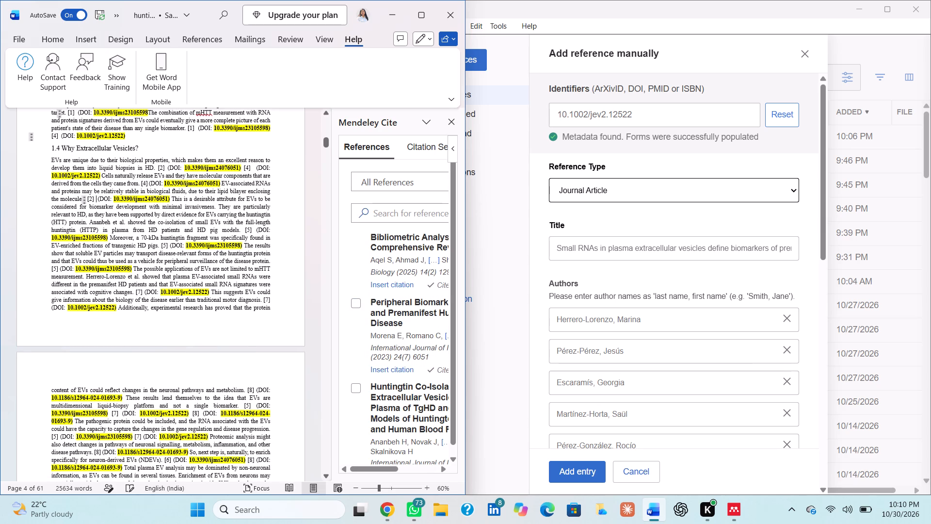
Delete "[5] (DOI: 10.3390/ijms23105598)" after "HD pig models" and end that sentence with a full stop and space before "Moreover".
drag(242, 227, 242, 229)
drag(242, 229, 109, 240)
key(BackSpace)
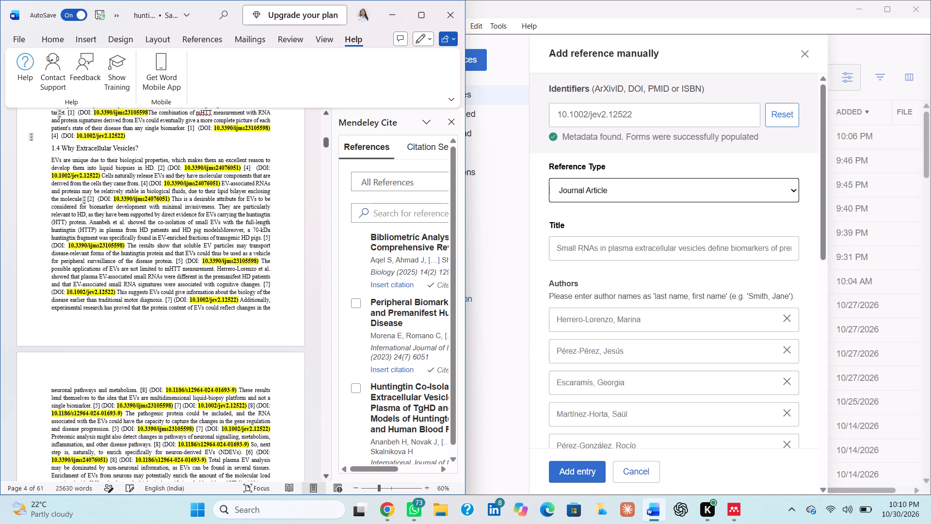
key(space)
key(BackSpace)
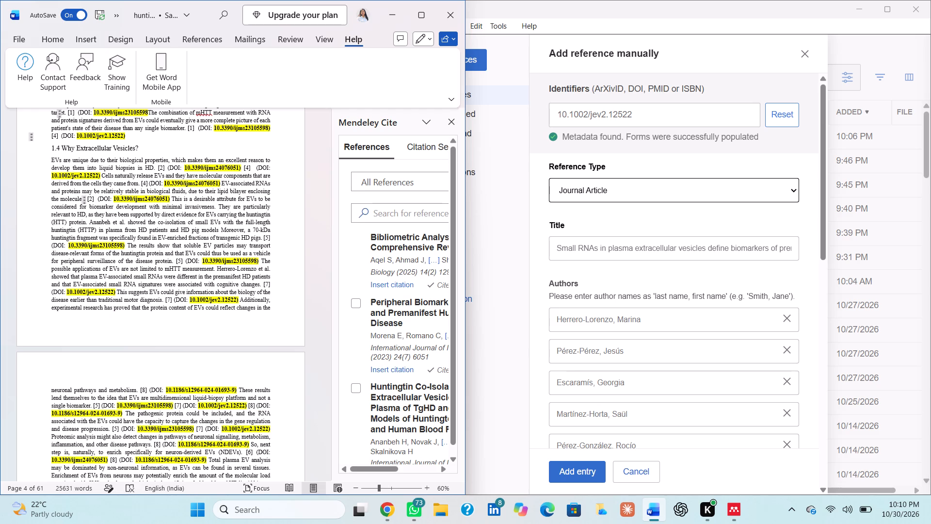
text(.)
key(space)
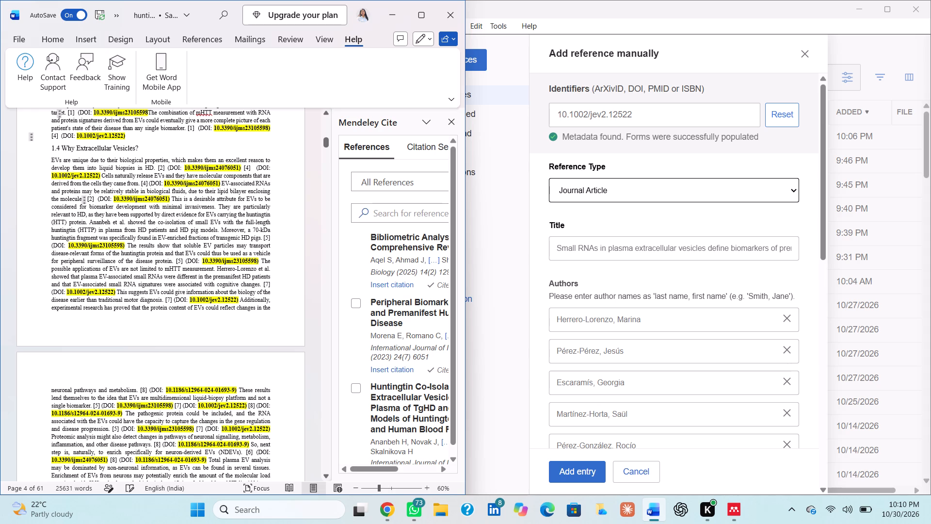
Delete the redundant "[5] (DOI: 10.3390/ijms23105598)" after "transgenic HD pigs." in section 1.4.
drag(263, 238, 254, 246)
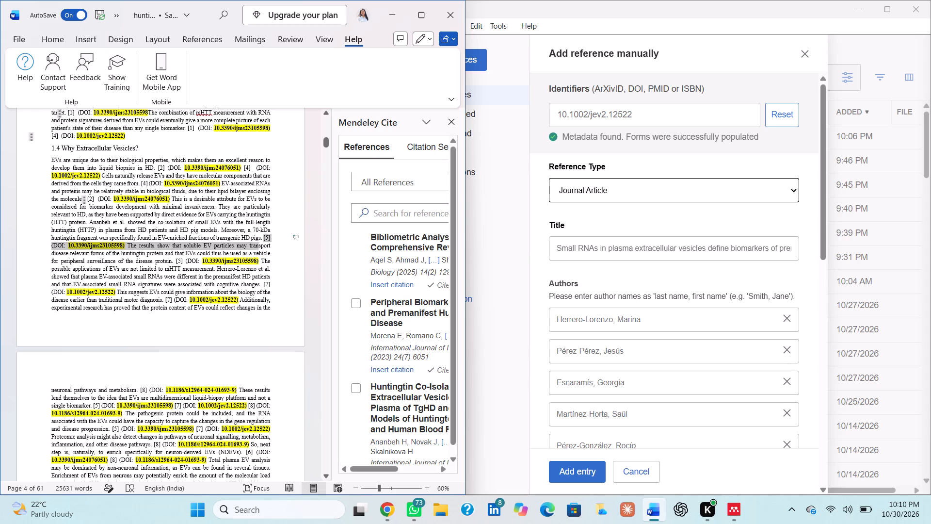
drag(254, 246, 125, 246)
key(BackSpace)
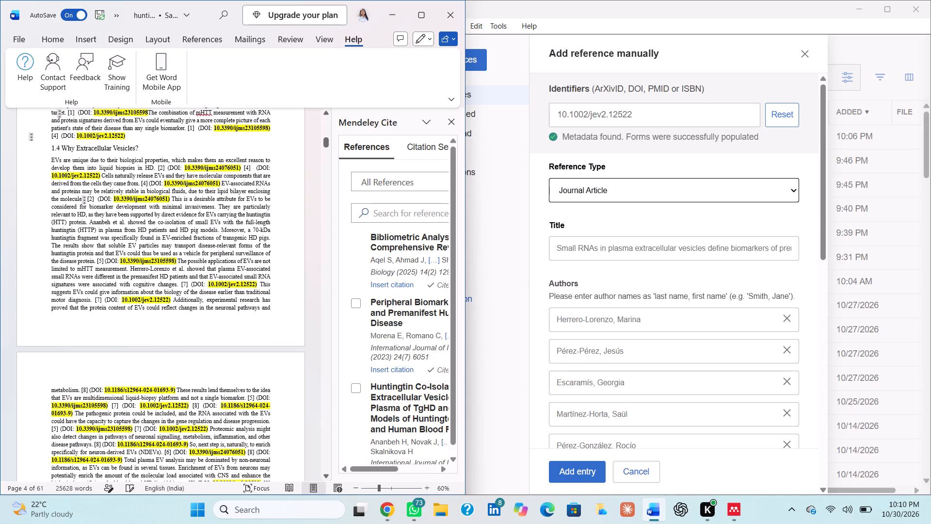
Delete the typed "[5]" after "peripheral surveillance of the disease protein.", keeping its DOI.
click(103, 261)
key(BackSpace)
key(BackSpace)
key(BackSpace)
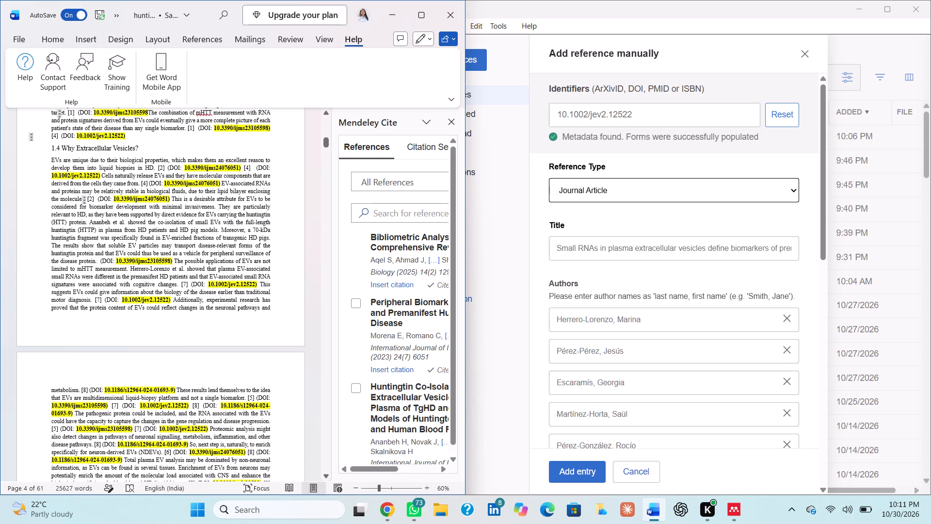
Copy DOI 10.3390/ijms23105598 from that sentence and look up its metadata in Mendeley Reference Manager.
drag(116, 260, 173, 261)
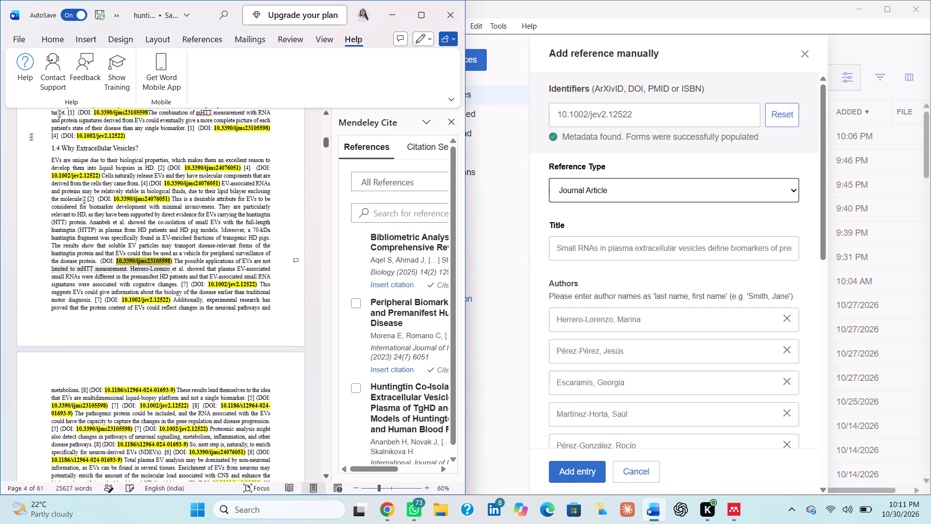
drag(173, 261, 170, 261)
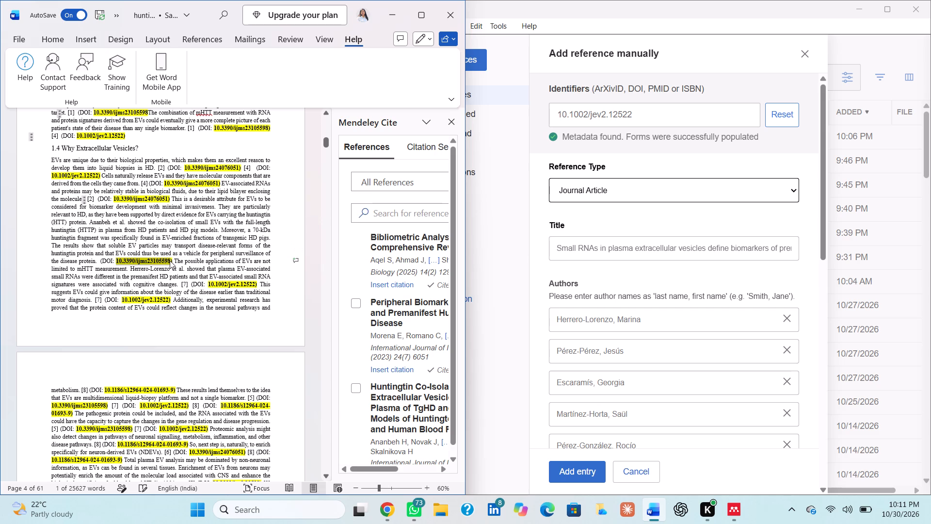
key(ctrl+c)
click(658, 111)
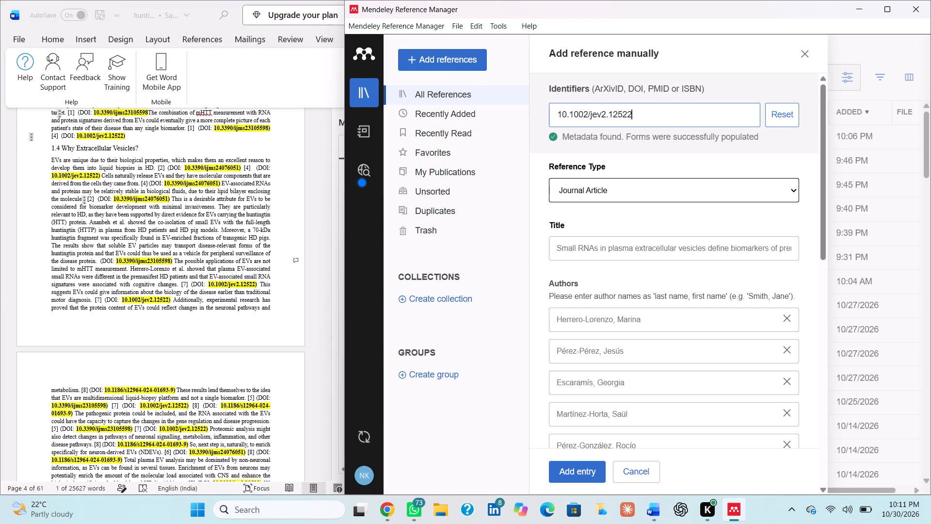
key(BackSpace)
key(BackSpace)
key(BackSpace)
key(BackSpace)
key(BackSpace)
key(BackSpace)
key(BackSpace)
key(BackSpace)
key(BackSpace)
key(BackSpace)
key(BackSpace)
key(BackSpace)
key(BackSpace)
key(BackSpace)
key(BackSpace)
key(BackSpace)
key(BackSpace)
key(BackSpace)
key(BackSpace)
key(BackSpace)
key(ctrl+v)
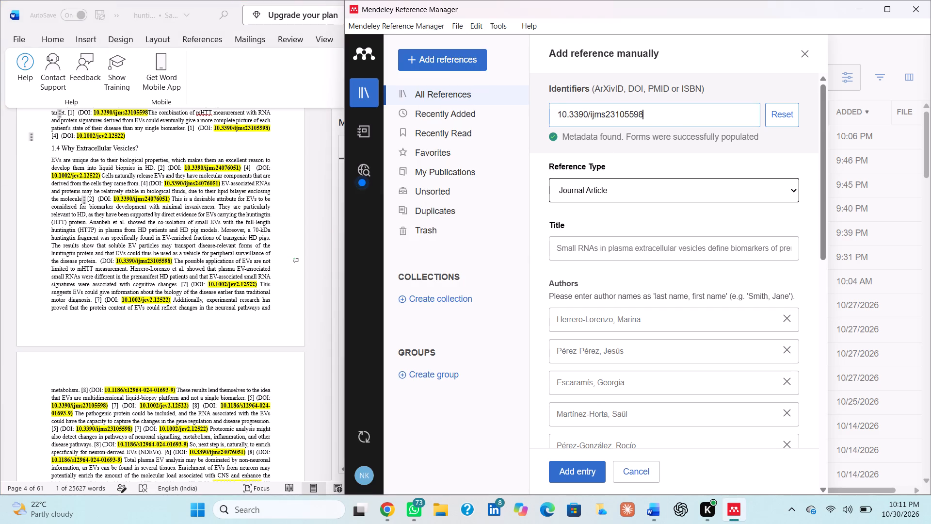
key(Return)
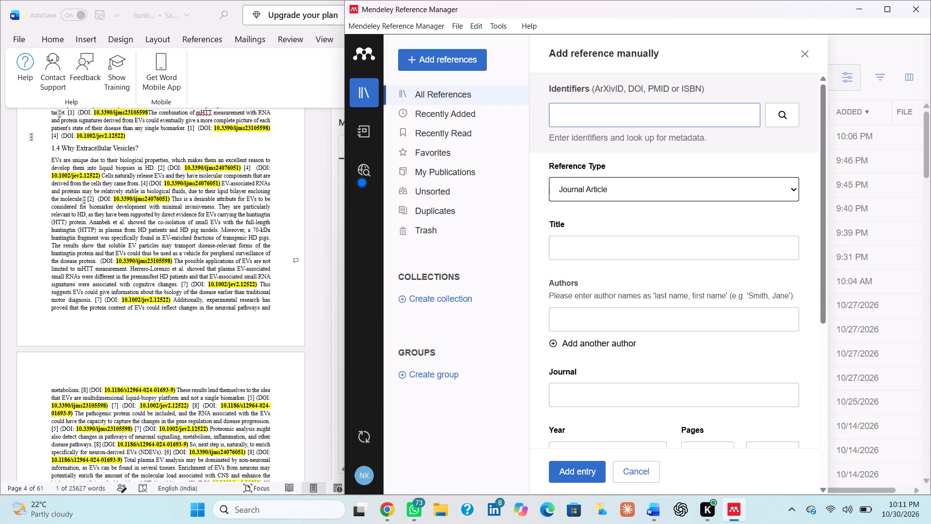
key(ctrl+v)
key(Return)
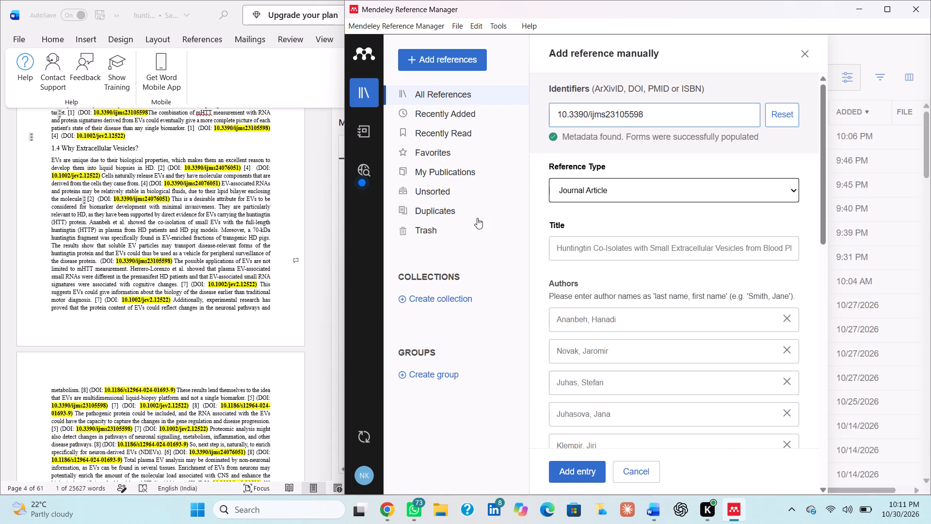
Back in Word, insert the Ananbeh et al. 2022 Mendeley citation before the DOI following "the disease protein.".
click(324, 246)
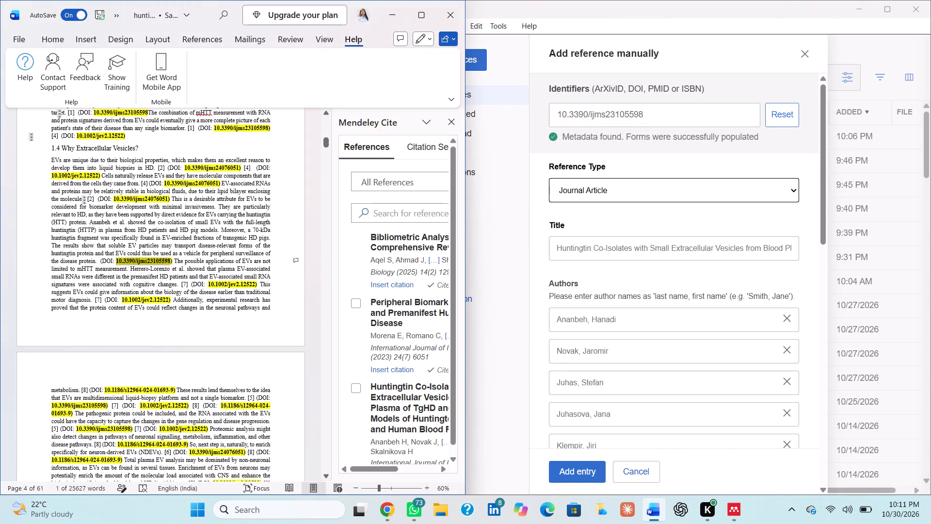
click(98, 261)
click(353, 385)
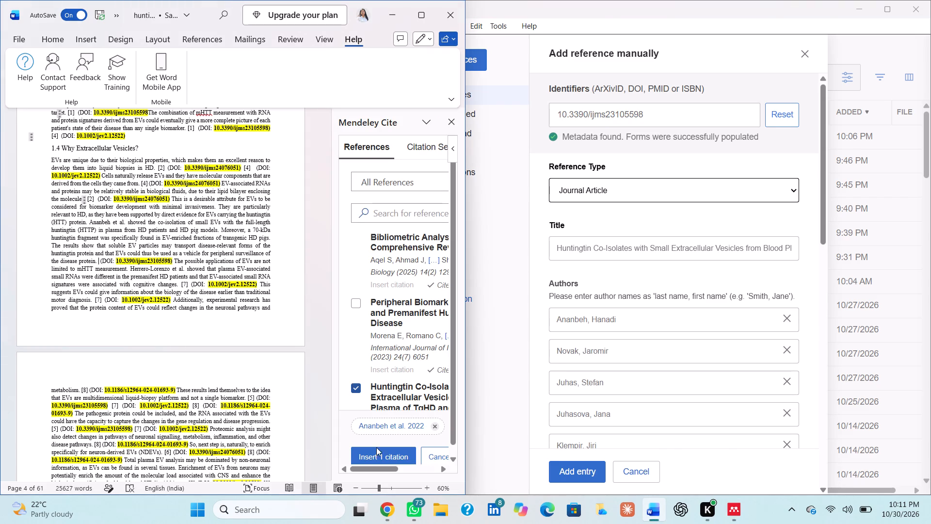
click(380, 460)
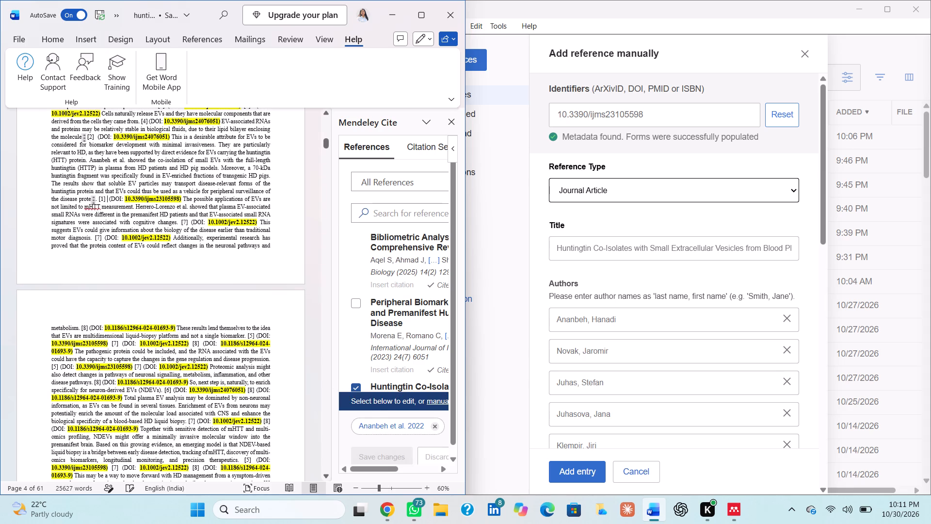
Delete the redundant "[7] (DOI: 10.1002/jev2.12522)" after "associated with cognitive changes" in section 1.4.
drag(179, 220, 258, 223)
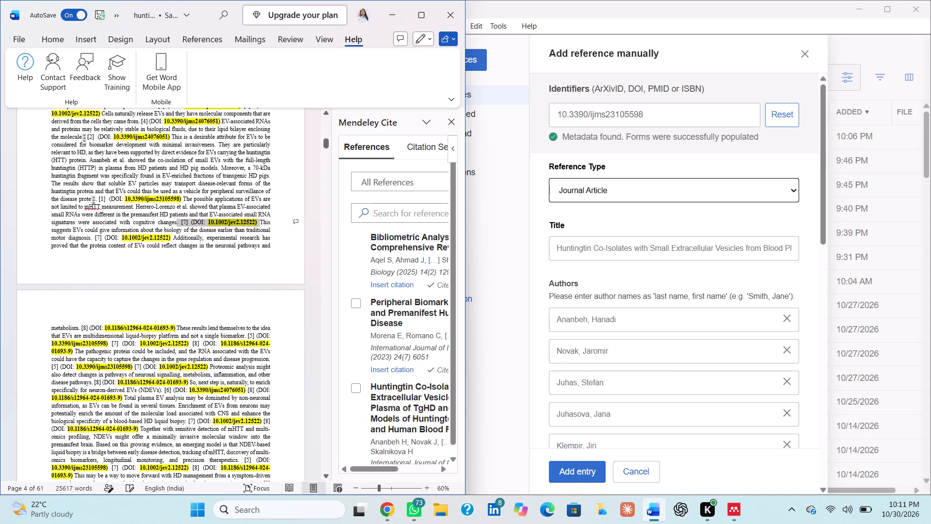
drag(258, 223, 257, 221)
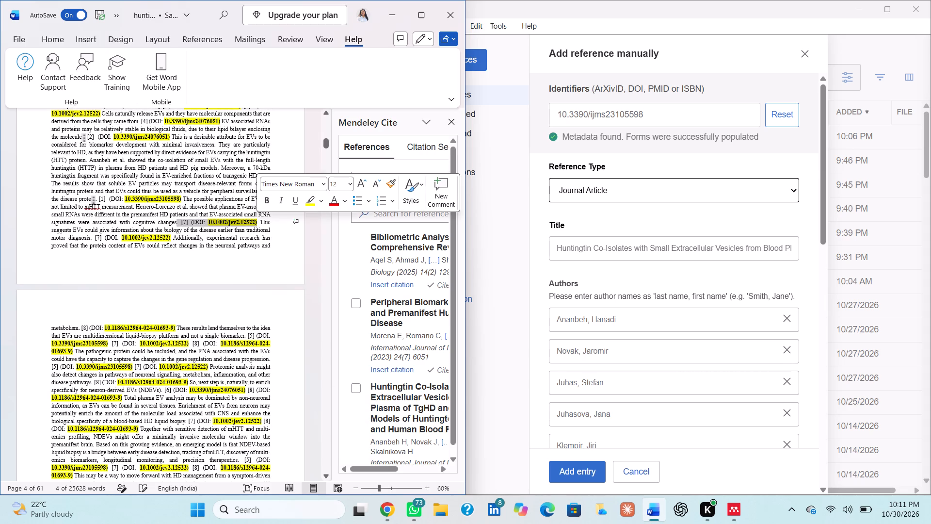
key(BackSpace)
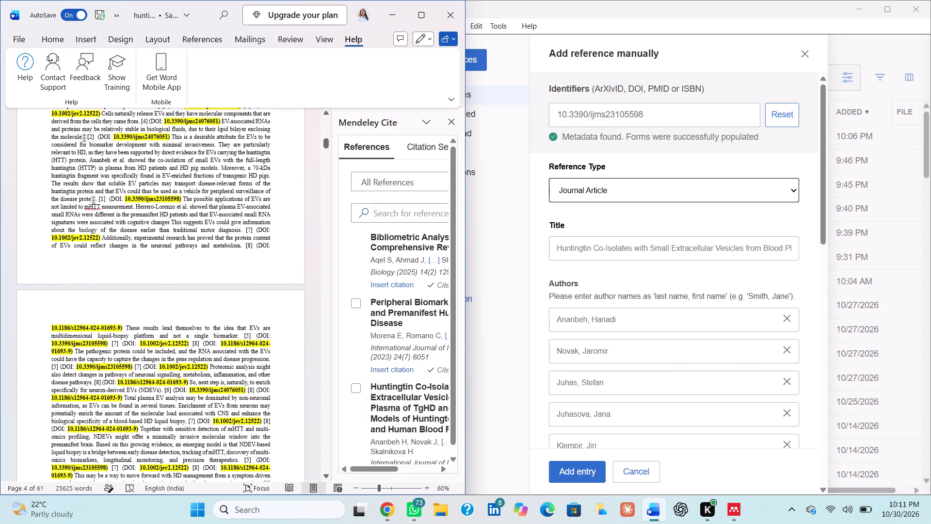
Copy DOI 10.1002/jev2.12522 after "traditional motor diagnosis." and look up its metadata in Mendeley Reference Manager.
drag(49, 235, 64, 236)
drag(64, 236, 96, 238)
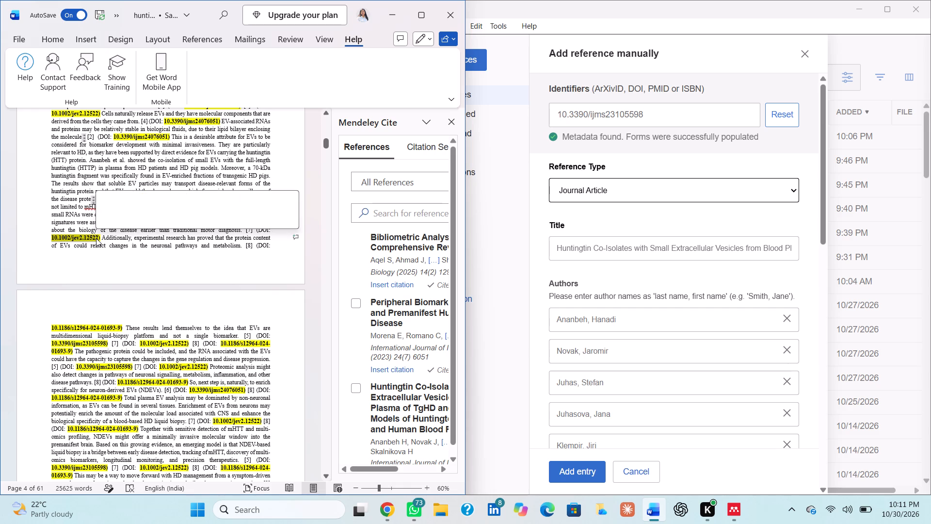
key(ctrl+c)
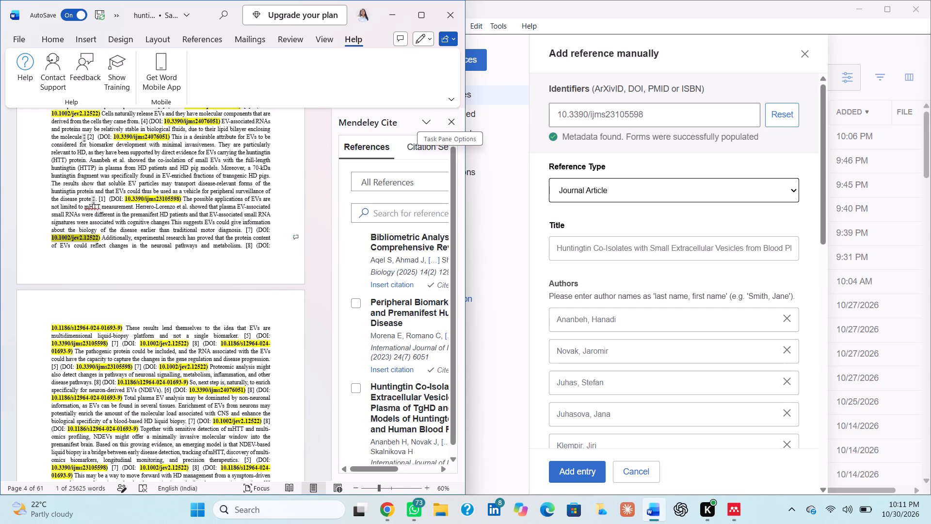
click(667, 113)
click(765, 110)
click(773, 119)
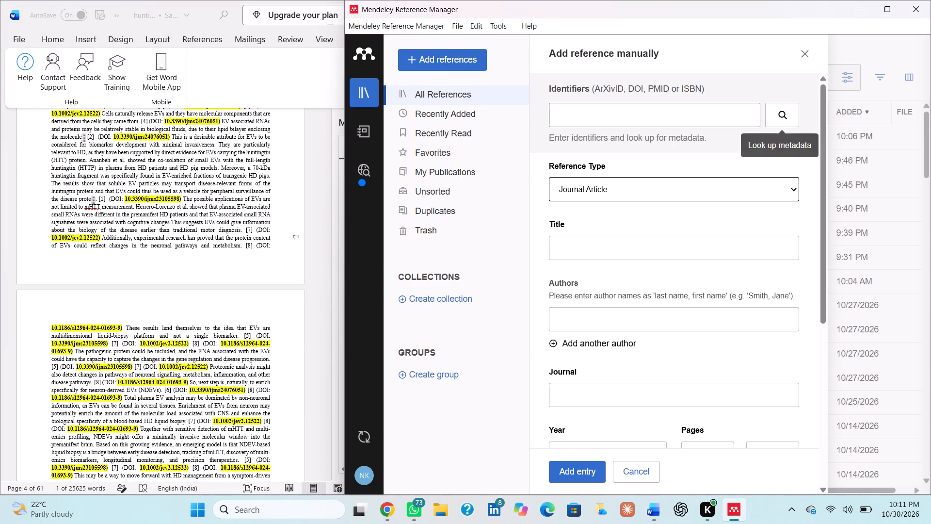
click(680, 108)
key(ctrl+v)
key(Return)
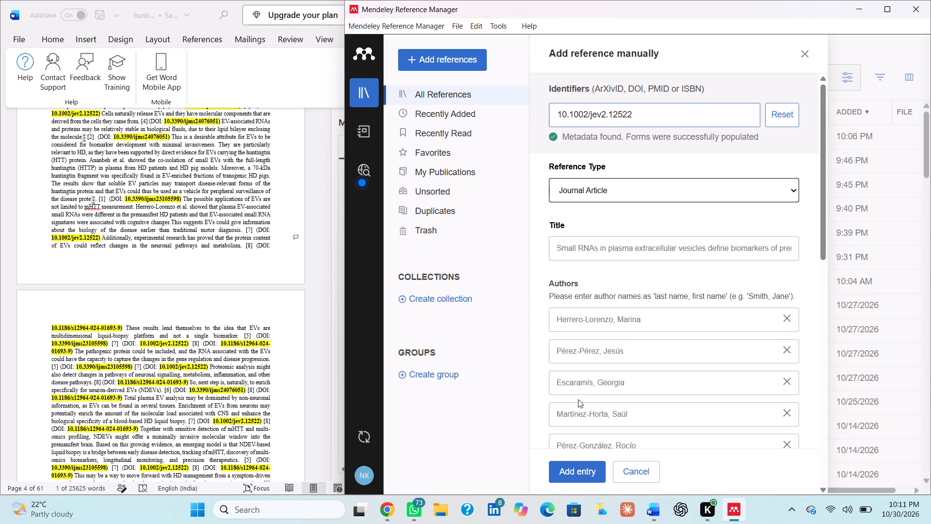
In Word, replace the typed "[7]" after "traditional motor diagnosis." with the Herrero-Lorenzo et al. 2024 Mendeley citation.
click(309, 359)
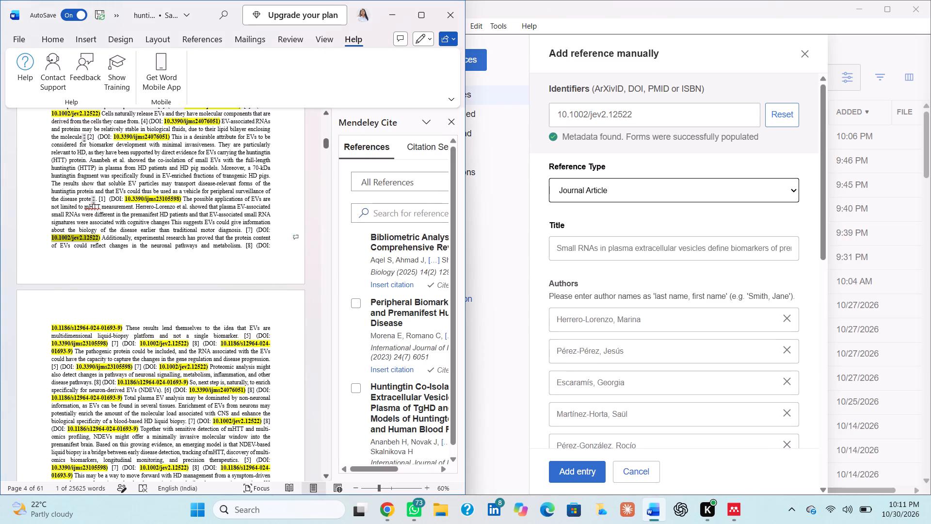
click(255, 229)
key(BackSpace)
key(BackSpace)
key(BackSpace)
key(BackSpace)
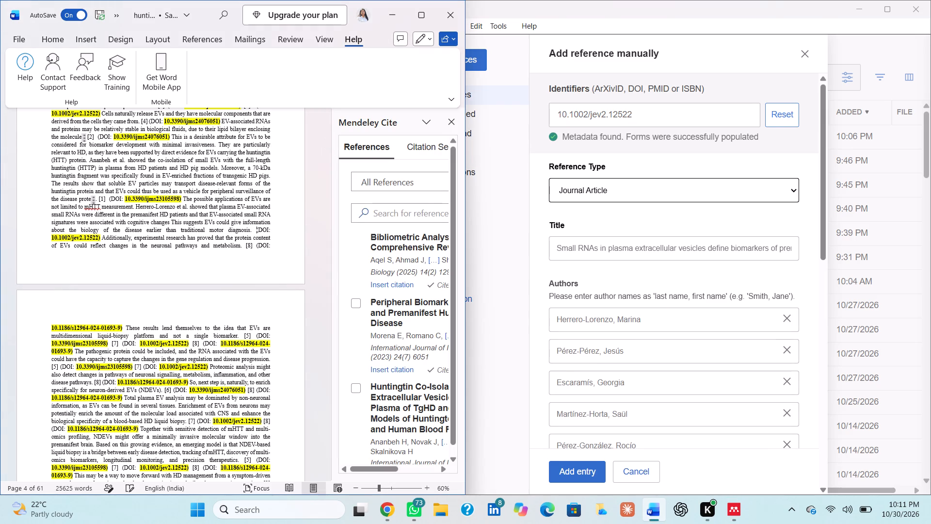
scroll(411, 324, up, 2)
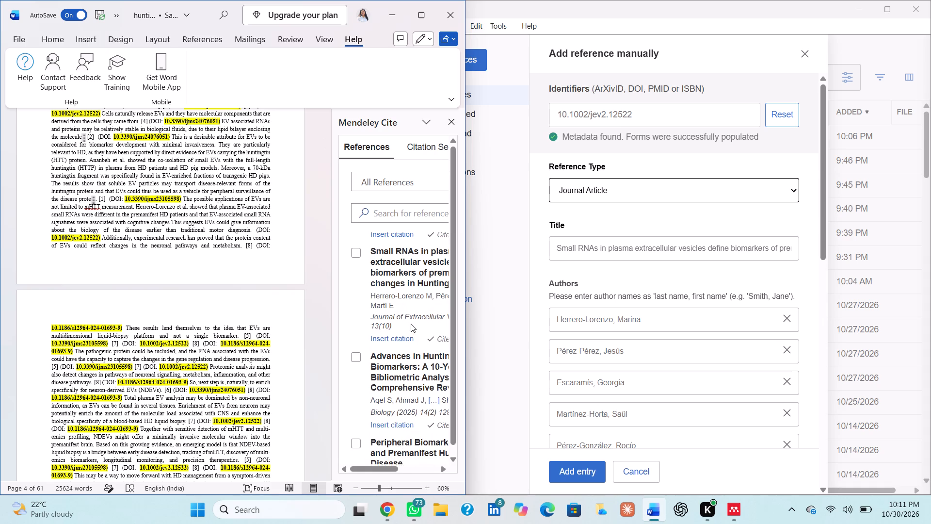
scroll(411, 324, up, 1)
click(356, 290)
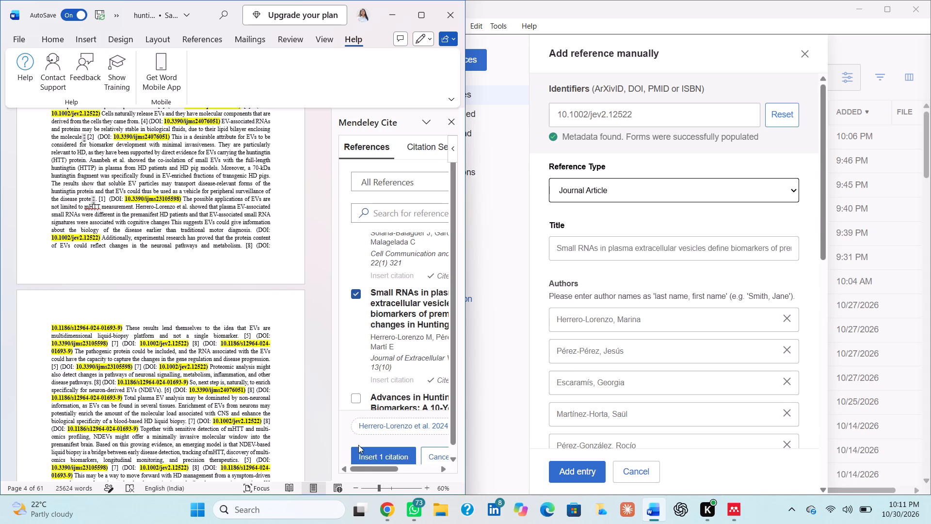
click(366, 455)
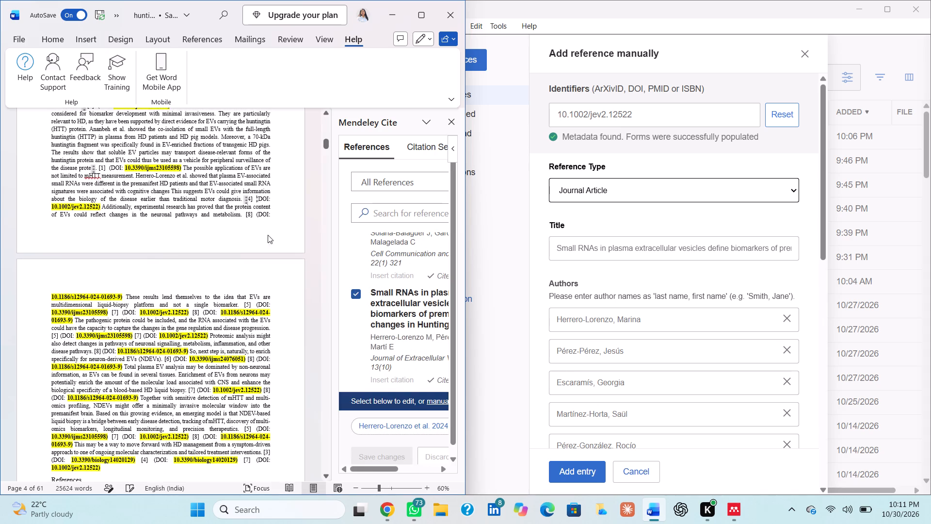
drag(51, 294, 106, 295)
click(64, 301)
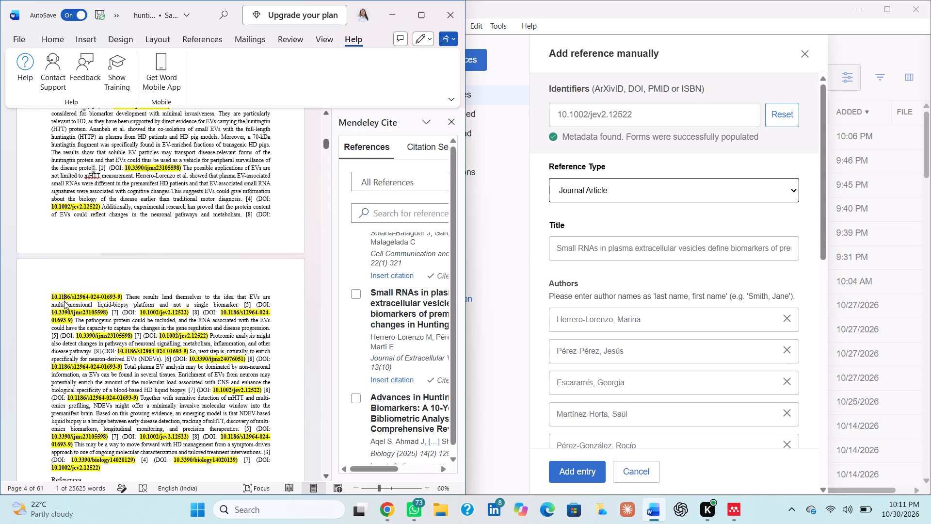
drag(51, 297, 122, 296)
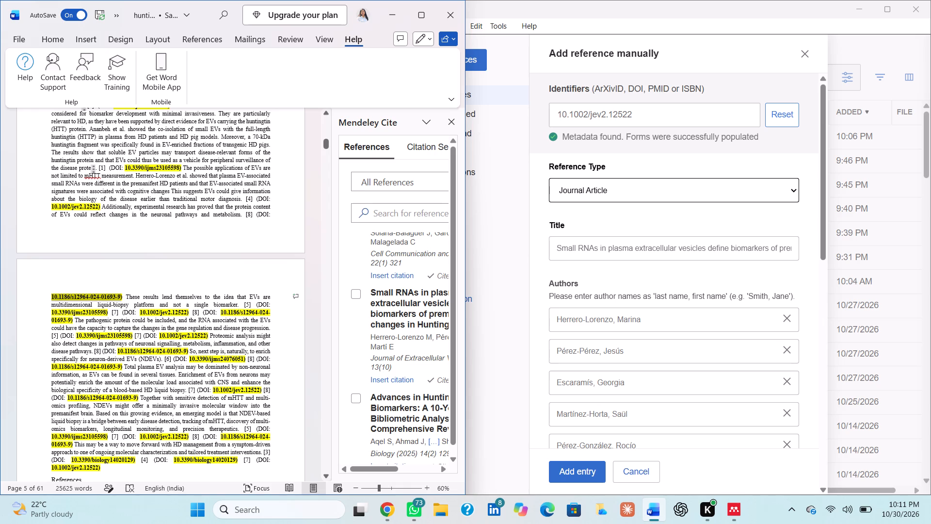
drag(122, 296, 120, 296)
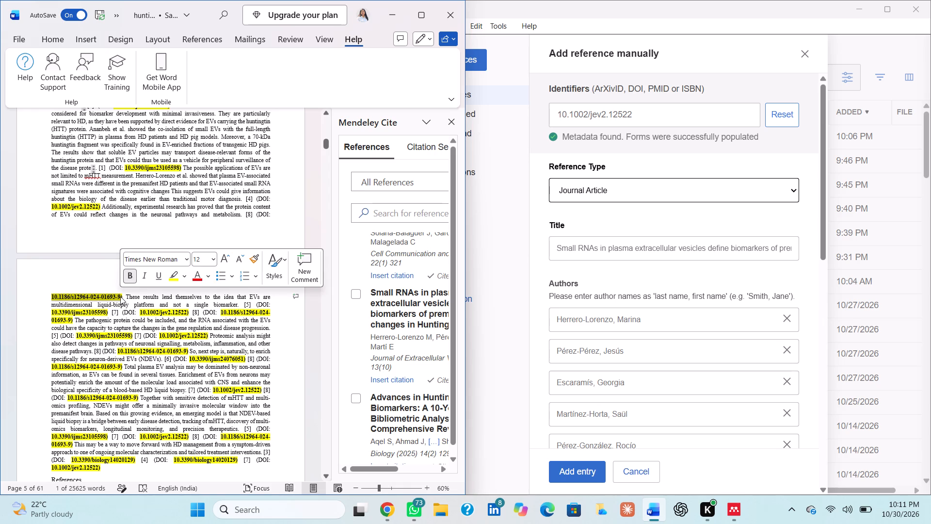
key(ctrl+c)
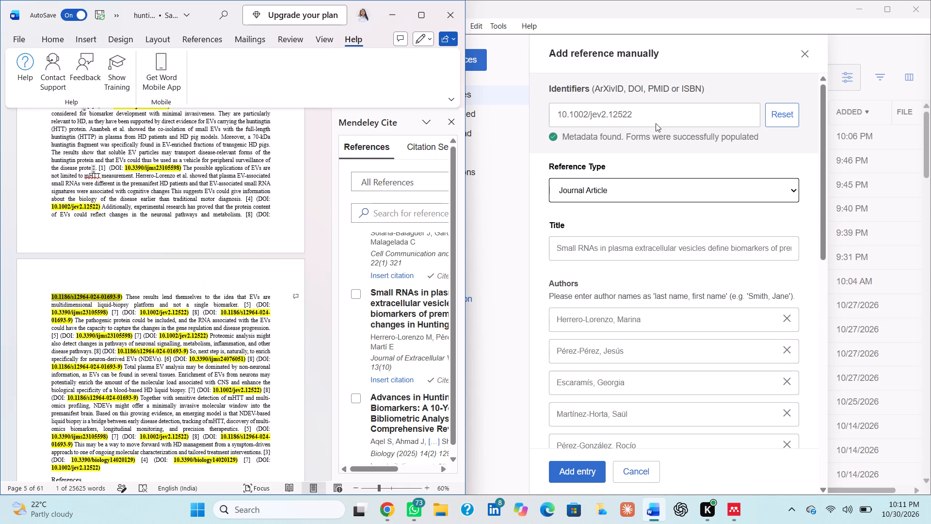
click(651, 115)
key(BackSpace)
key(BackSpace)
key(BackSpace)
key(BackSpace)
key(BackSpace)
key(BackSpace)
key(BackSpace)
key(BackSpace)
key(BackSpace)
key(BackSpace)
key(BackSpace)
key(BackSpace)
key(BackSpace)
key(BackSpace)
key(BackSpace)
key(BackSpace)
key(BackSpace)
key(BackSpace)
key(BackSpace)
key(BackSpace)
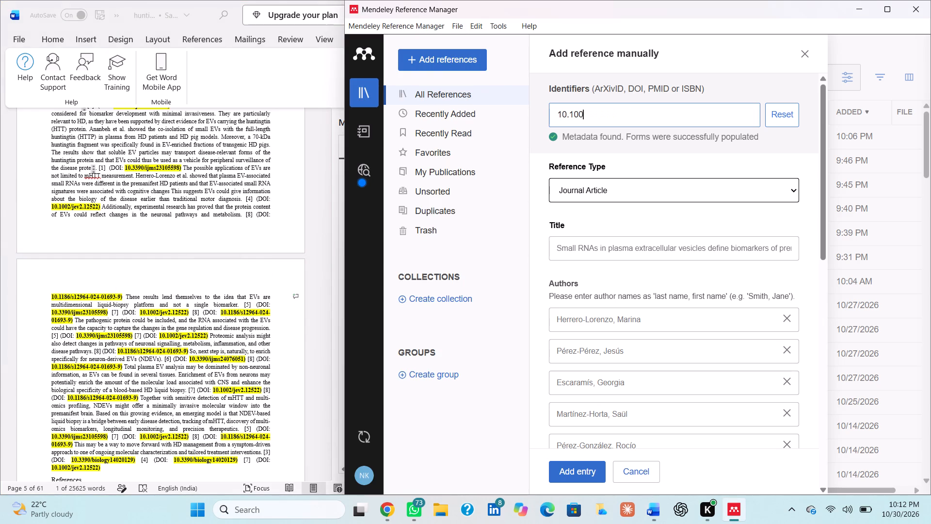
key(ctrl+v)
key(Return)
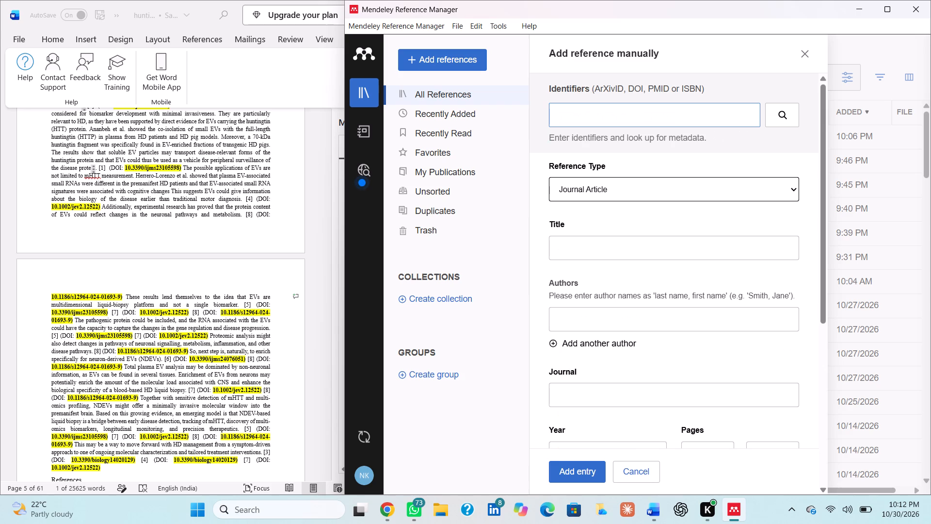
key(ctrl+v)
key(Return)
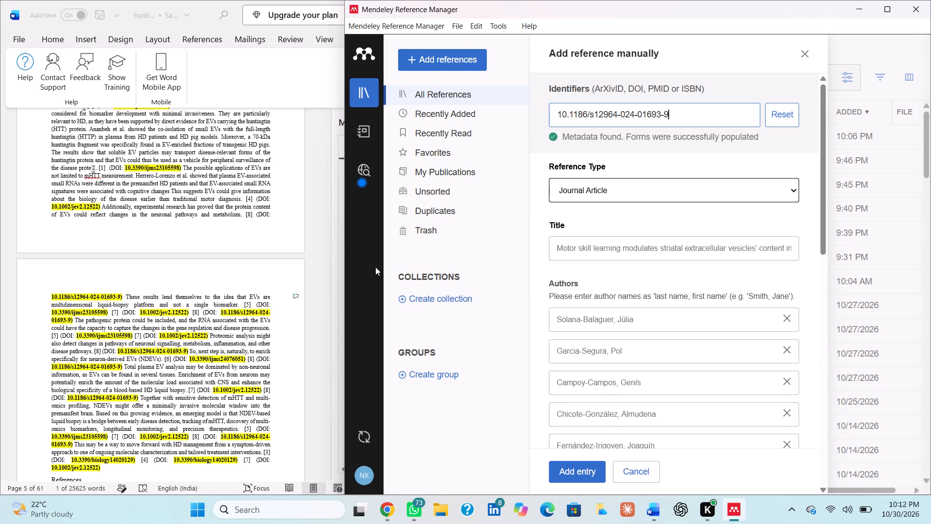
In Word, replace the typed "[8]" after "neuronal pathways and metabolism." with the Solana-Balaguer et al. "Motor skill learning" Mendeley citation.
click(321, 266)
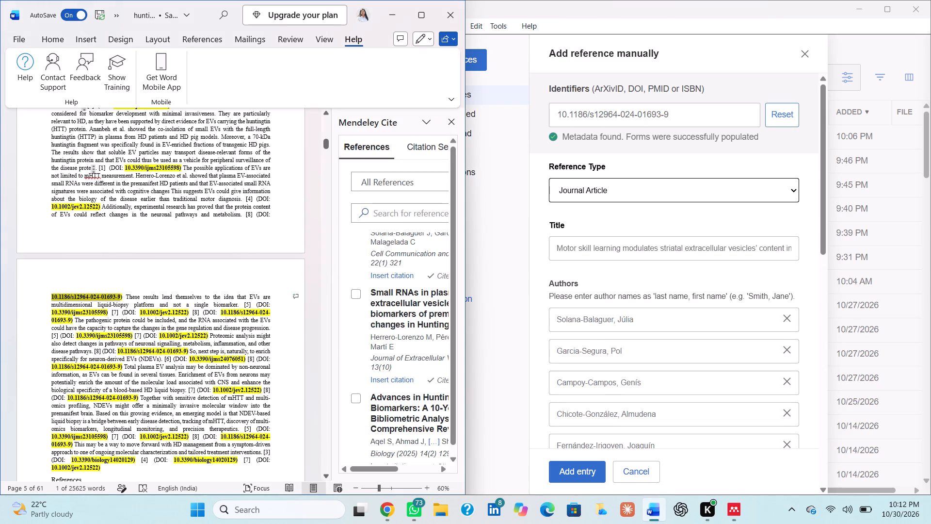
click(255, 214)
key(BackSpace)
key(BackSpace)
key(BackSpace)
key(BackSpace)
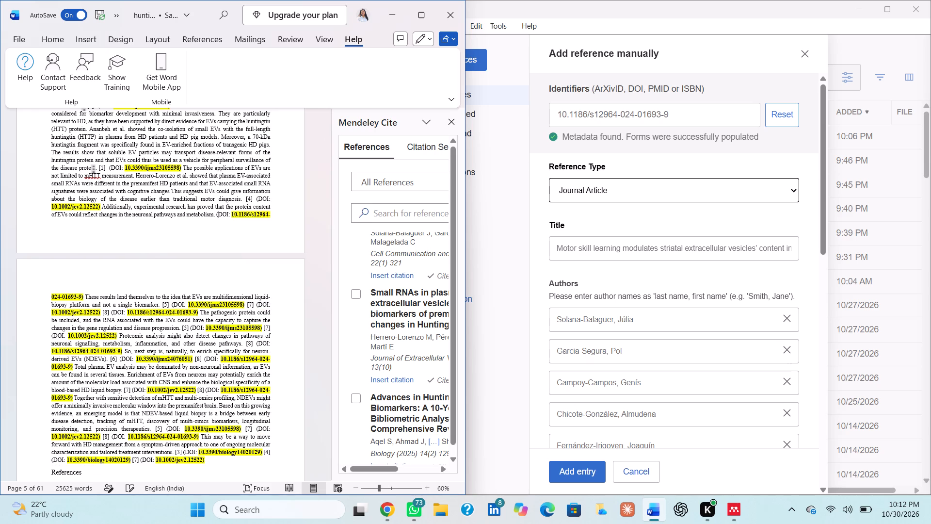
scroll(399, 295, up, 6)
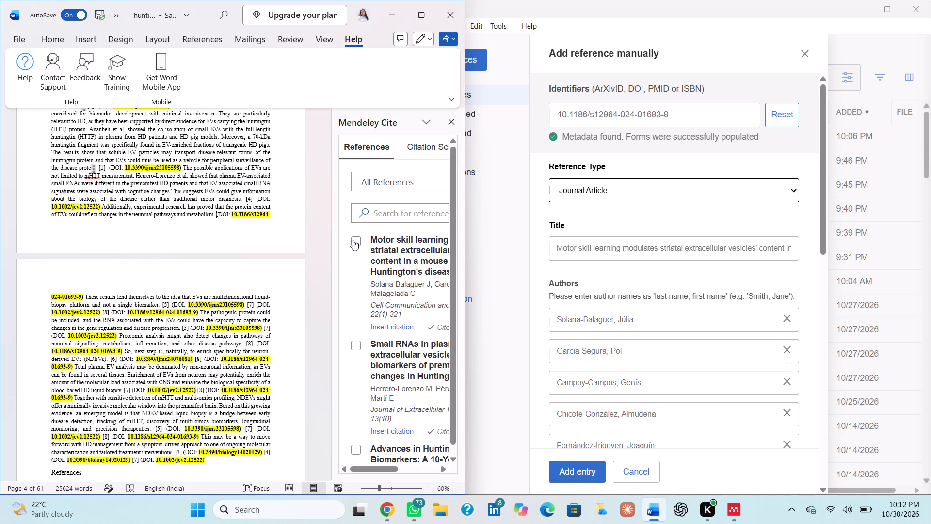
click(353, 239)
click(370, 455)
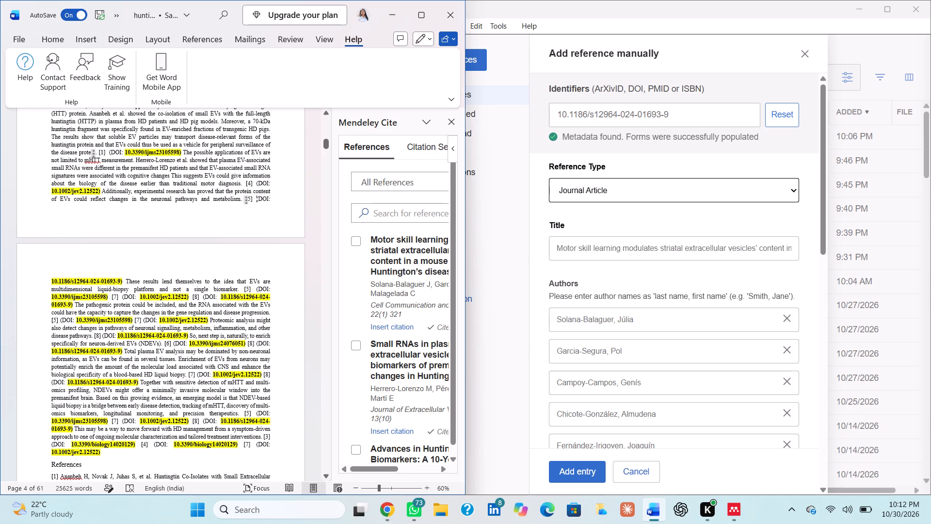
Copy DOI 10.3390/ijms23105598 from the citation group after "not a single biomarker.".
drag(51, 296, 100, 300)
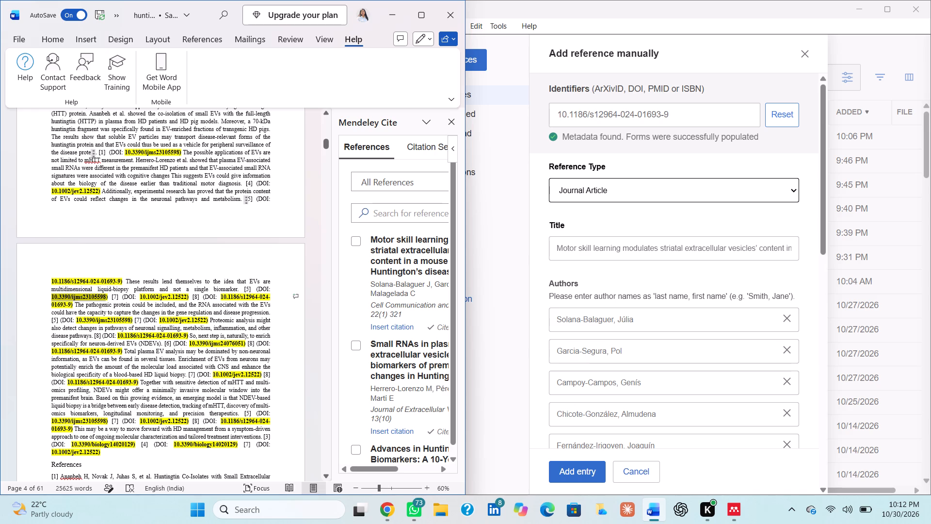
drag(100, 300, 104, 300)
key(ctrl+c)
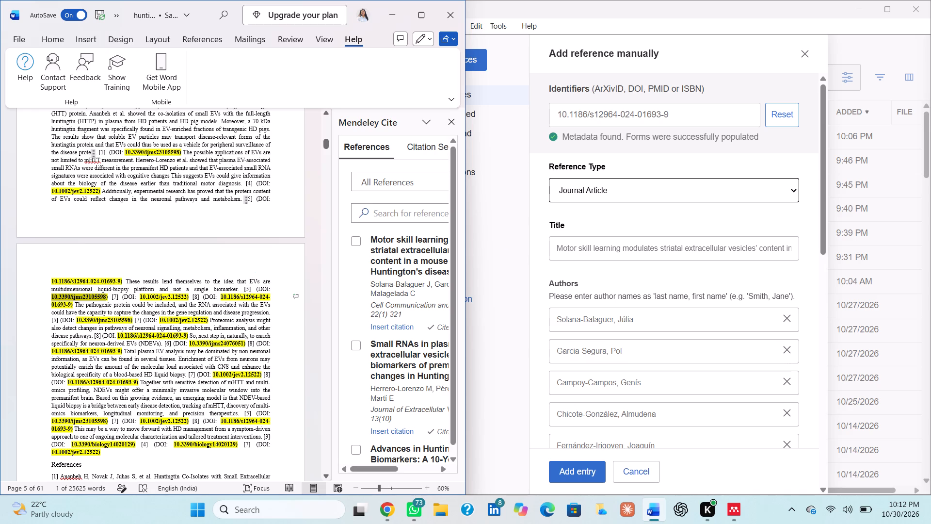
click(297, 312)
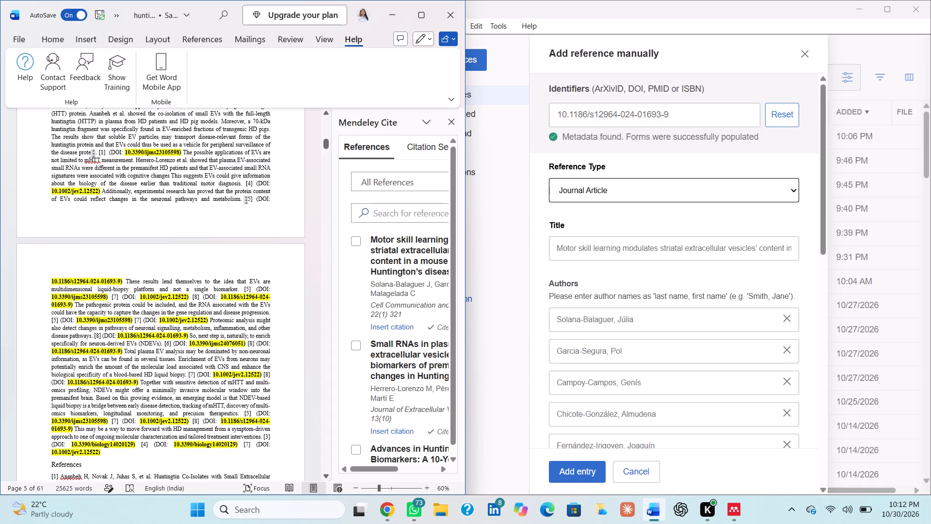
Delete the redundant [5], [7] and [8] citation-DOI pairs after "multidimensional liquid-biopsy platform and not a single biomarker.".
drag(244, 288, 71, 304)
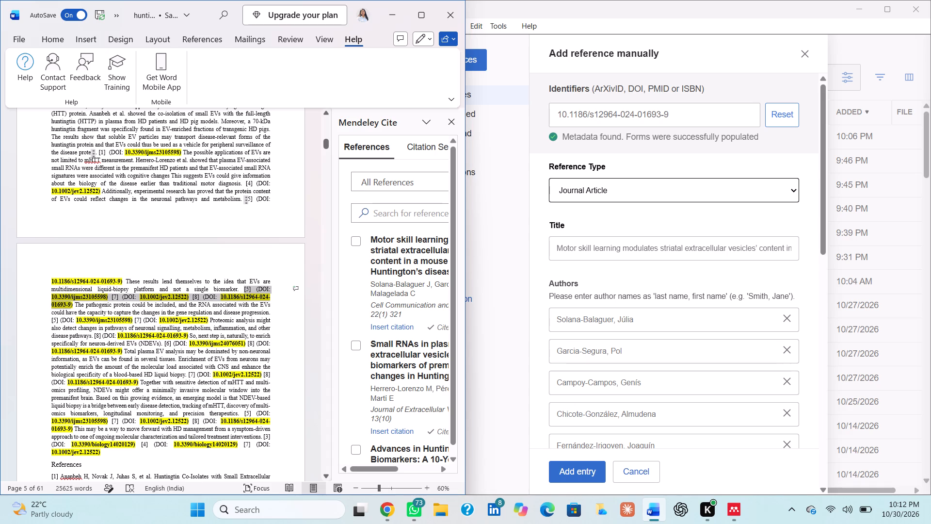
drag(71, 304, 73, 304)
key(BackSpace)
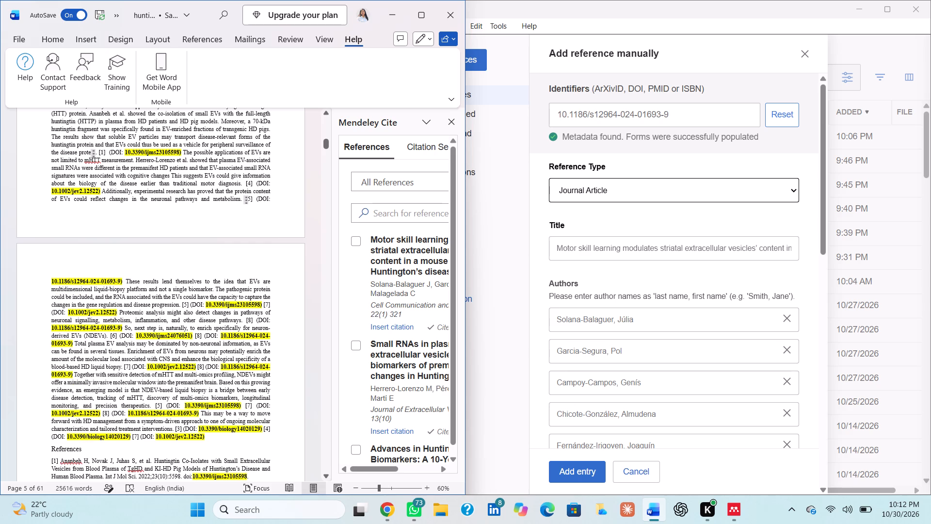
Paste the copied DOI over 10.3390/ijms23105598 in the [5] citation after "gene regulation and disease progression.".
drag(207, 305, 250, 307)
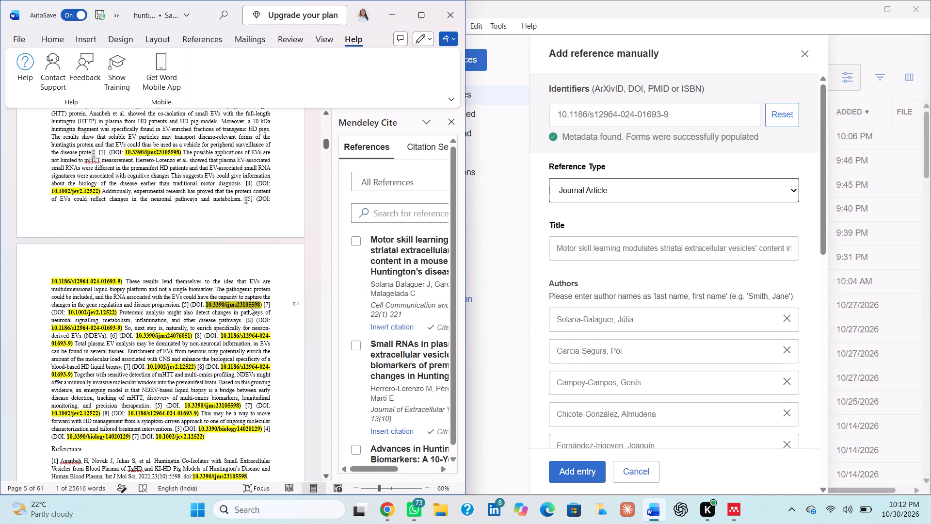
key(ctrl+v)
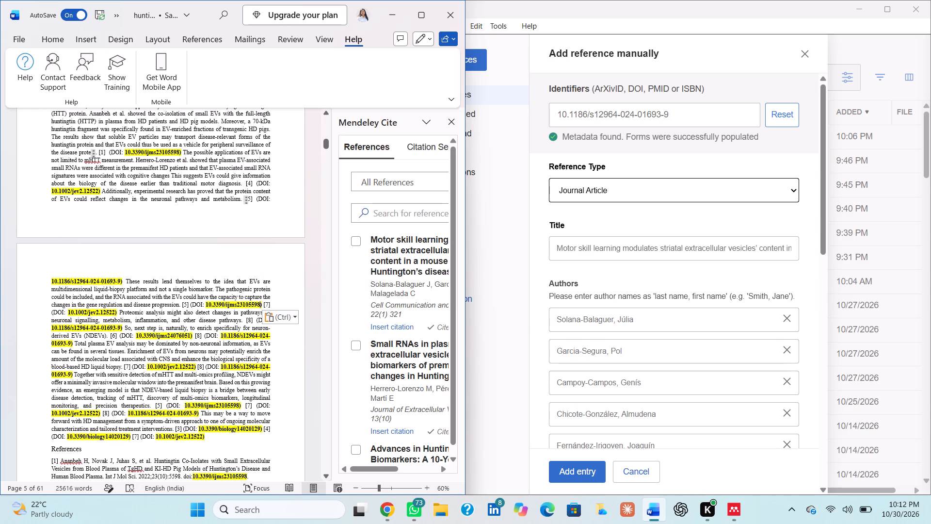
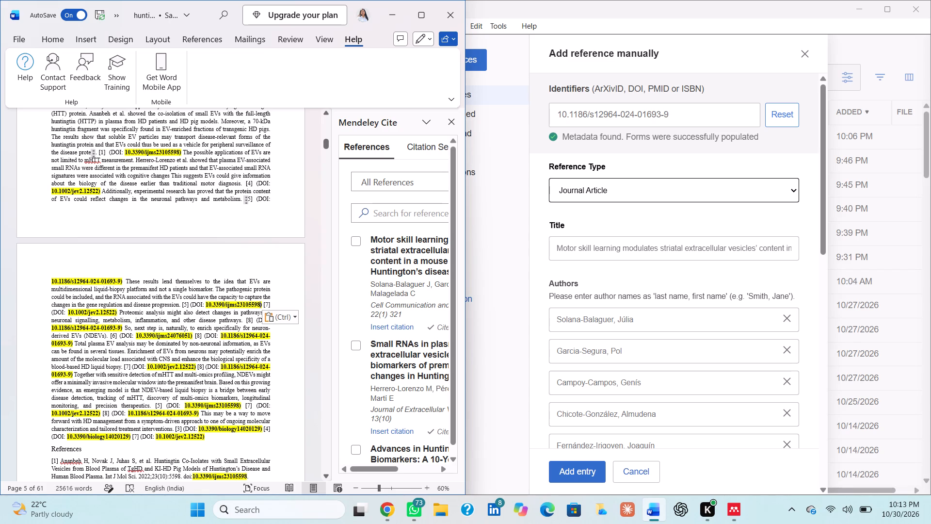
Review the in-text citations and DOIs from the Introduction through section 1.4, checking which Mendeley reference is behind the citation after "the disease protein.".
scroll(264, 287, up, 1)
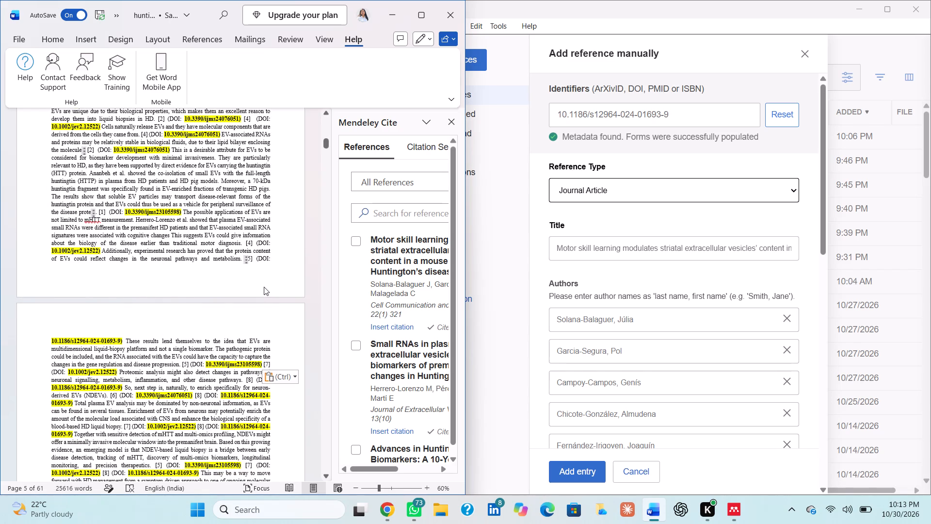
key(Page_Down)
key(Page_Down)
key(Page_Down)
key(Page_Down)
key(Page_Down)
key(Page_Down)
key(Page_Down)
key(Page_Down)
key(Page_Down)
key(Page_Down)
key(Page_Down)
key(Page_Down)
key(Page_Down)
key(Page_Down)
key(Page_Down)
key(Page_Down)
key(Page_Down)
scroll(264, 287, up, 2)
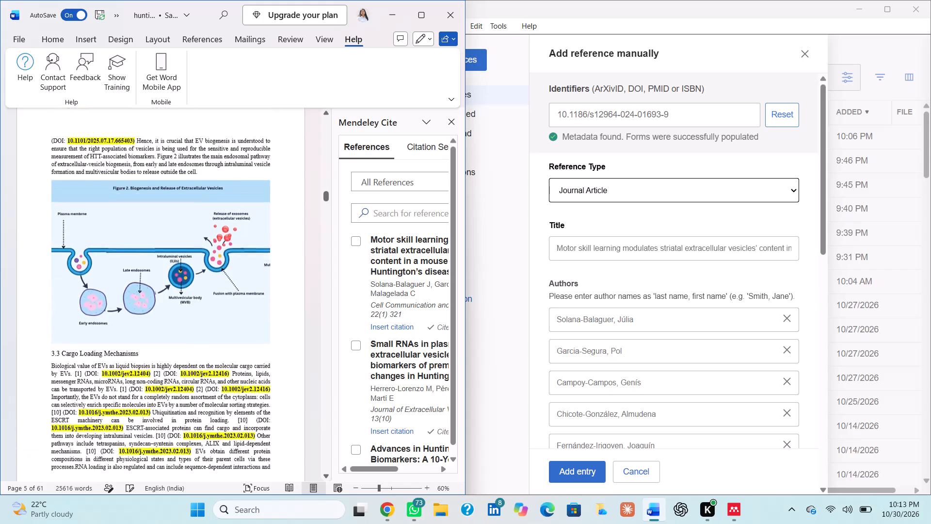
scroll(264, 287, up, 12)
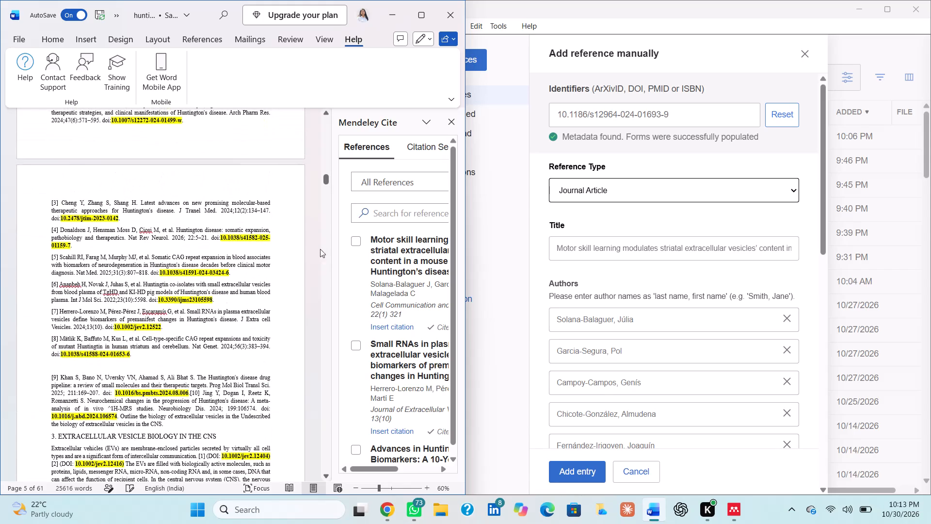
scroll(254, 257, up, 6)
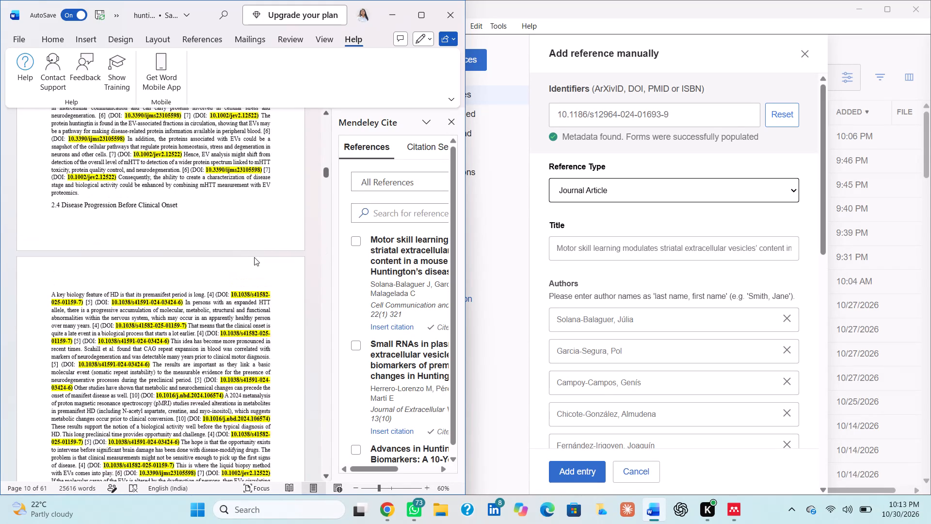
scroll(254, 257, up, 10)
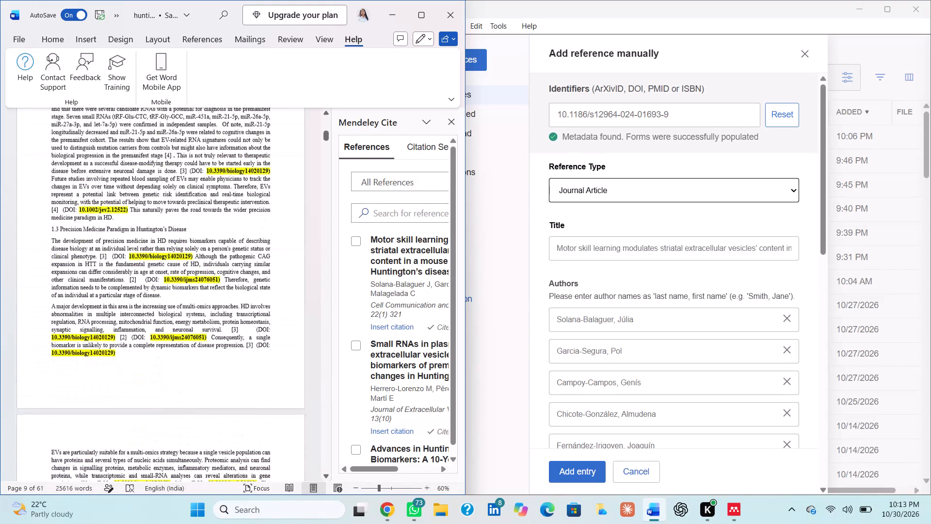
scroll(254, 257, up, 10)
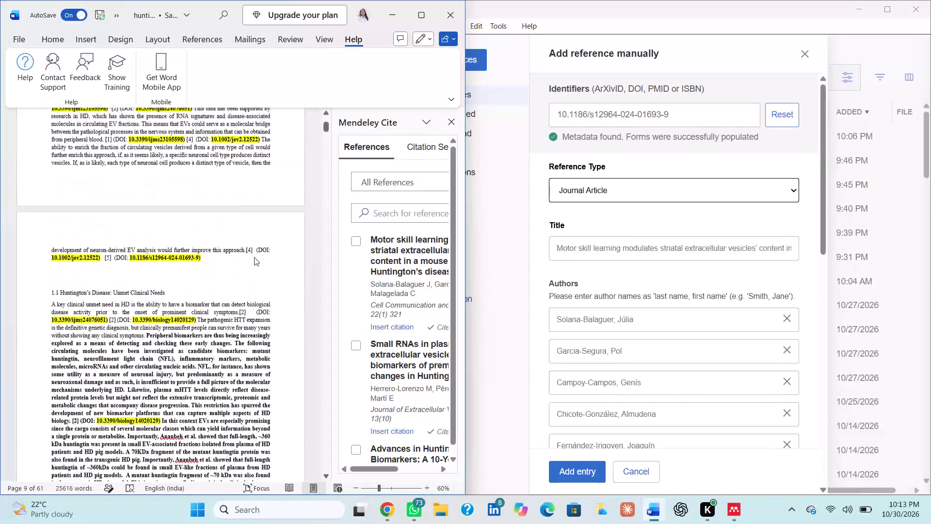
scroll(254, 257, up, 2)
scroll(254, 257, down, 2)
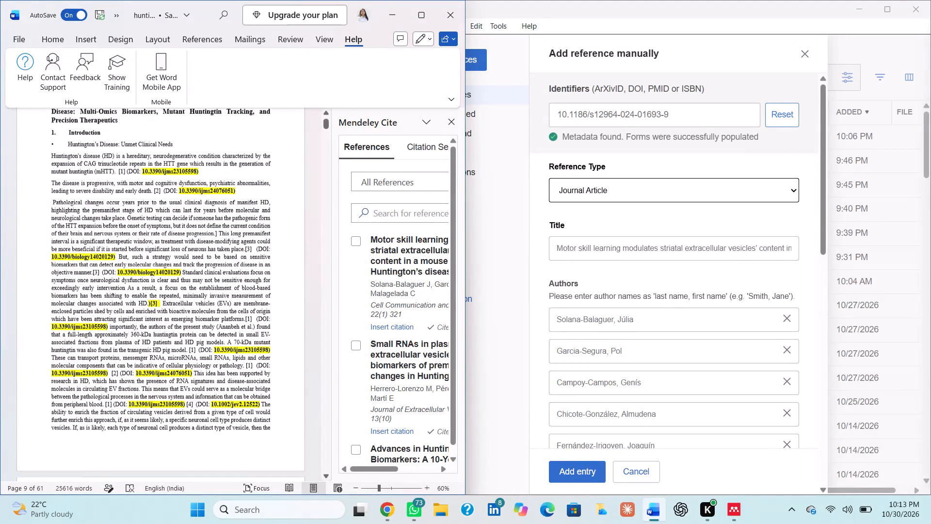
scroll(254, 257, down, 3)
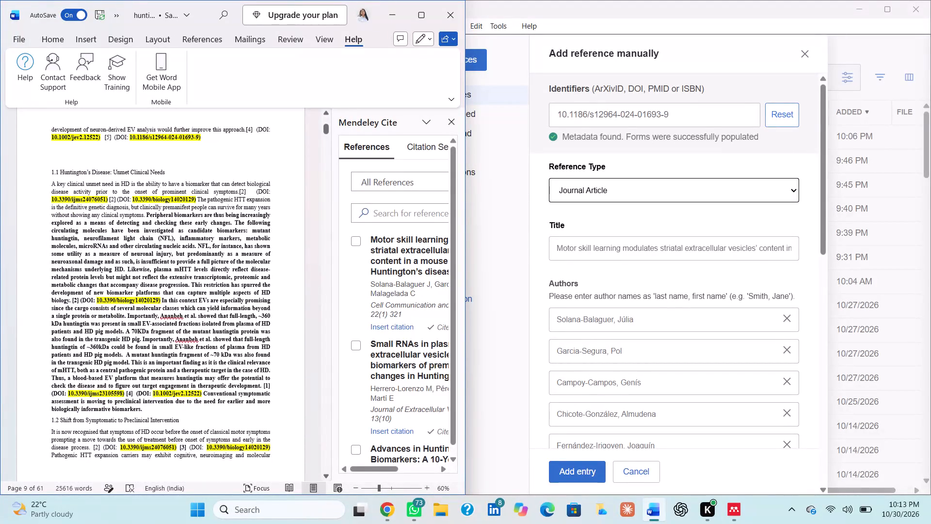
scroll(254, 257, down, 5)
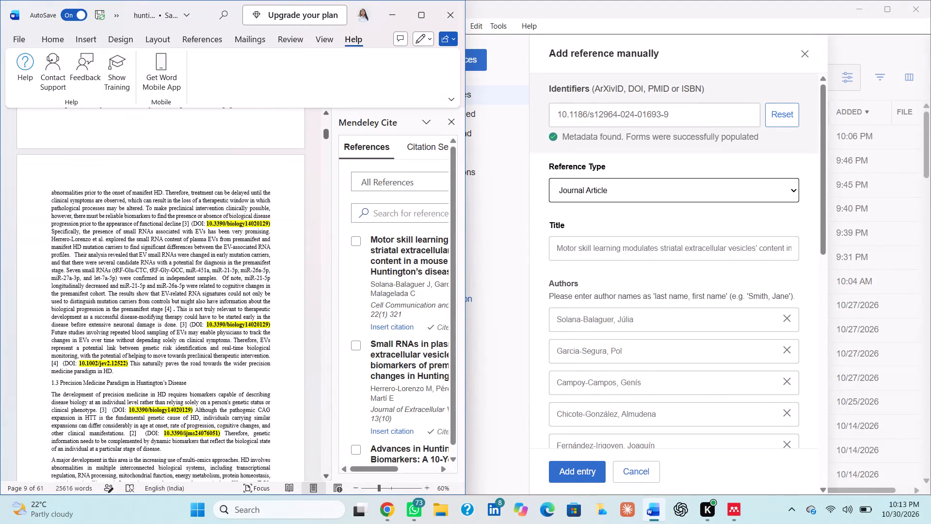
scroll(254, 257, down, 6)
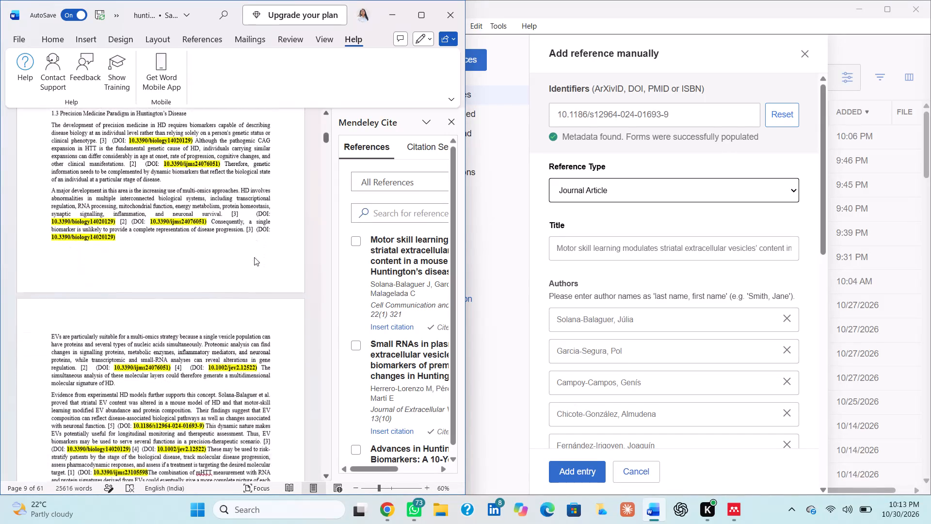
scroll(254, 257, down, 3)
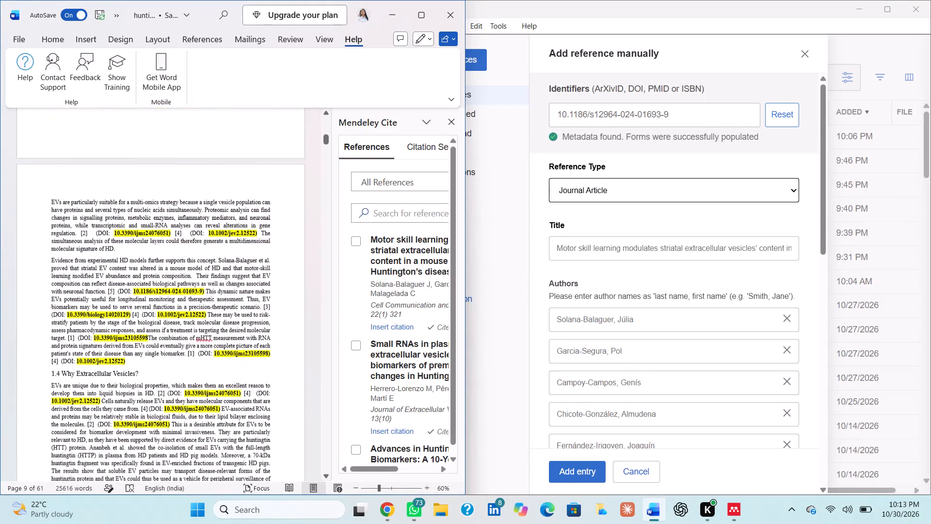
scroll(254, 257, down, 6)
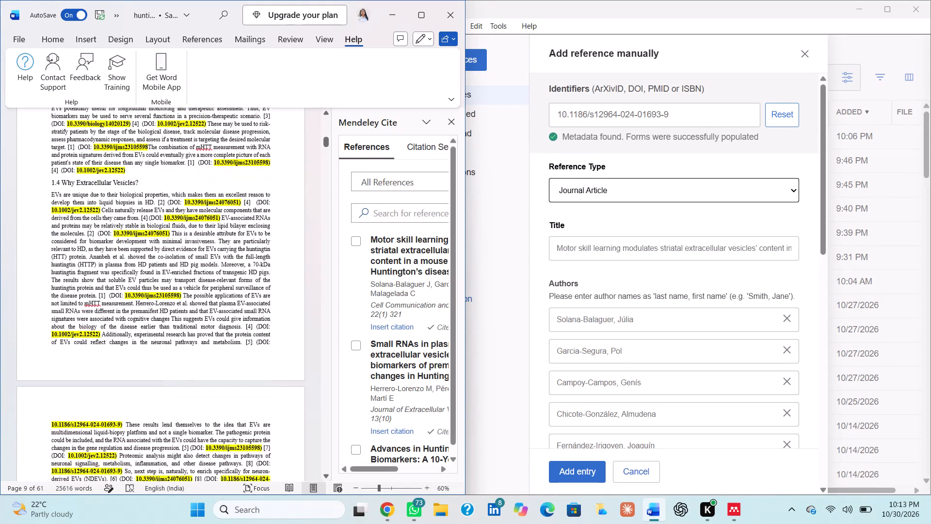
scroll(254, 257, down, 1)
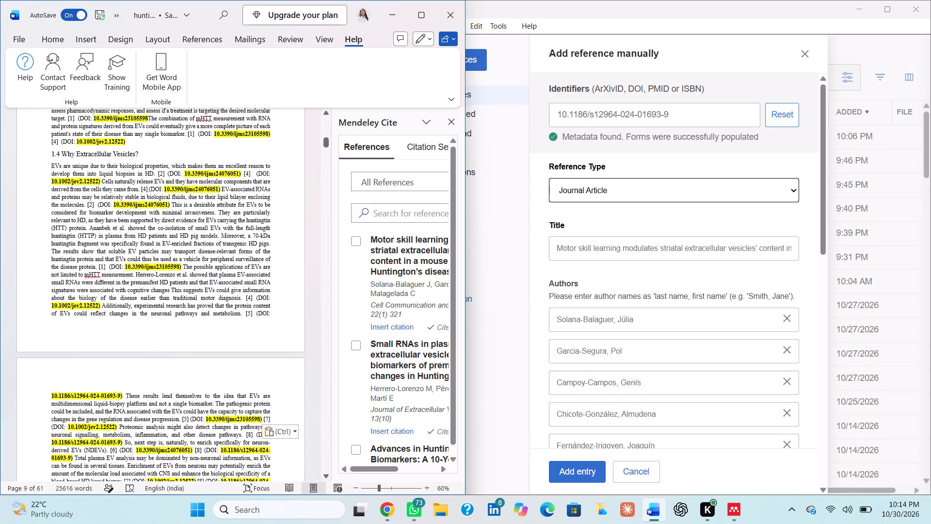
click(102, 267)
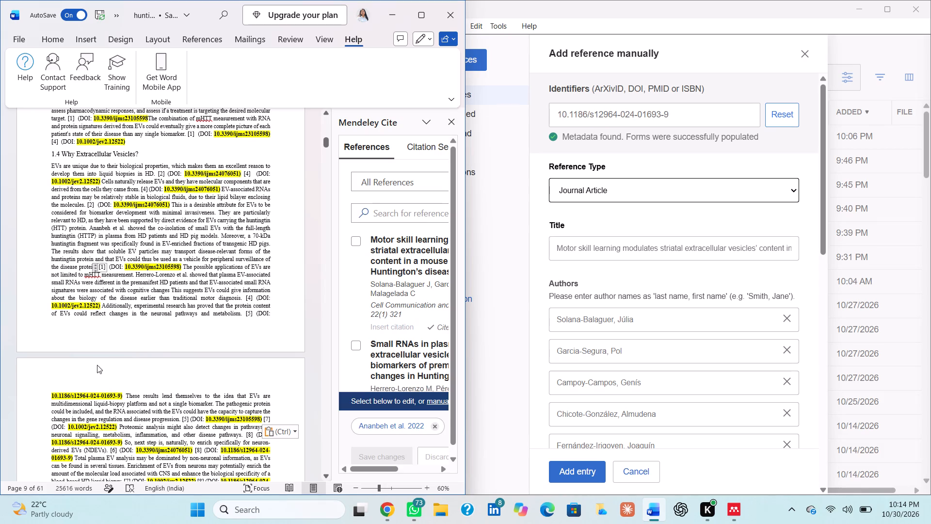
Replace the typed "[5]" after "gene regulation and disease progression." with the Ananbeh et al. "Huntingtin Co-Isolates" Mendeley citation.
click(187, 419)
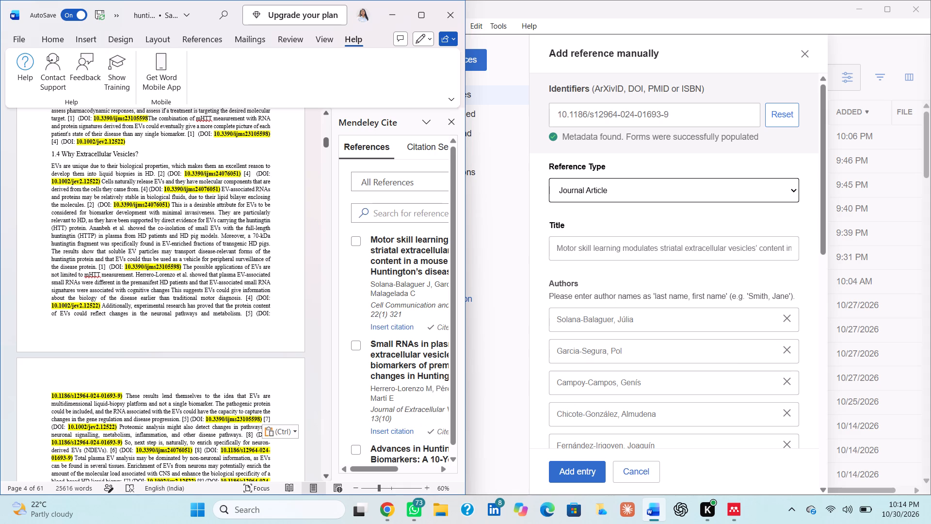
right_click(187, 419)
right_click(187, 419)
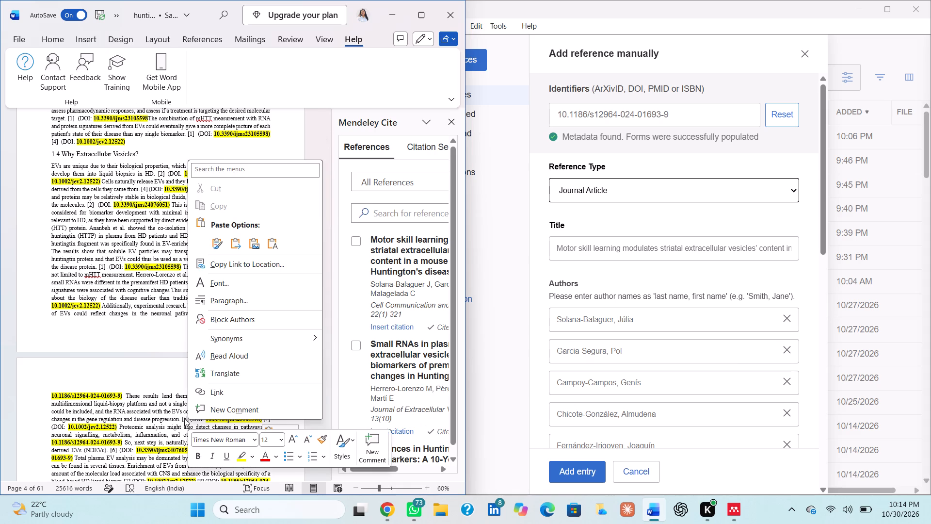
click(142, 407)
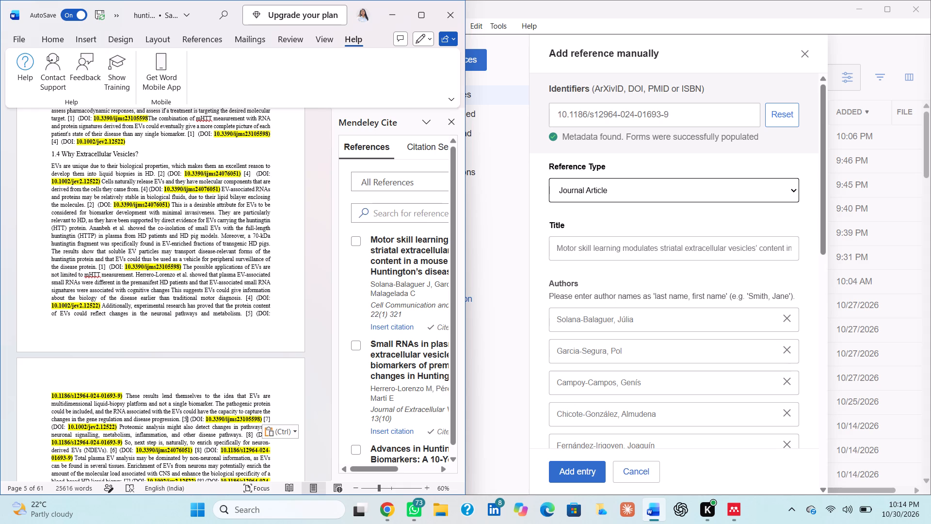
scroll(192, 423, down, 1)
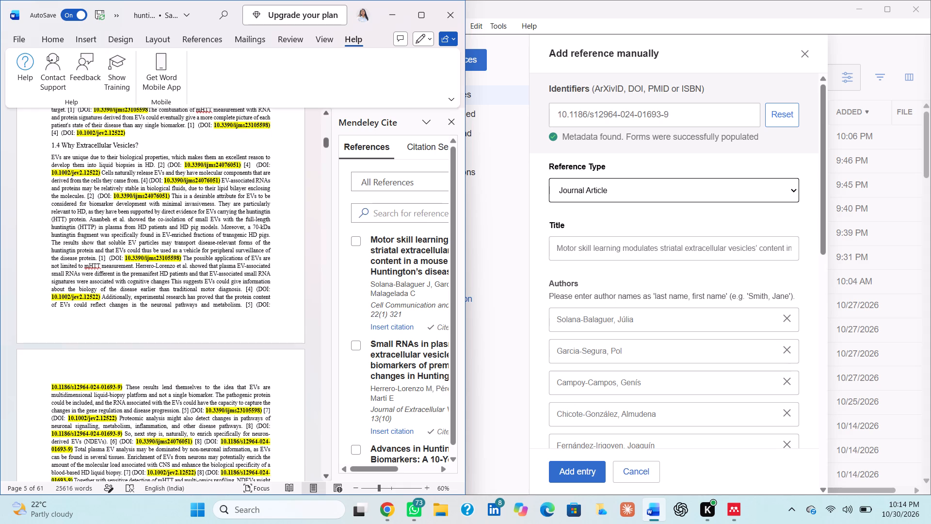
scroll(192, 423, down, 1)
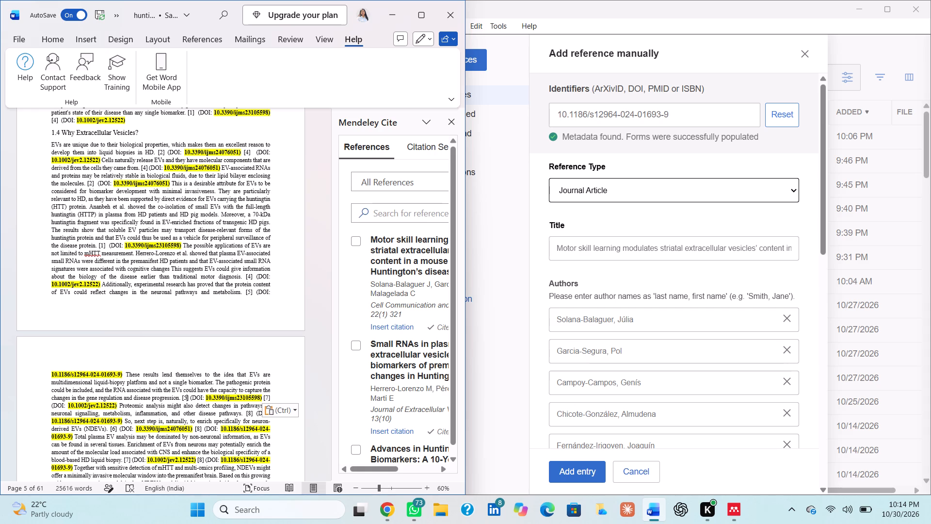
click(189, 398)
key(BackSpace)
key(BackSpace)
key(BackSpace)
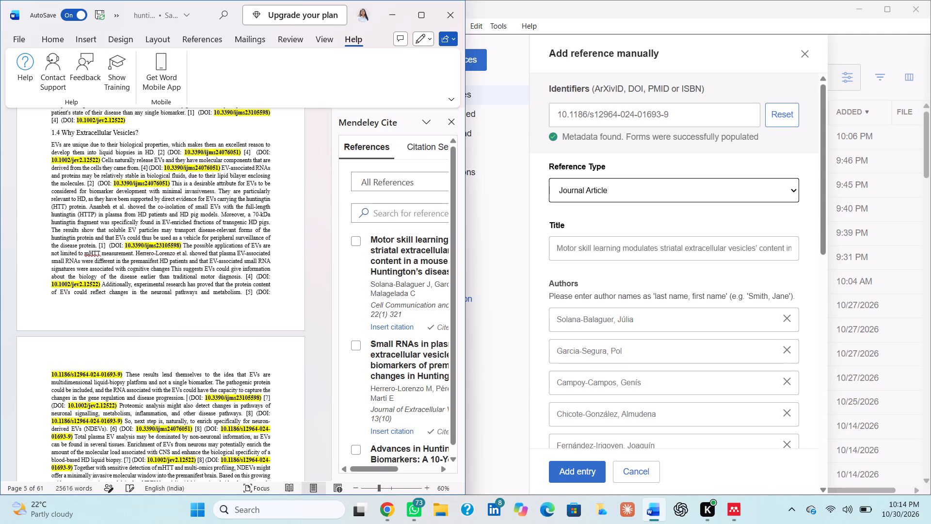
scroll(386, 408, down, 1)
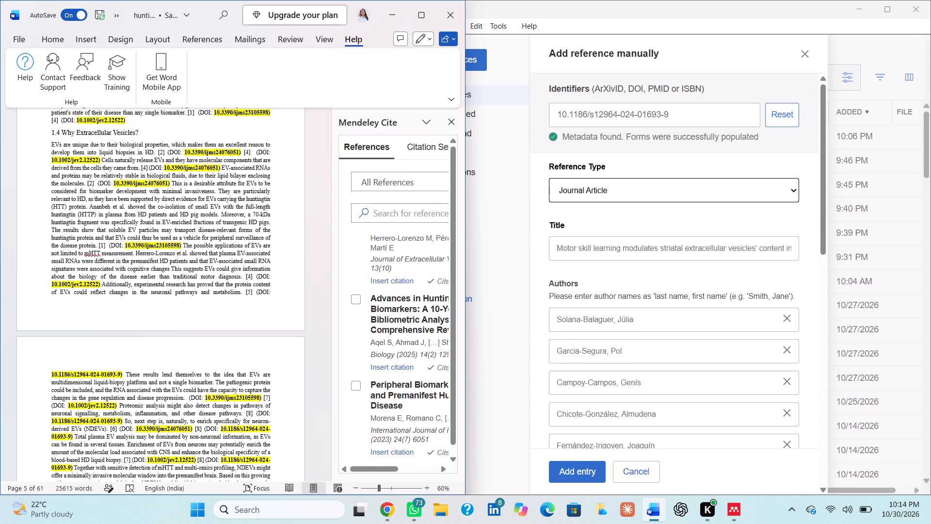
scroll(386, 408, down, 1)
right_click(352, 407)
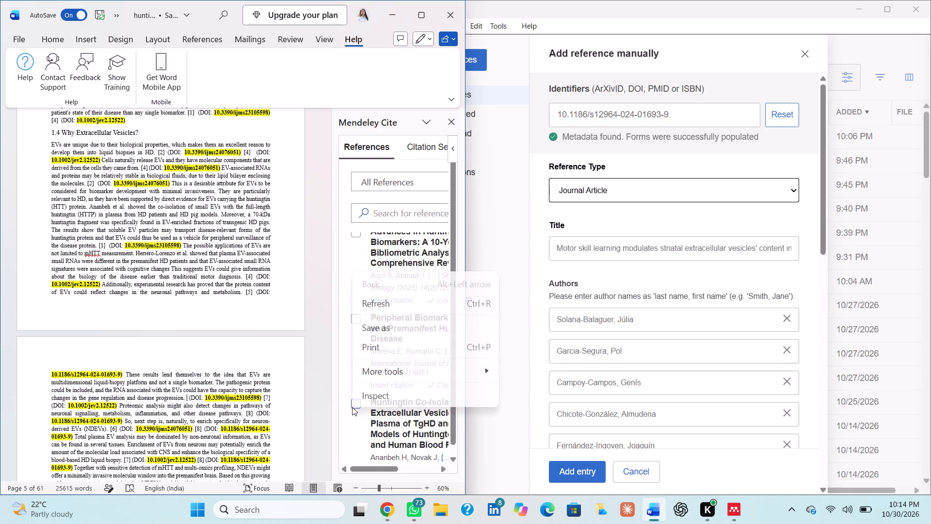
drag(354, 411, 355, 397)
drag(355, 397, 357, 408)
click(356, 404)
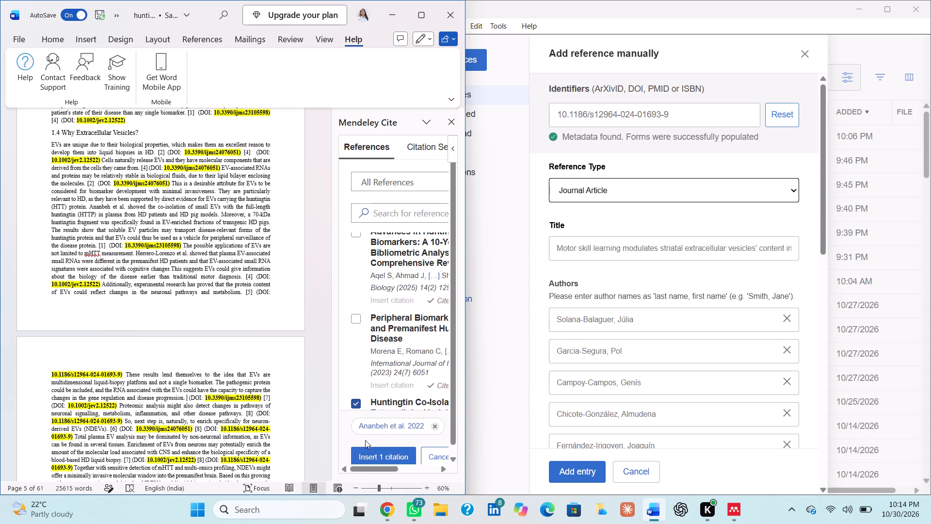
click(367, 460)
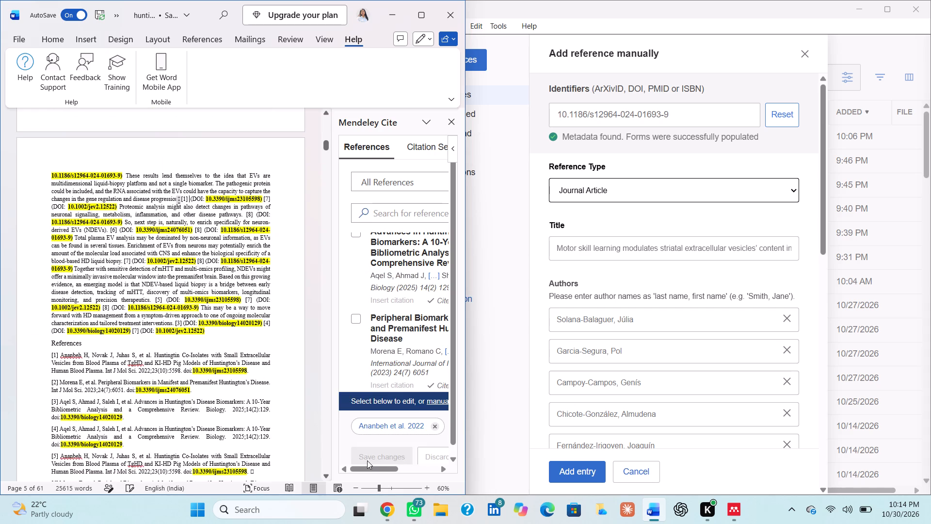
Replace the typed "[7]" before DOI 10.1002/jev2.12522 in the same citation group with the Herrero-Lorenzo et al. "Small RNAs in plasma" Mendeley citation.
click(270, 198)
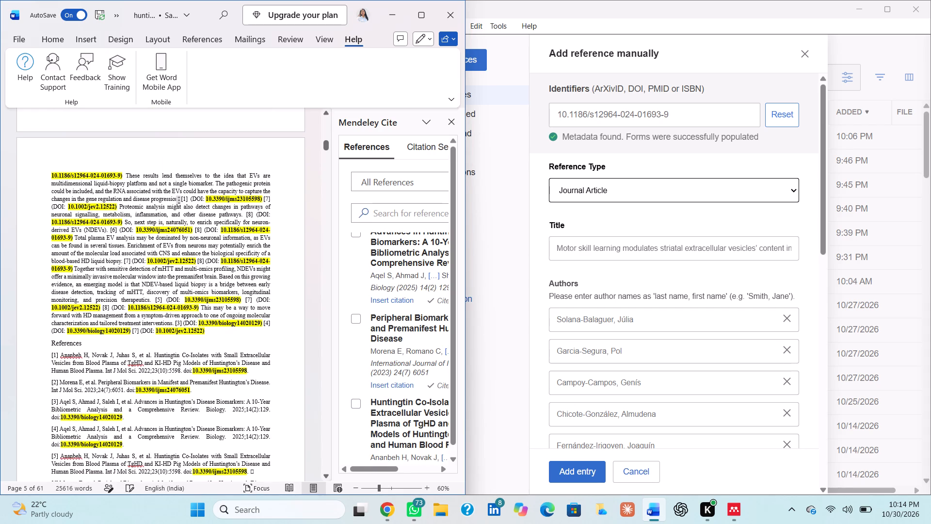
key(BackSpace)
key(BackSpace)
key(BackSpace)
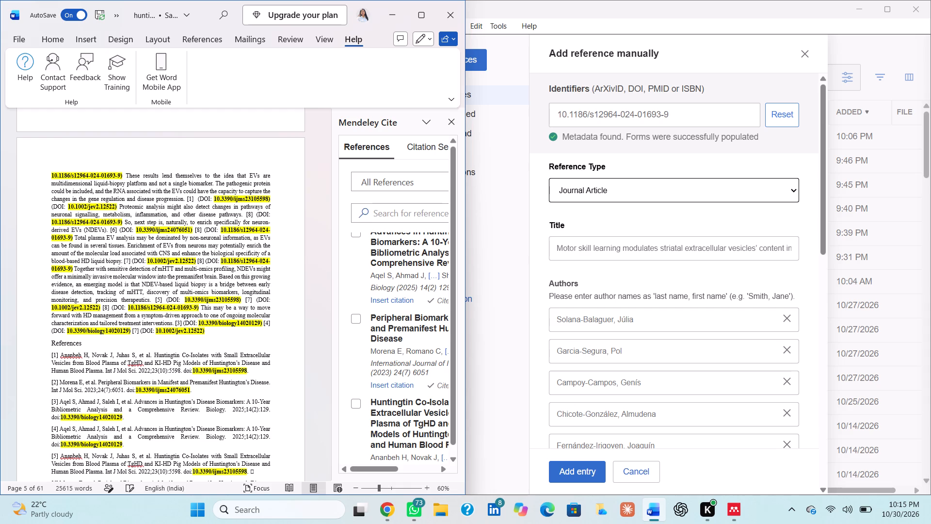
scroll(367, 294, up, 1)
click(359, 290)
click(355, 284)
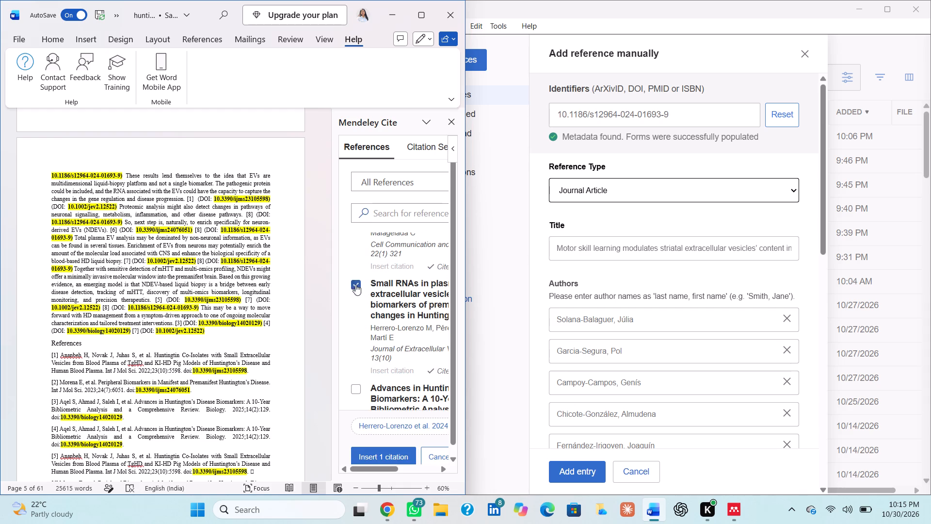
click(369, 453)
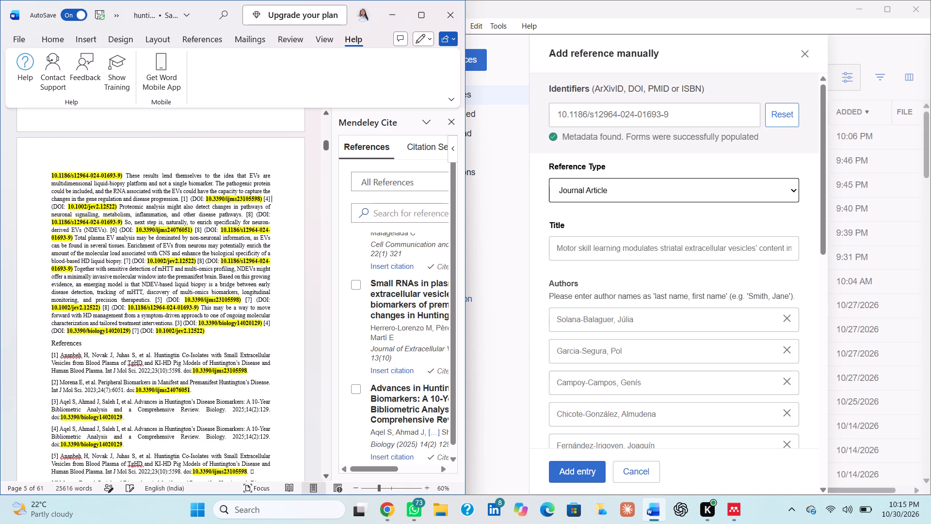
Replace the typed "[8]" after "inflammation, and other disease pathways." with the Solana-Balaguer et al. "Motor skill learning" Mendeley citation.
click(250, 214)
key(Right)
key(BackSpace)
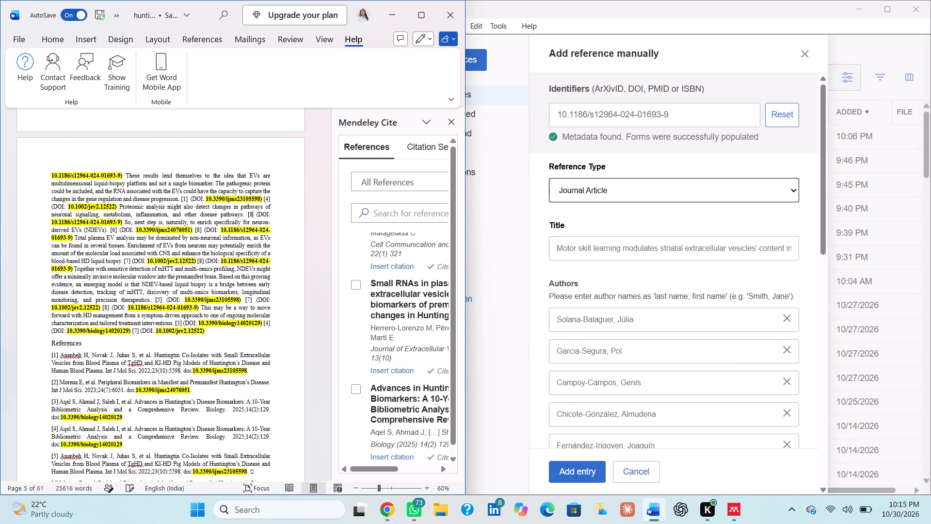
key(BackSpace)
key(BackSpace)
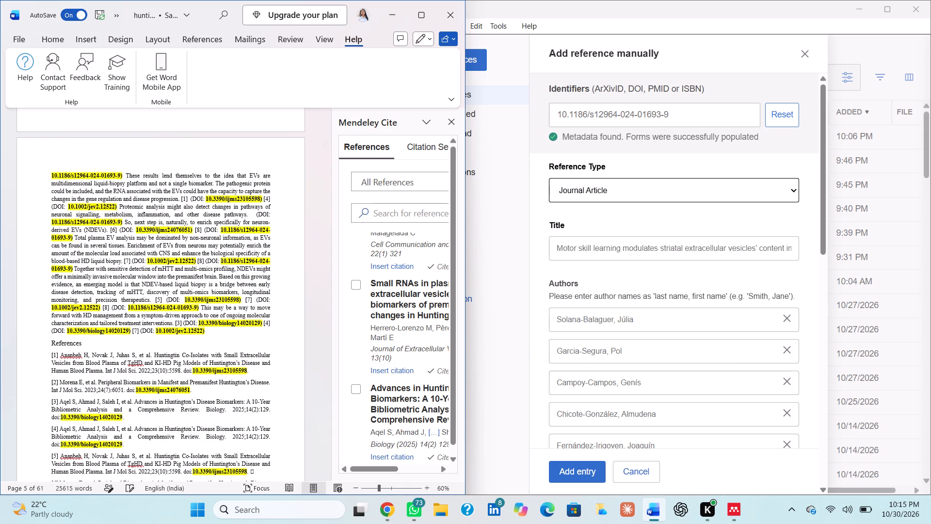
scroll(380, 311, up, 1)
click(355, 238)
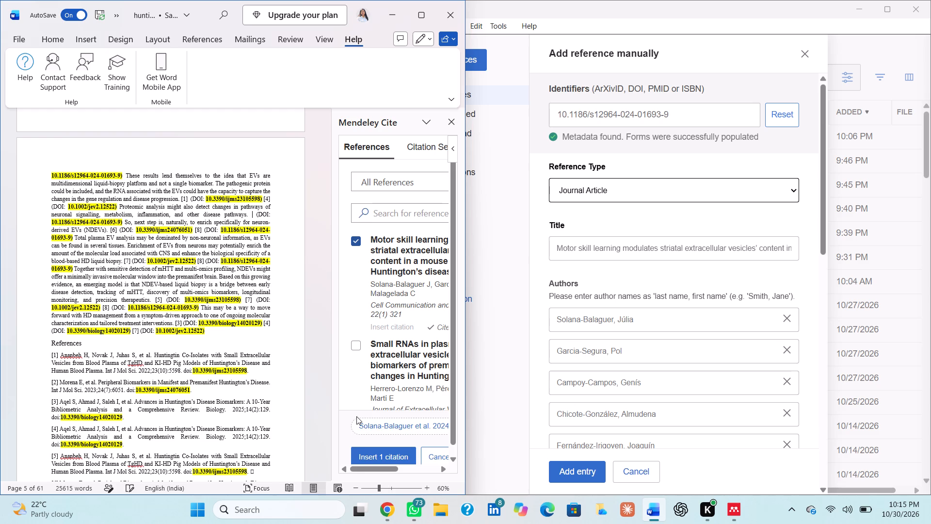
click(362, 456)
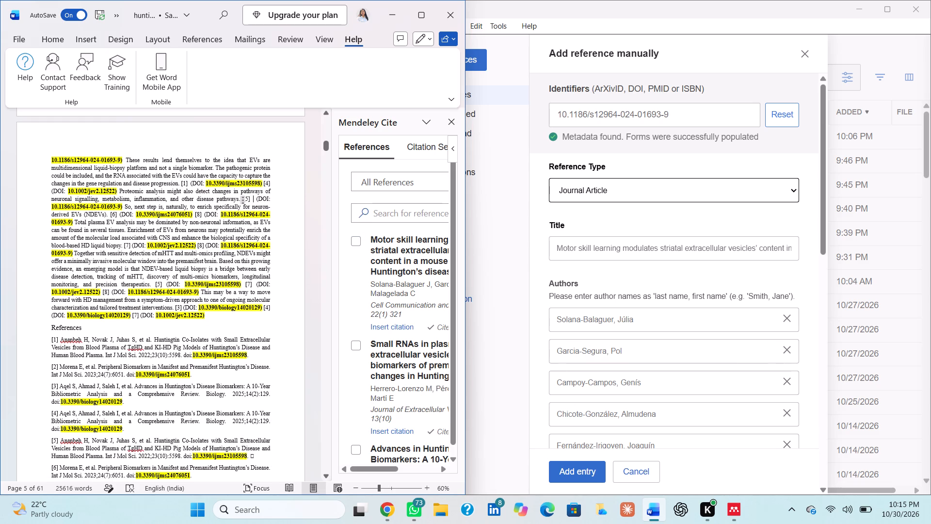
Copy DOI 10.3390/ijms24076051 from the [6] citation after "neuron-derived EVs (NDEVs).".
drag(136, 215, 166, 215)
drag(166, 215, 177, 215)
key(ctrl+c)
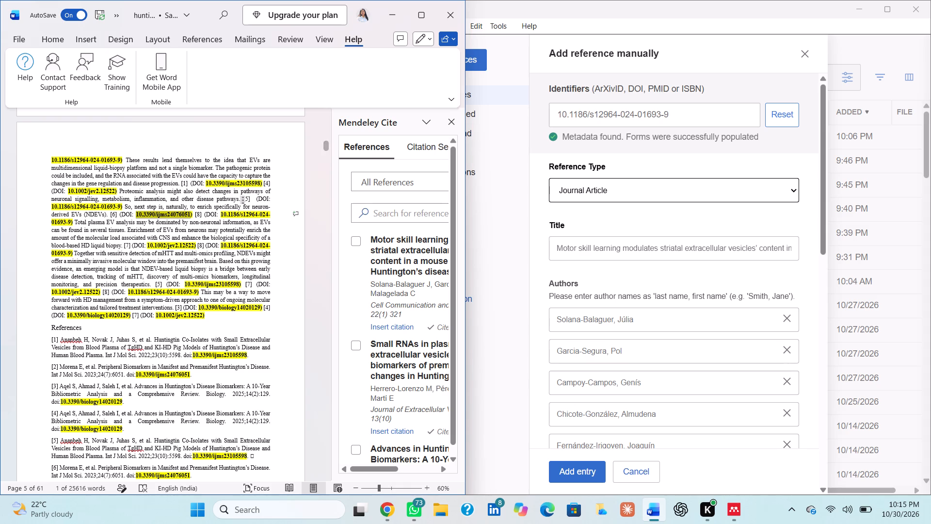
In Mendeley Reference Manager, clear the previous identifier and look up the metadata for DOI 10.3390/ijms24076051.
click(694, 107)
click(772, 123)
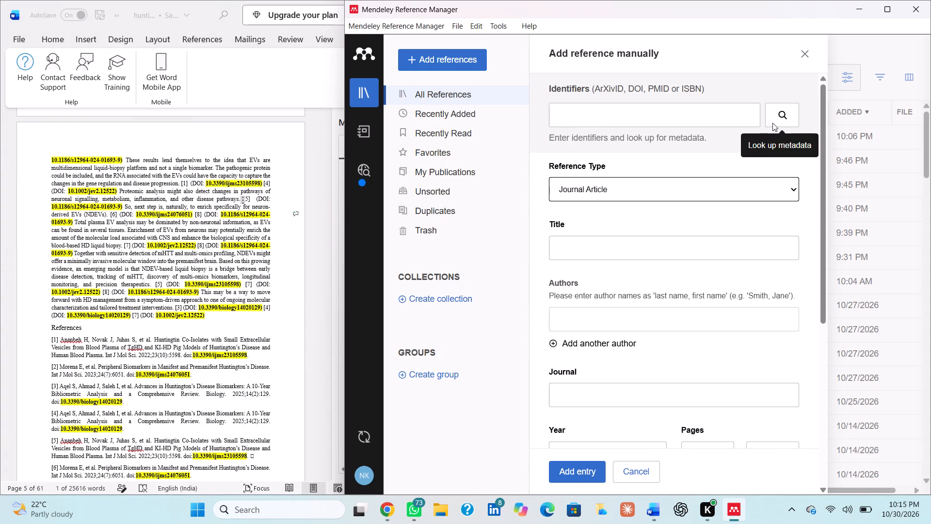
click(695, 117)
key(ctrl+v)
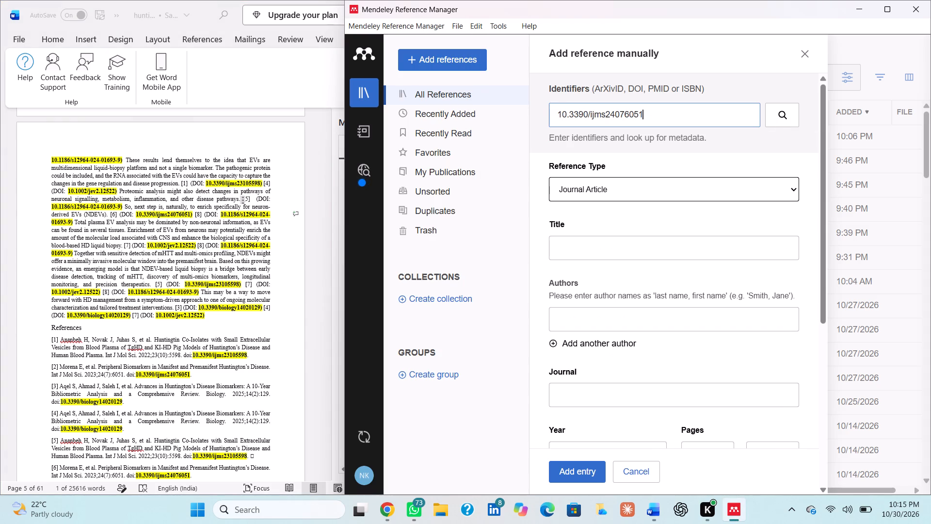
key(Return)
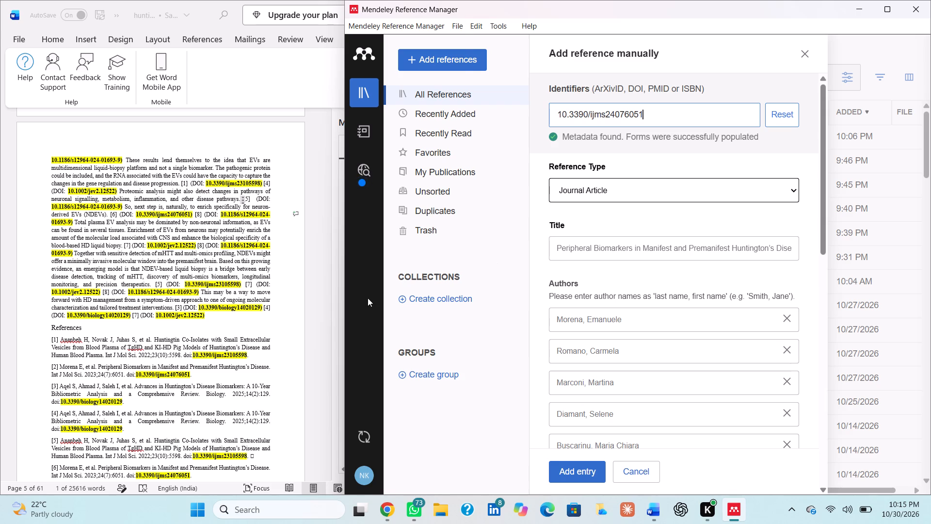
In the Word document, replace the typed "[6]" after "neuron-derived EVs (NDEVs)." with the Morena et al. "Peripheral Biomarkers" Mendeley citation.
click(318, 289)
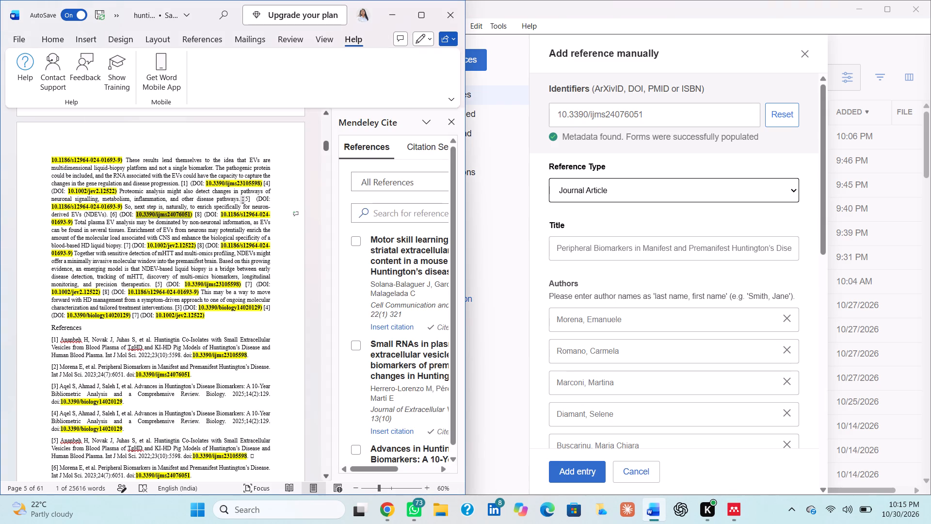
click(117, 215)
key(BackSpace)
key(BackSpace)
key(BackSpace)
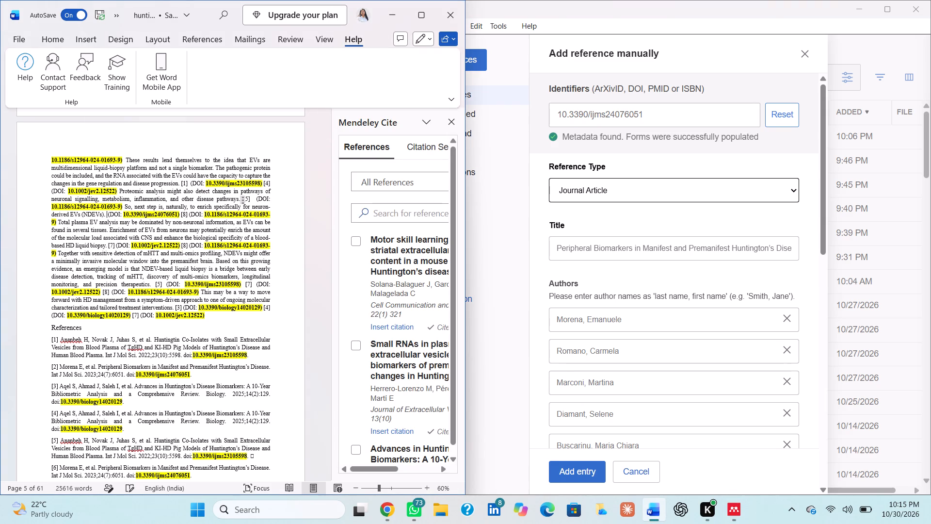
scroll(362, 336, down, 1)
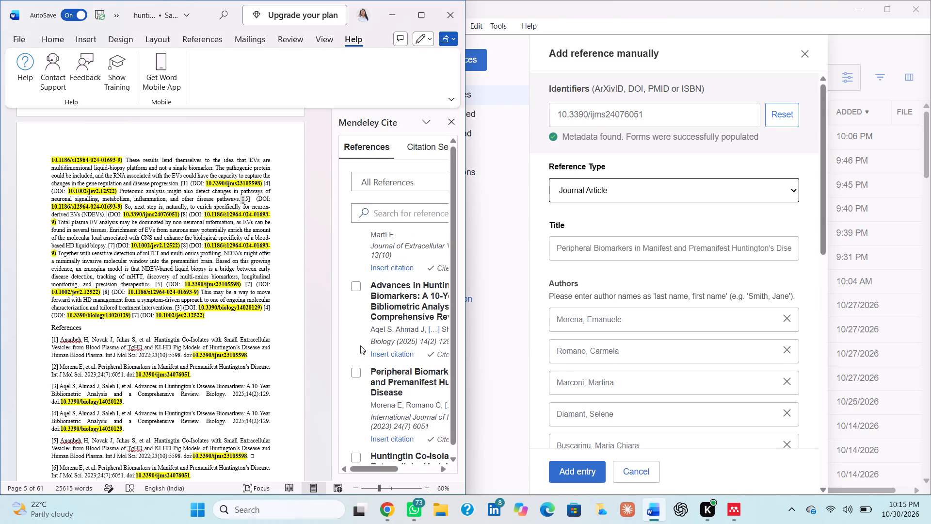
click(358, 378)
click(357, 374)
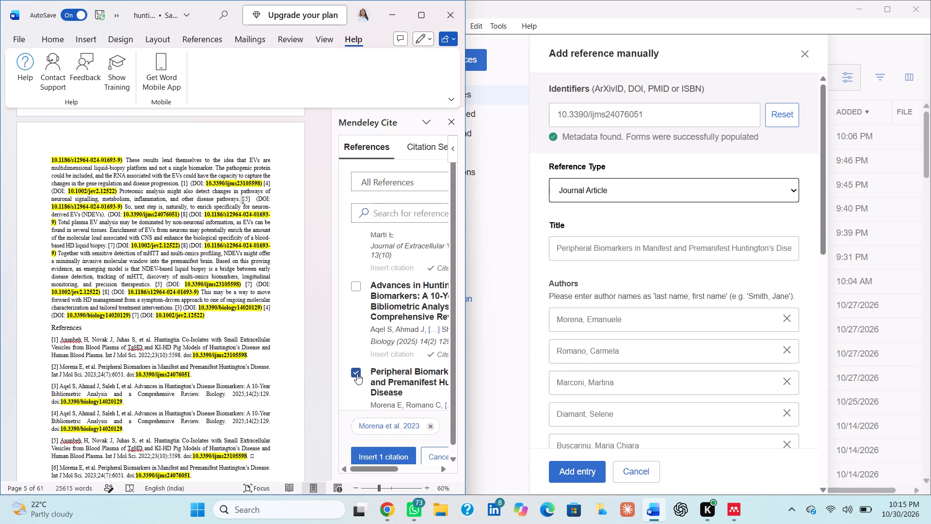
click(370, 459)
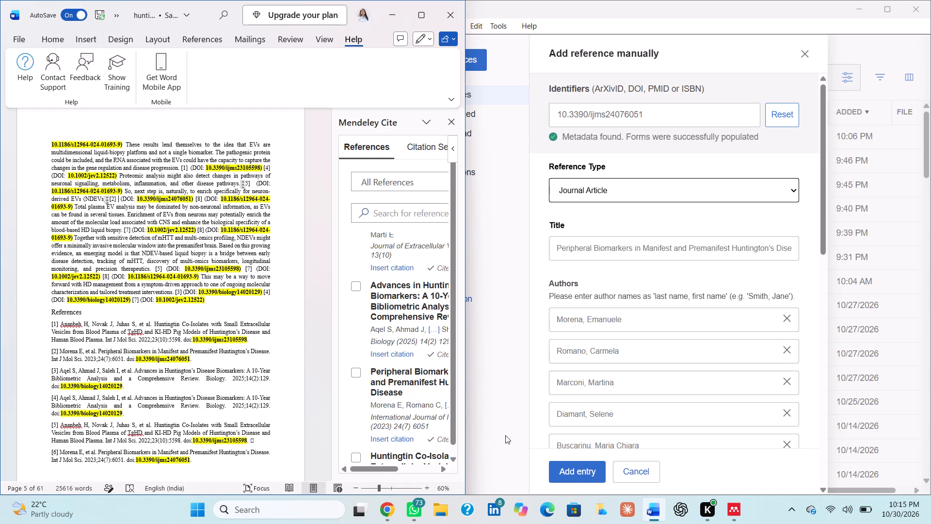
drag(392, 371, 260, 219)
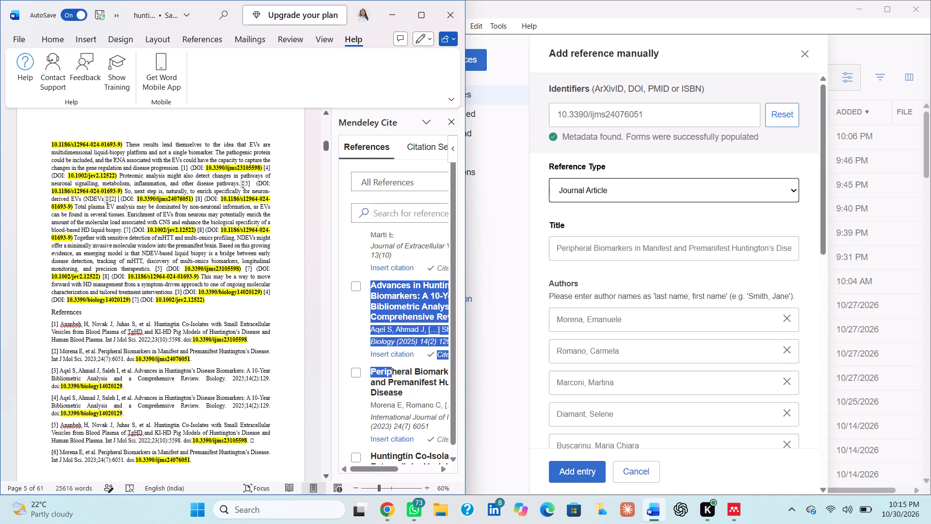
click(203, 199)
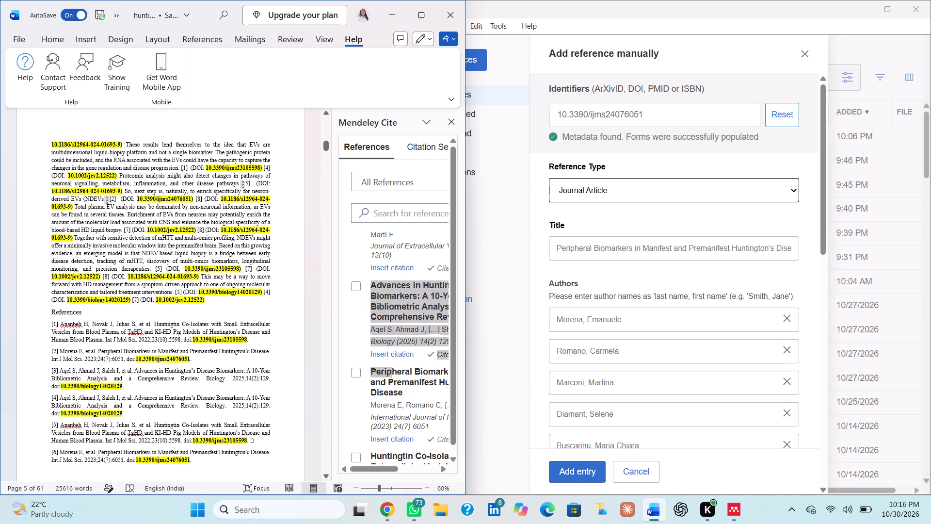
key(BackSpace)
key(BackSpace)
key(BackSpace)
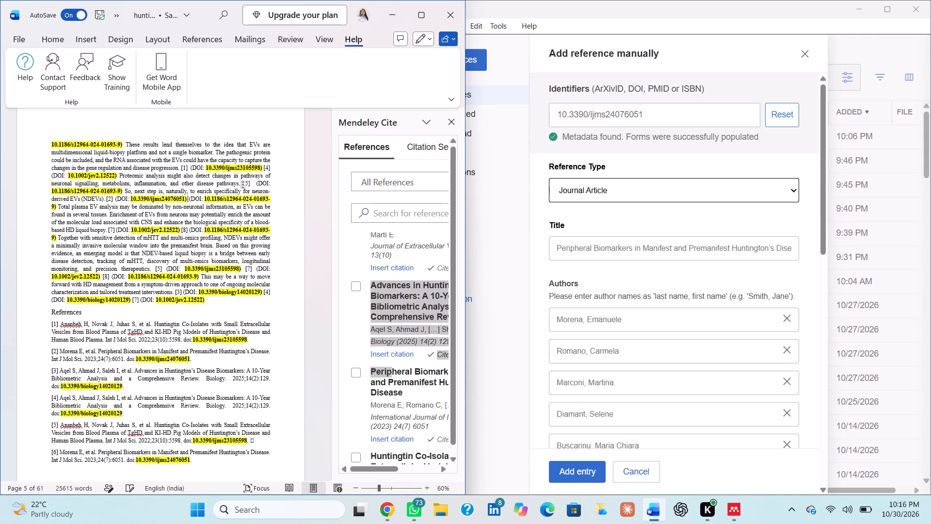
scroll(407, 287, up, 3)
click(353, 242)
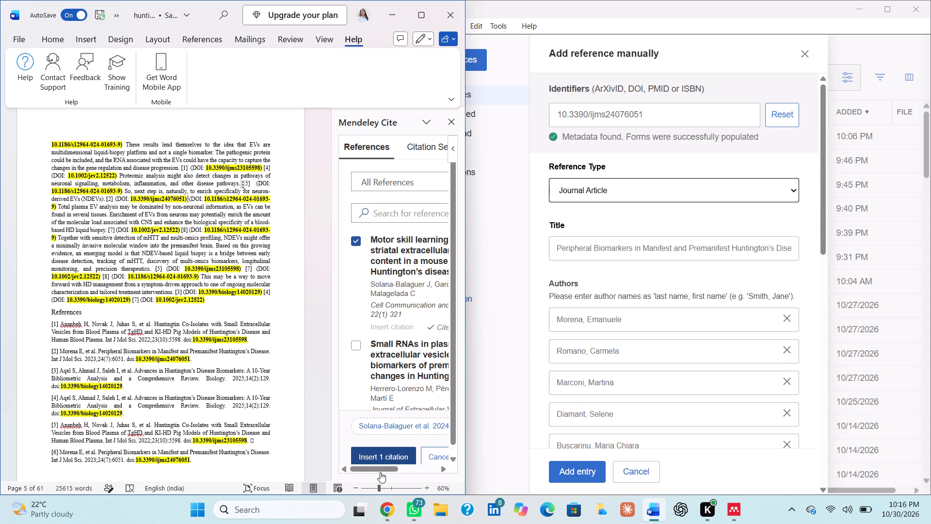
click(377, 456)
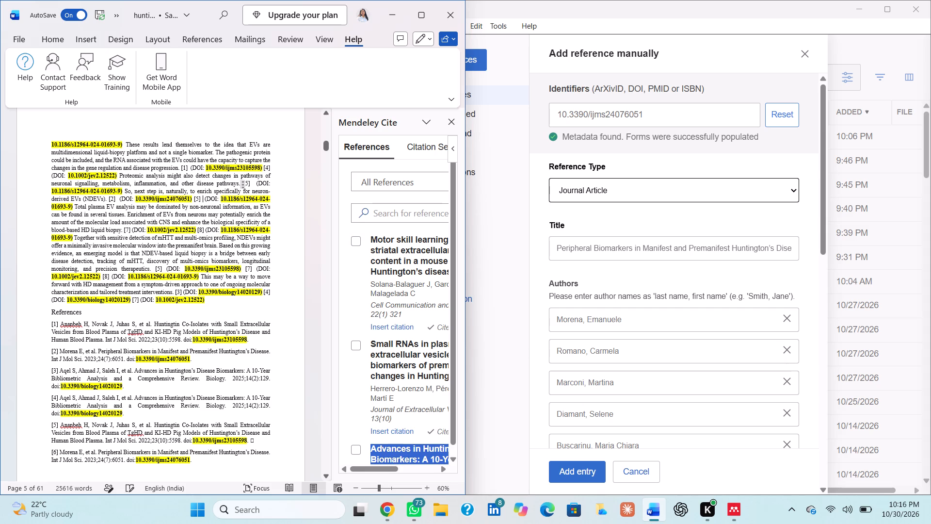
Replace the typed "[7]" after "blood-based HD liquid biopsy." with the Herrero-Lorenzo et al. "Small RNAs in plasma" Mendeley citation.
click(129, 231)
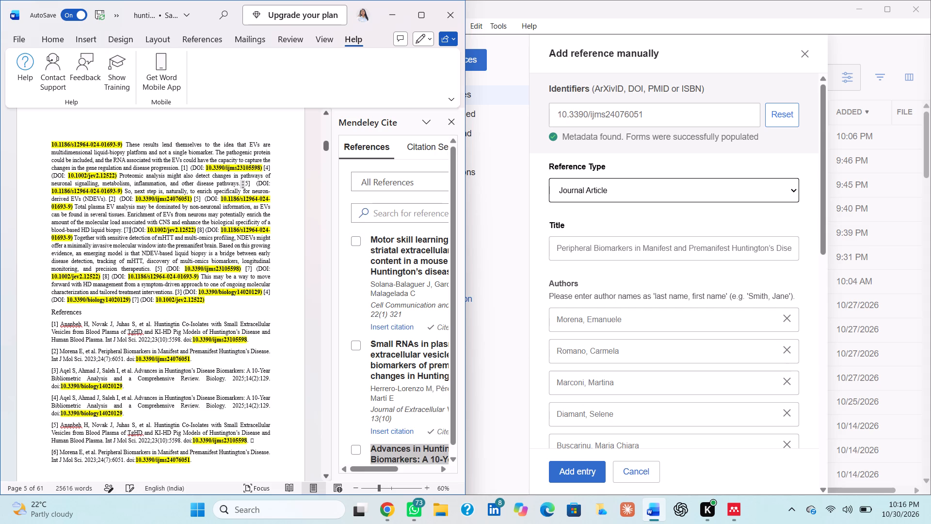
key(BackSpace)
key(BackSpace)
key(BackSpace)
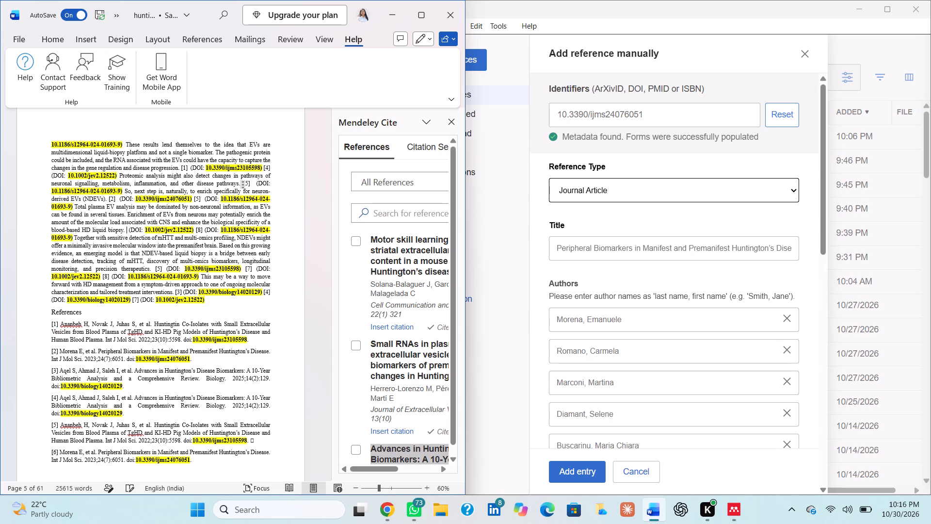
click(355, 343)
click(382, 461)
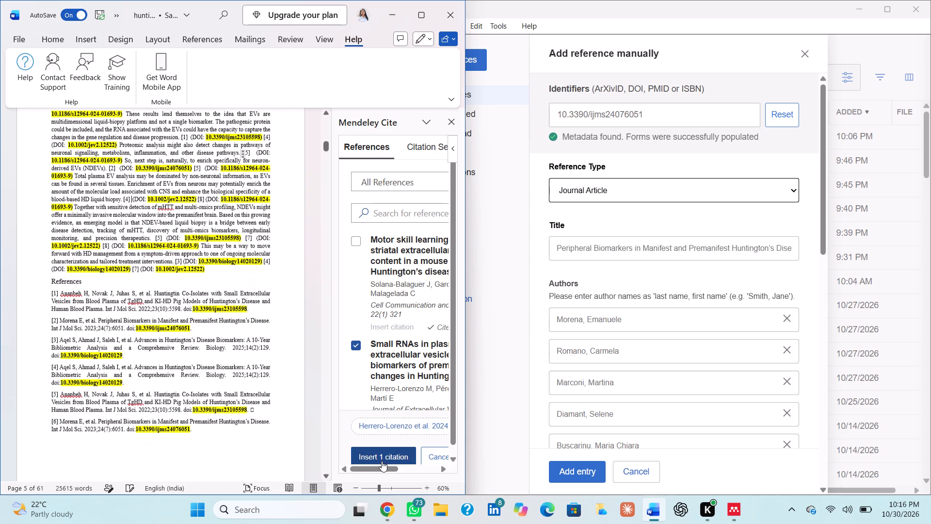
Replace the typed "[8]" in the "blood-based HD liquid biopsy." citation group with the Solana-Balaguer et al. "Motor skill learning" Mendeley citation.
click(203, 198)
key(BackSpace)
key(BackSpace)
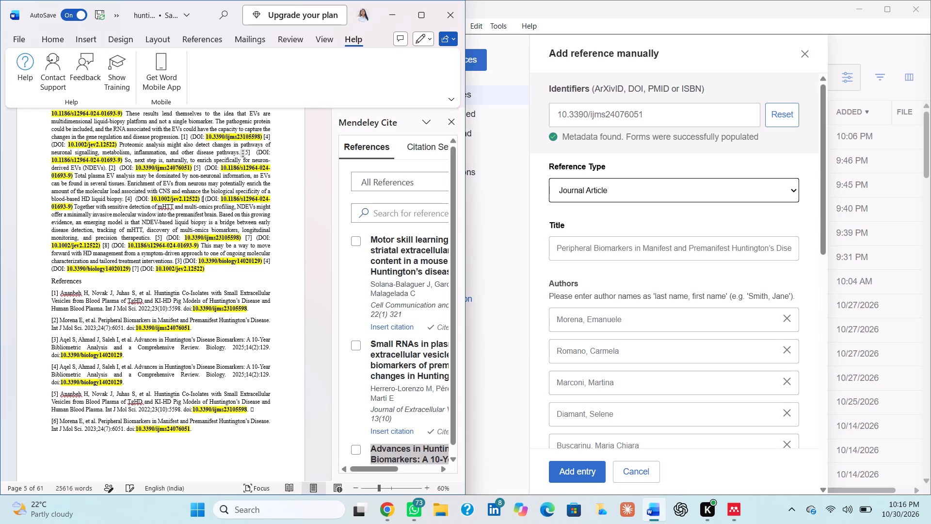
key(BackSpace)
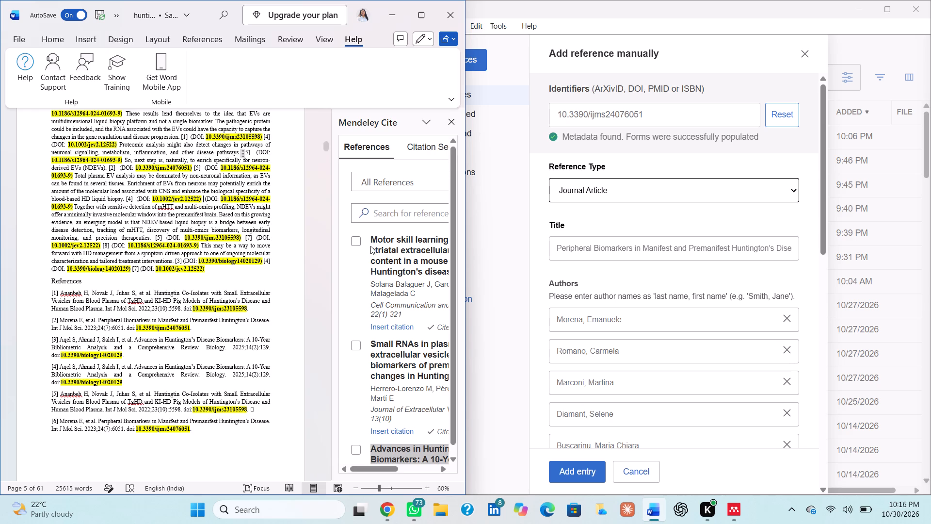
click(355, 242)
click(373, 458)
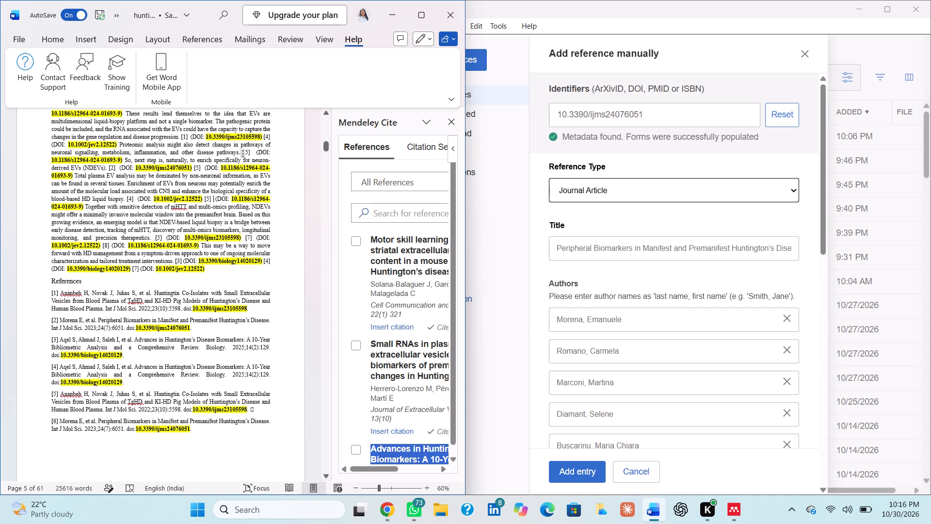
Replace the typed "[5]" after "longitudinal monitoring, and precision therapeutics." with the Ananbeh et al. "Huntingtin Co-Isolates" Mendeley citation.
click(163, 239)
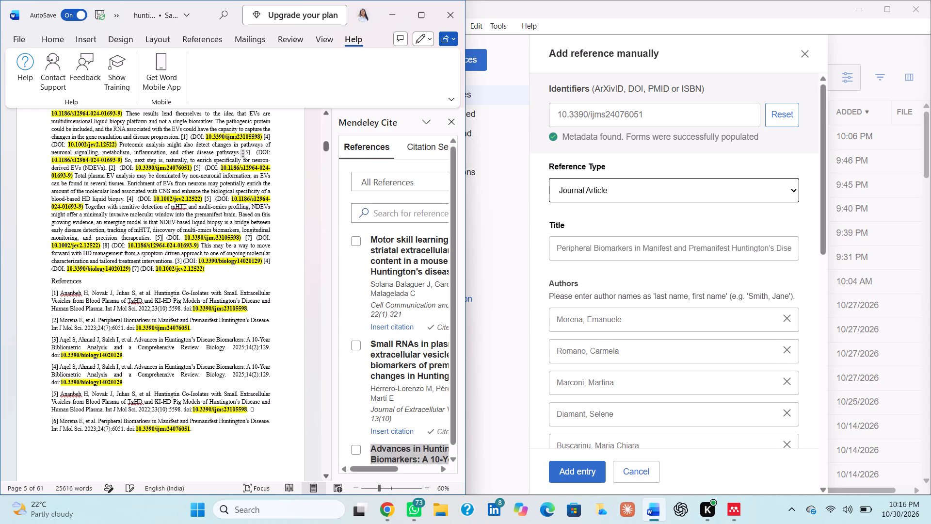
key(BackSpace)
key(BackSpace)
key(BackSpace)
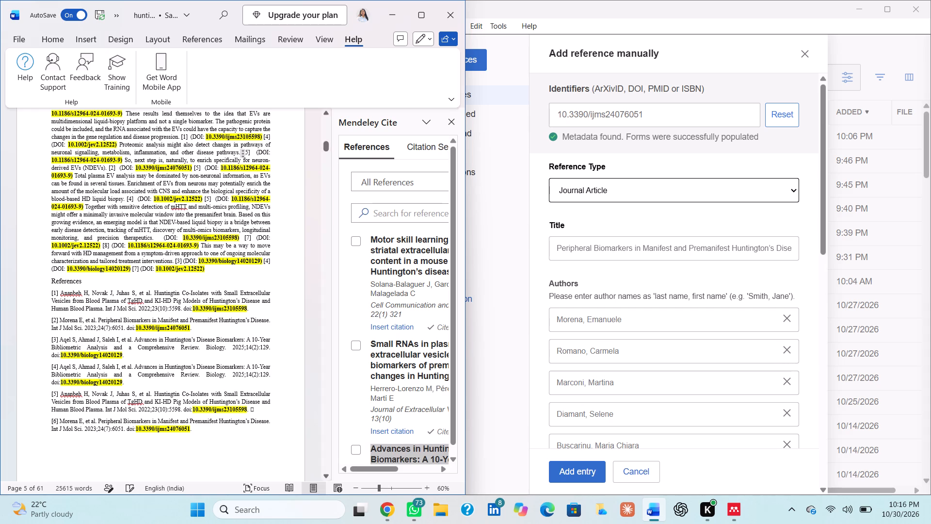
scroll(379, 375, down, 1)
click(356, 416)
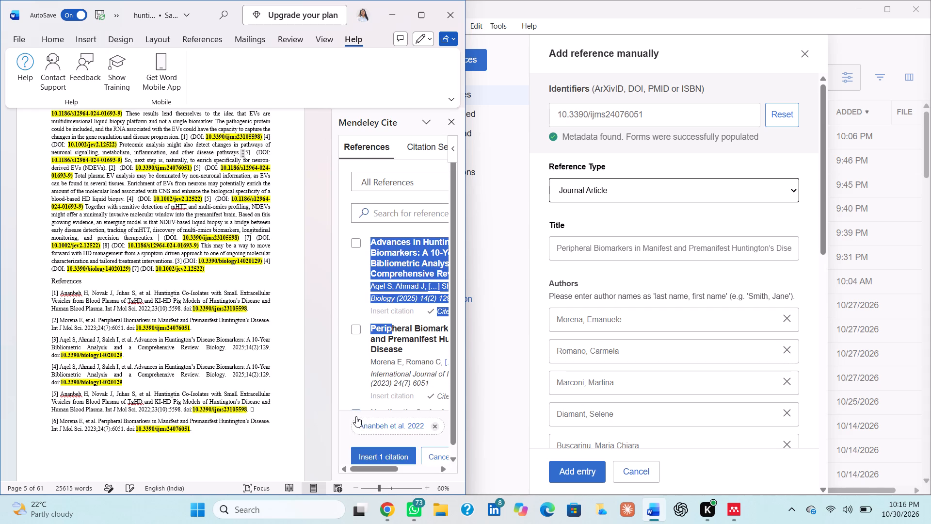
scroll(366, 375, down, 1)
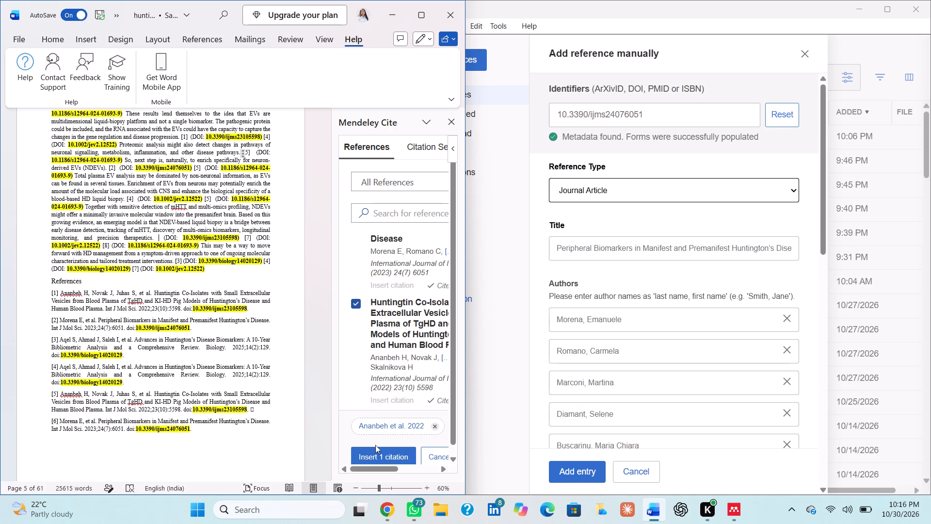
click(375, 456)
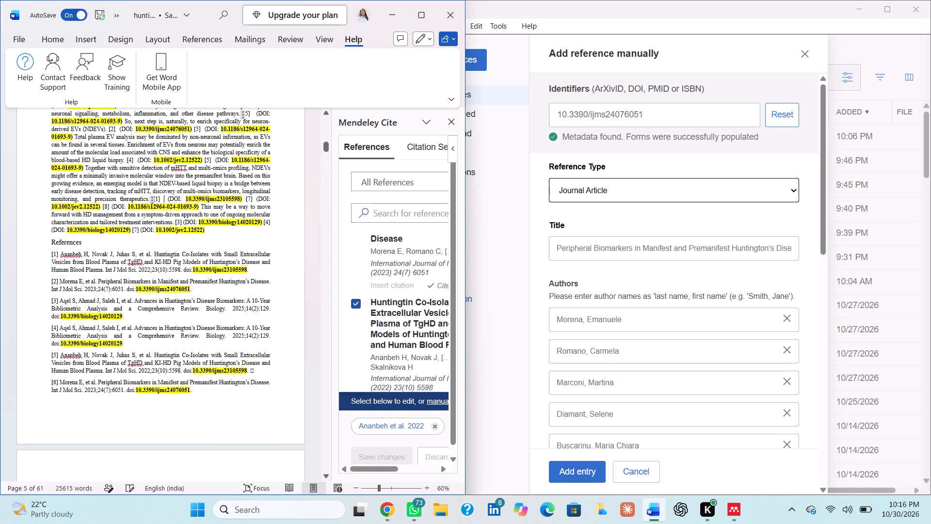
Replace the typed "[7]" before DOI 10.1002/jev2.12522 in the "precision therapeutics." citation group with the Herrero-Lorenzo et al. "Small RNAs in plasma" Mendeley citation.
click(254, 200)
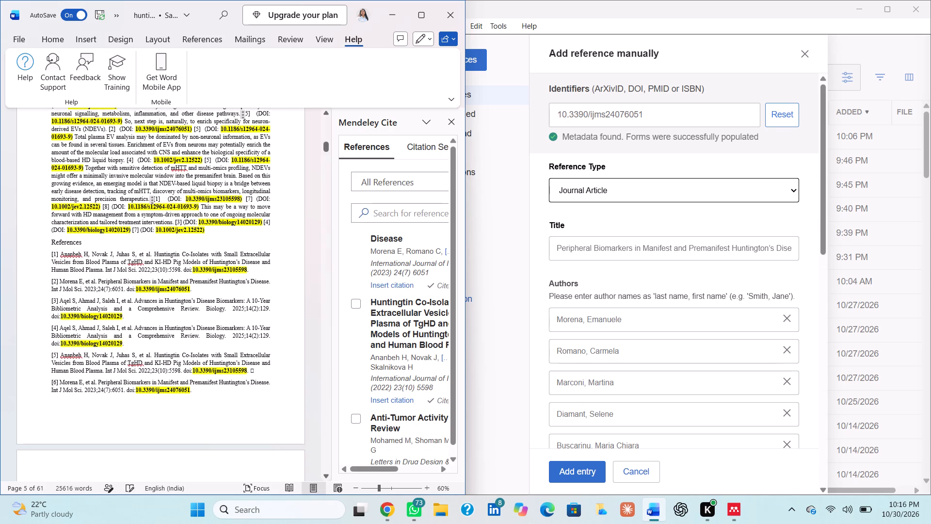
key(BackSpace)
key(BackSpace)
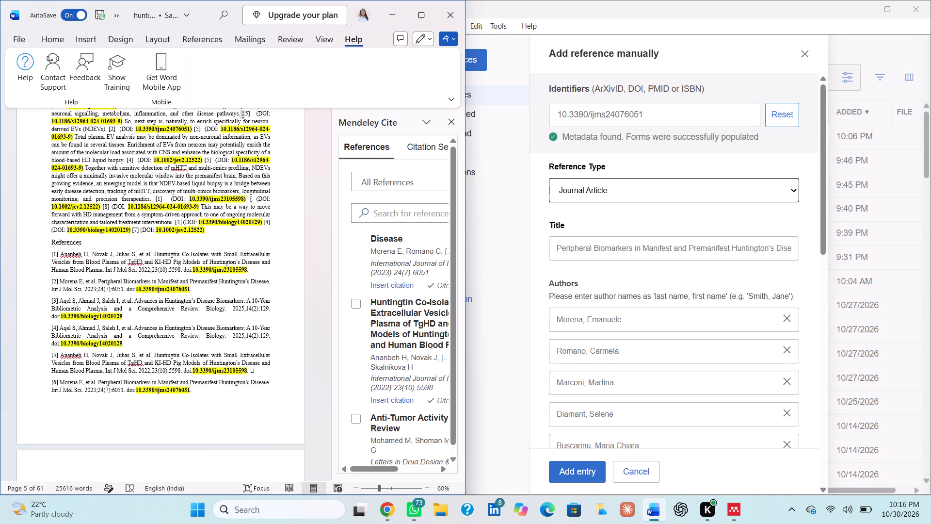
key(BackSpace)
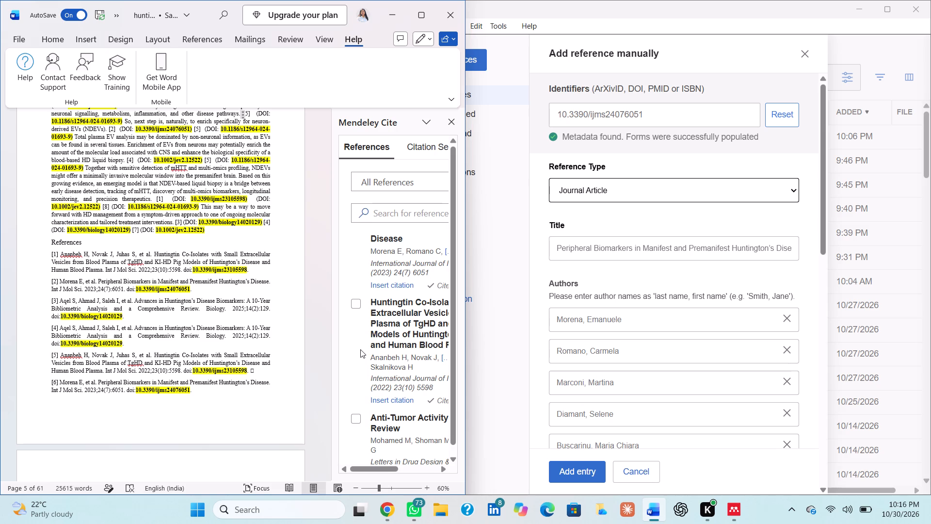
scroll(357, 378, up, 7)
click(358, 345)
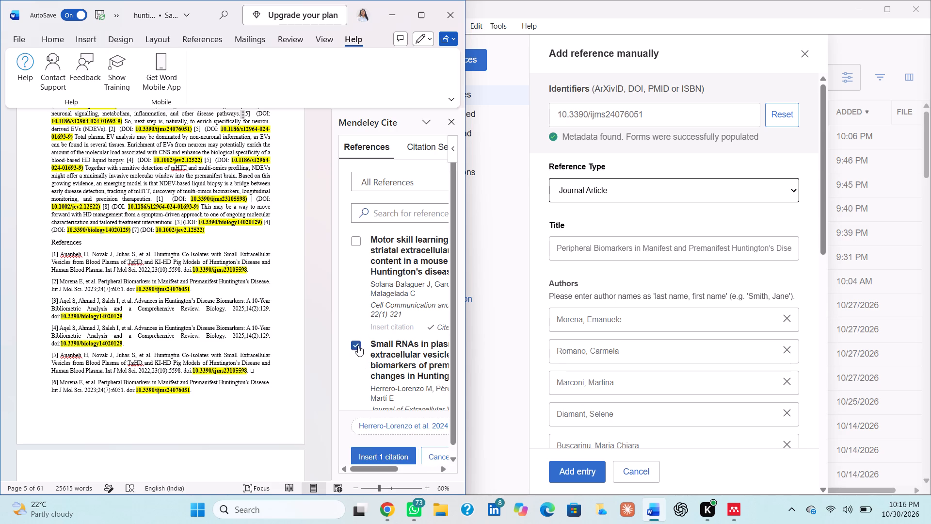
click(375, 455)
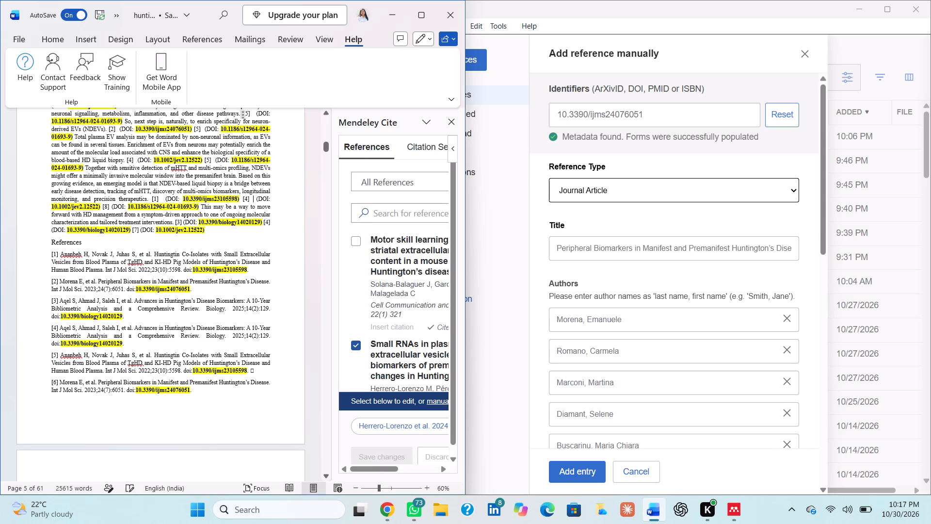
click(111, 206)
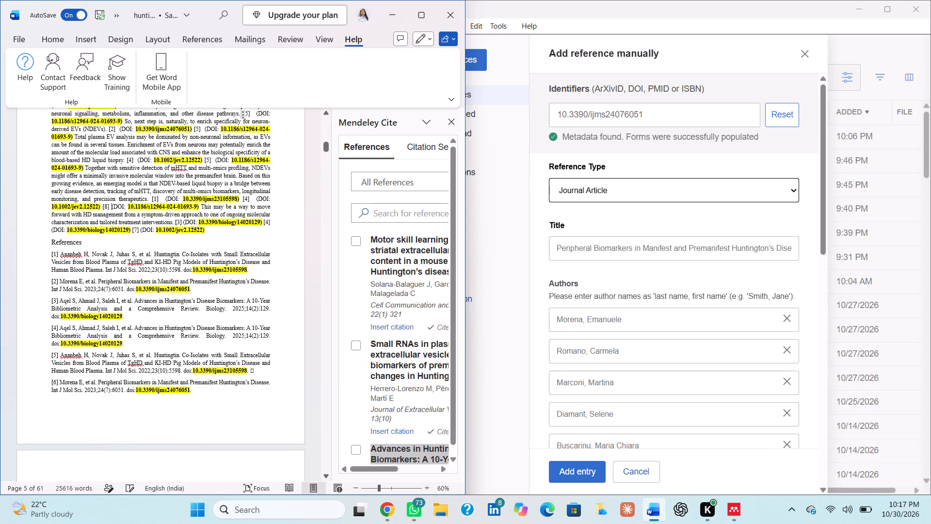
key(BackSpace)
key(BackSpace)
key(BackSpace)
key(BackSpace)
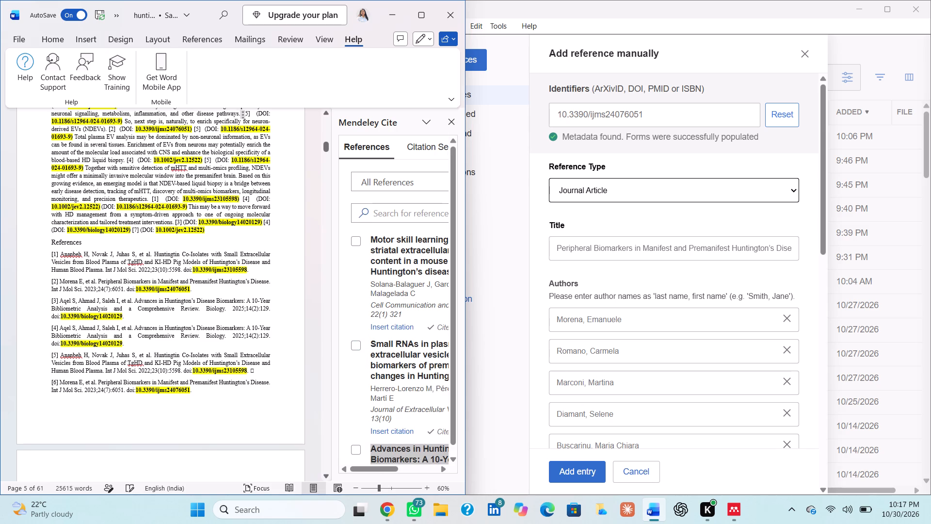
click(356, 244)
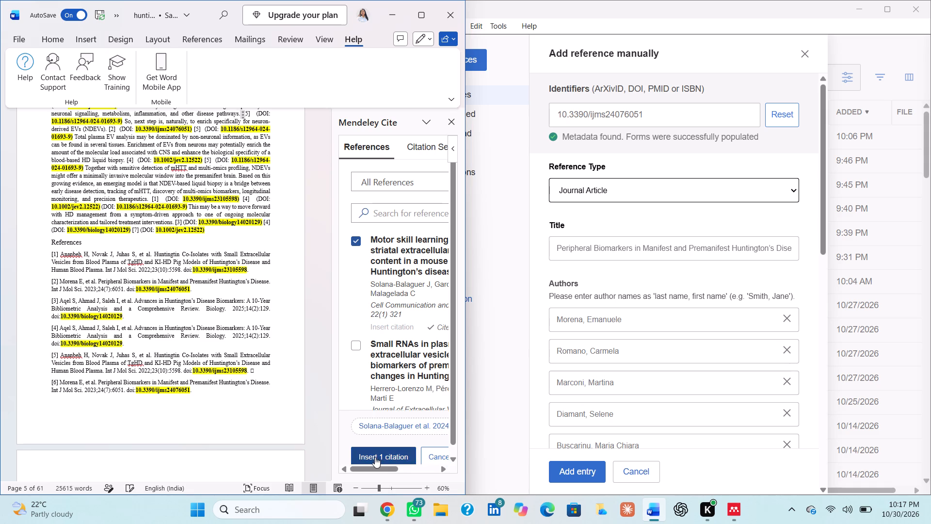
right_click(375, 457)
click(375, 457)
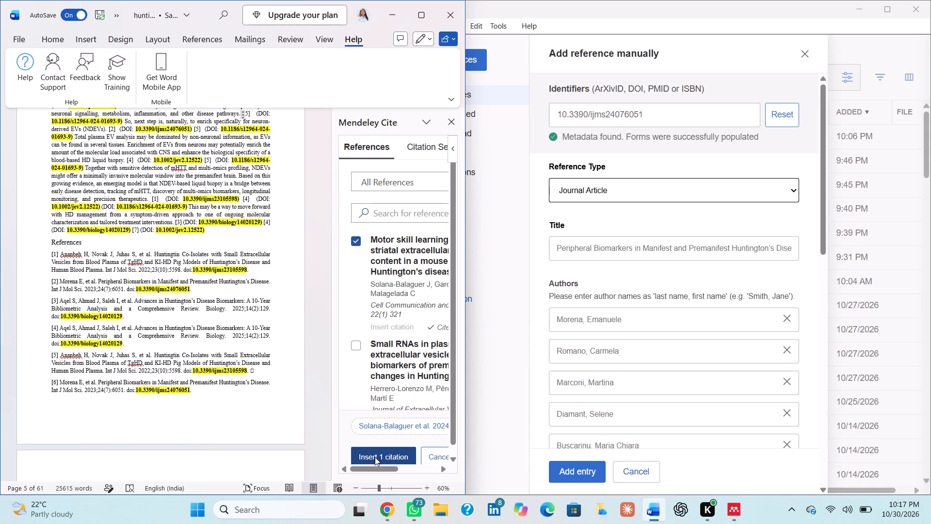
click(375, 457)
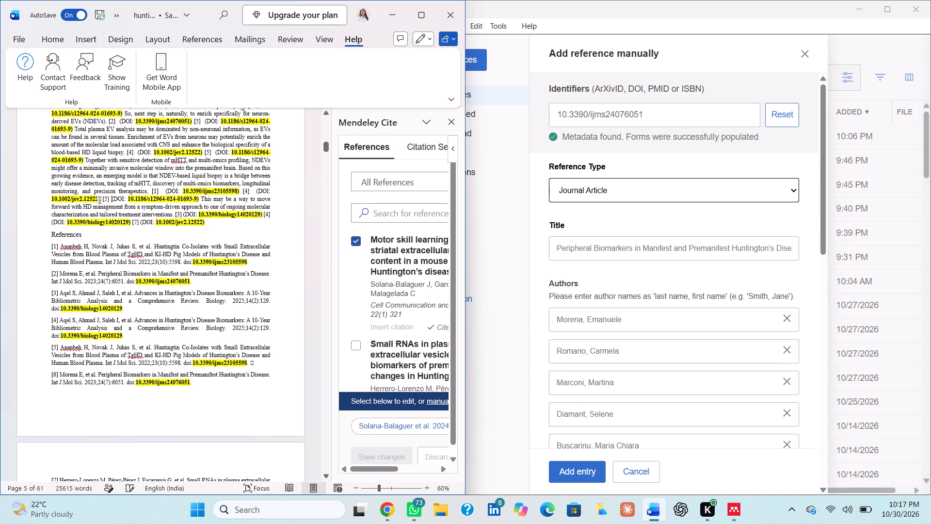
click(220, 230)
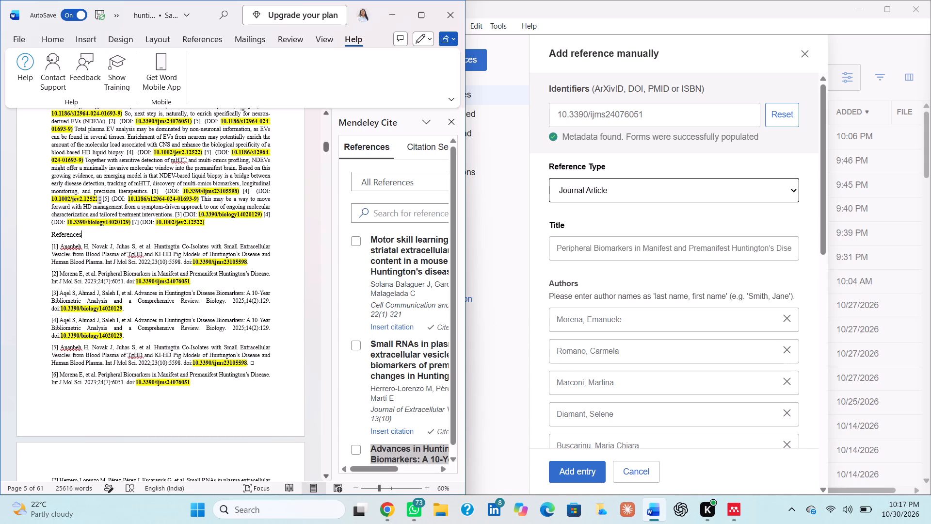
Look up the metadata for DOI 10.3390/biology14020129 in Mendeley Reference Manager to identify its reference.
drag(197, 213, 255, 217)
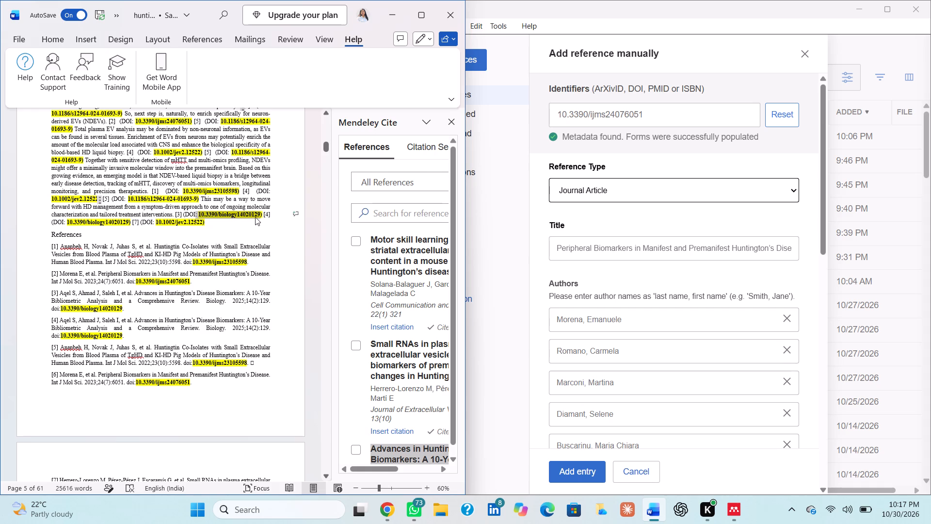
key(ctrl+c)
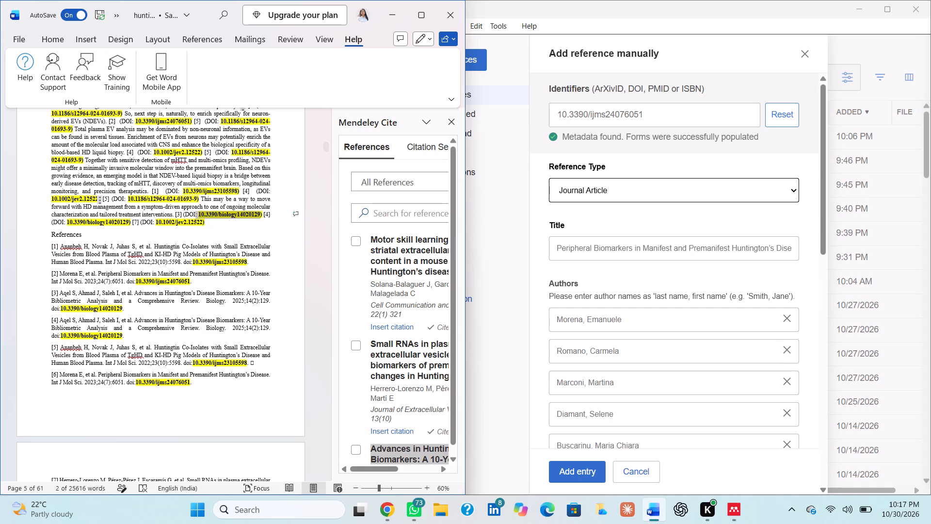
click(658, 120)
click(789, 116)
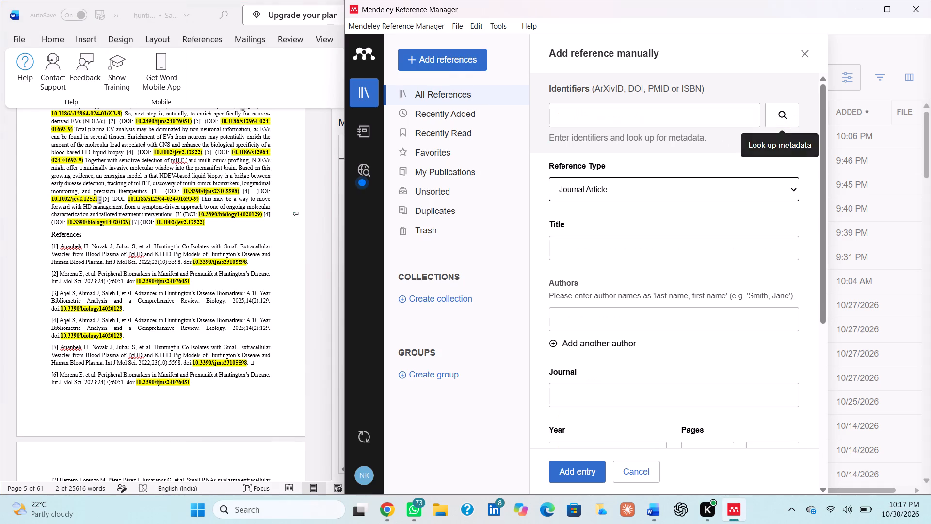
click(700, 122)
key(ctrl+v)
key(Return)
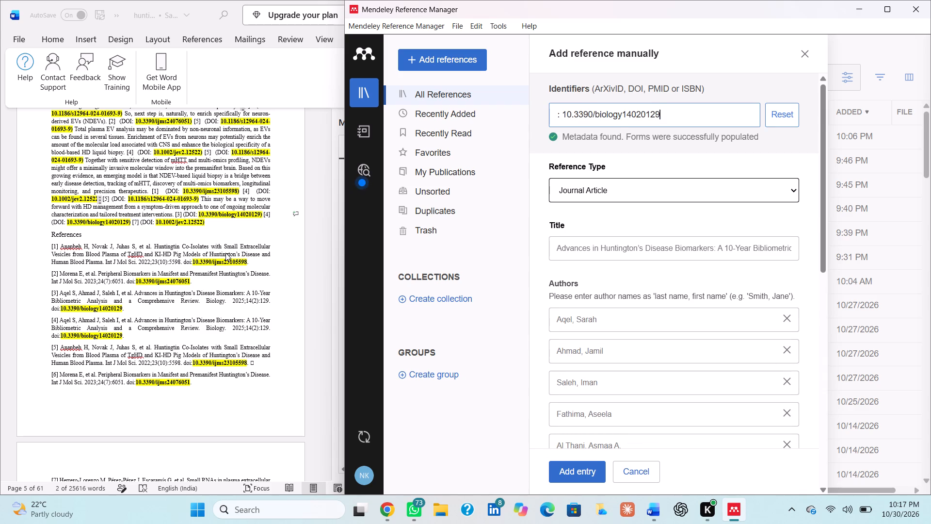
In Word, replace the typed "[3]" after "tailored treatment interventions." with the Aqel et al. "Advances in Huntington's Disease Biomarkers" Mendeley citation.
click(314, 252)
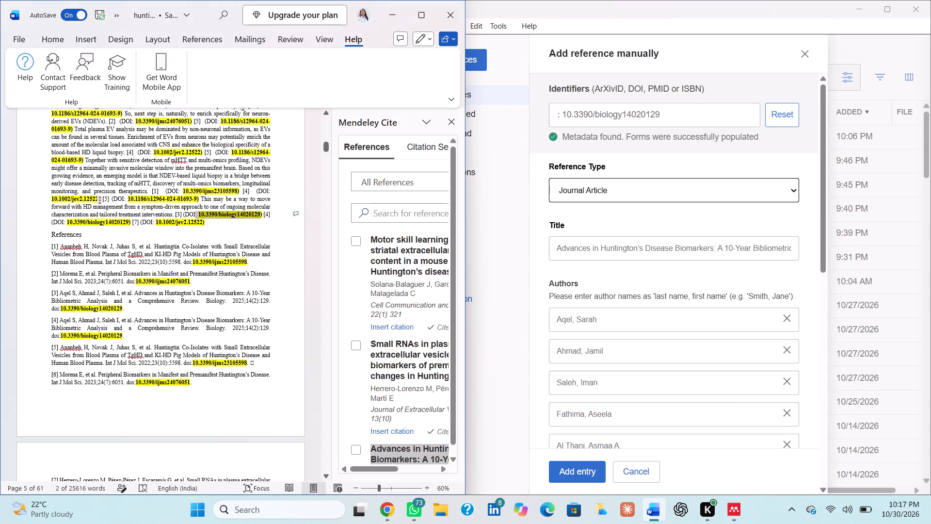
scroll(384, 339, down, 1)
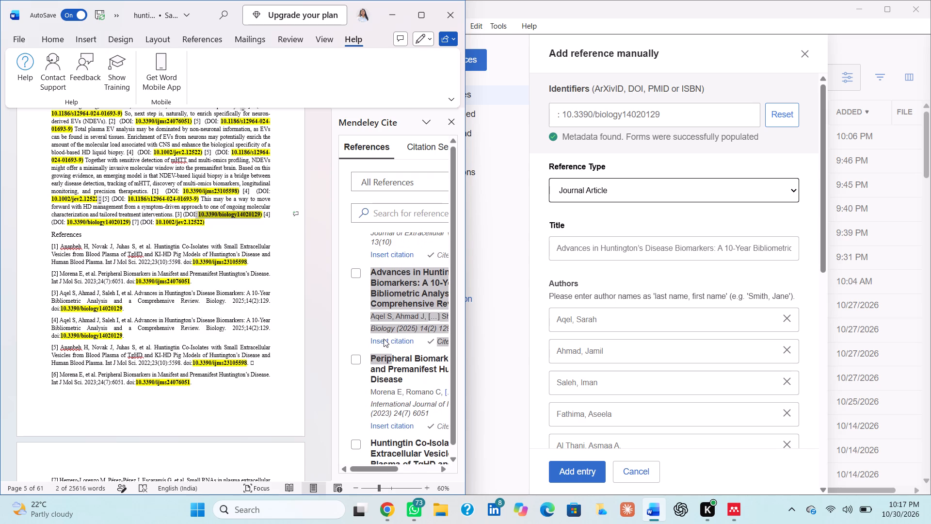
scroll(384, 339, down, 1)
click(353, 271)
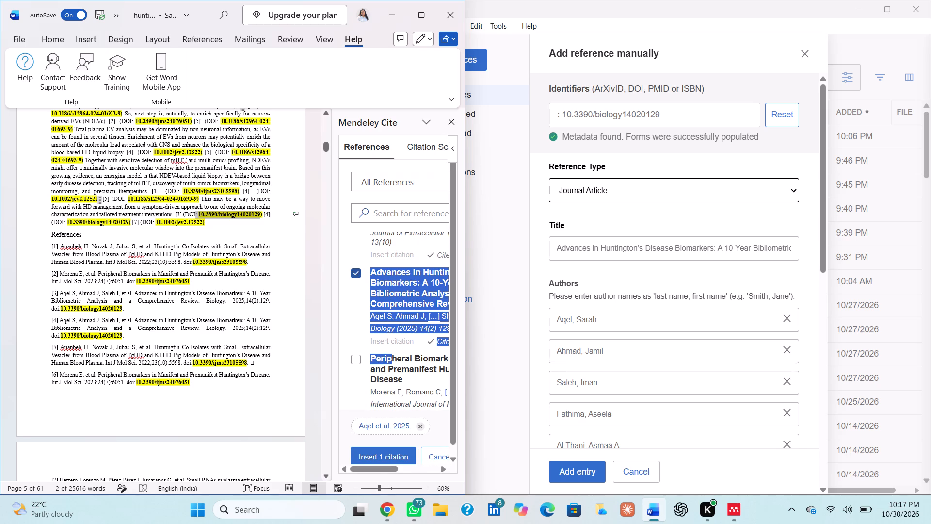
click(179, 215)
key(Right)
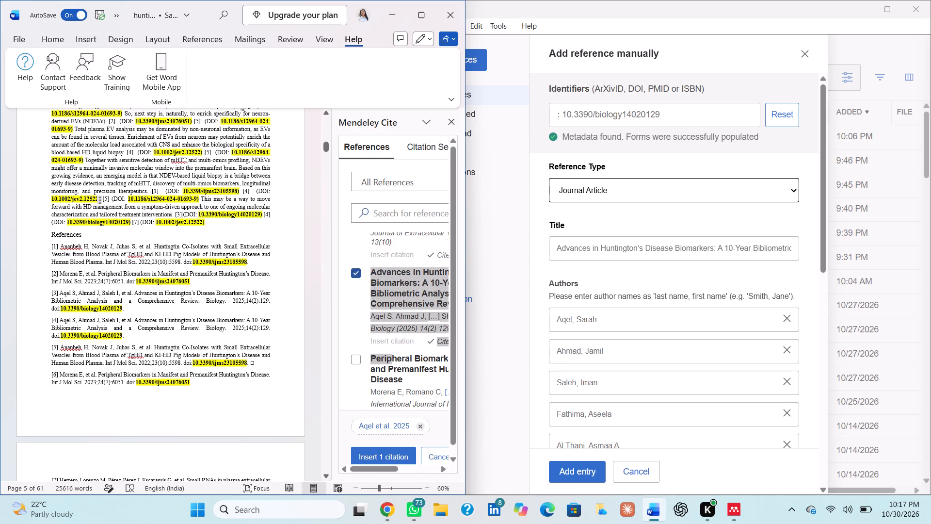
key(BackSpace)
key(BackSpace)
key(BackSpace)
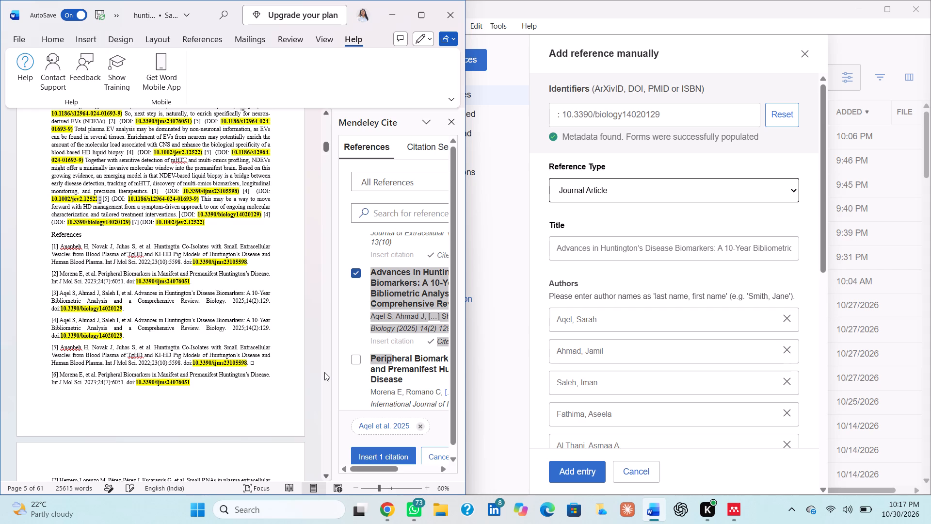
click(372, 455)
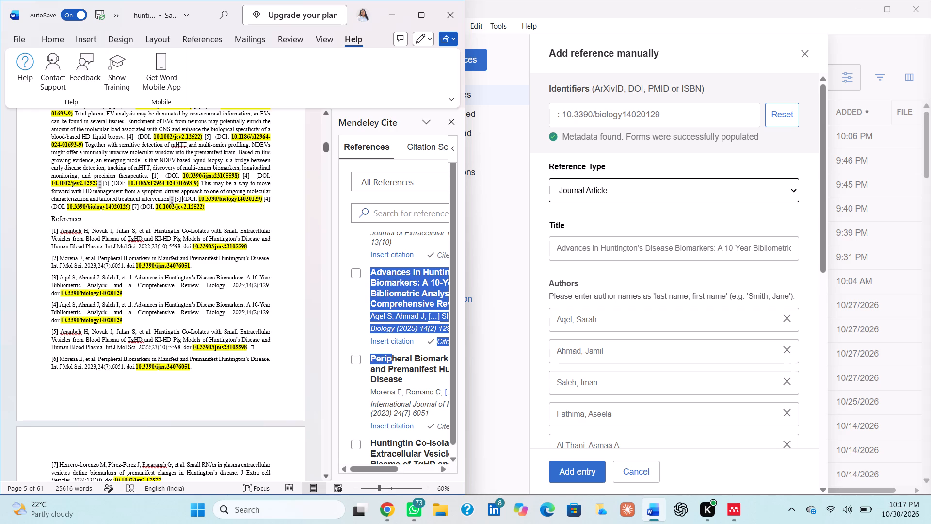
Delete the redundant "[4] (DOI: 10.3390/biology14020129)" pair from the "tailored treatment interventions." citation group.
drag(263, 197, 128, 209)
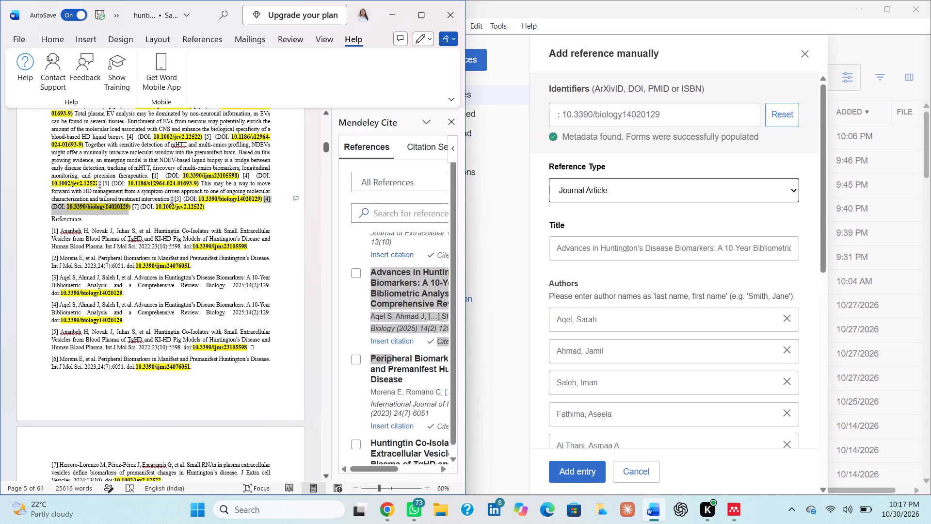
drag(128, 209, 131, 210)
key(BackSpace)
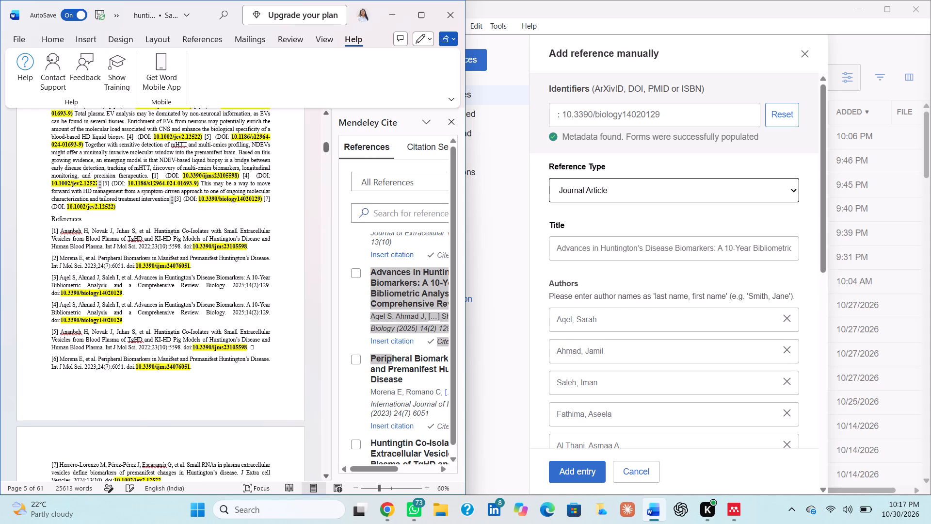
Replace the typed "[7]" before DOI 10.1002/jev2.12522 in the "tailored treatment interventions." group with the Herrero-Lorenzo et al. "Small RNAs in plasma" Mendeley citation.
click(274, 199)
key(BackSpace)
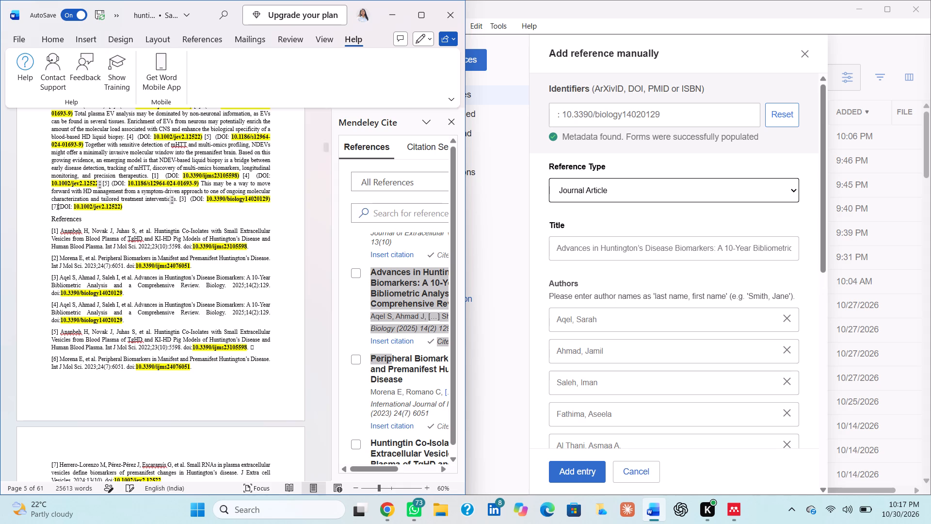
key(BackSpace)
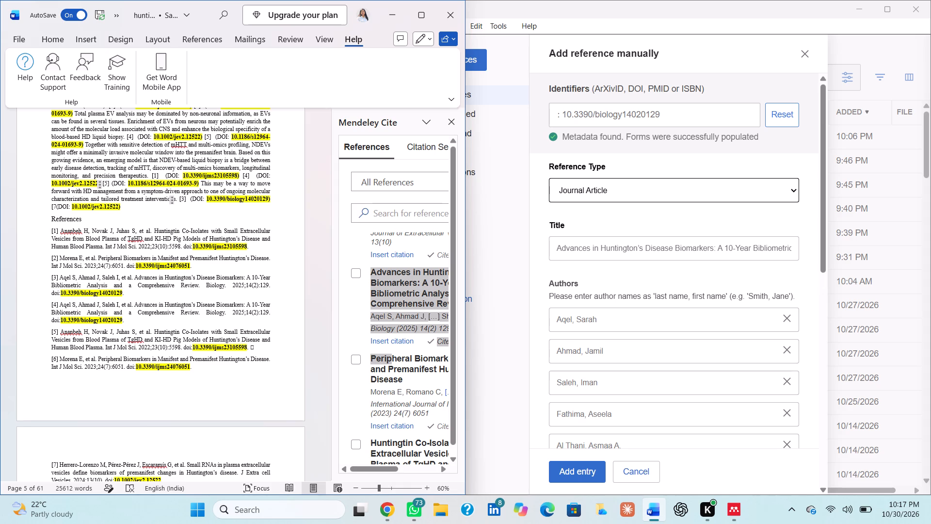
key(BackSpace)
key(BackSpace)
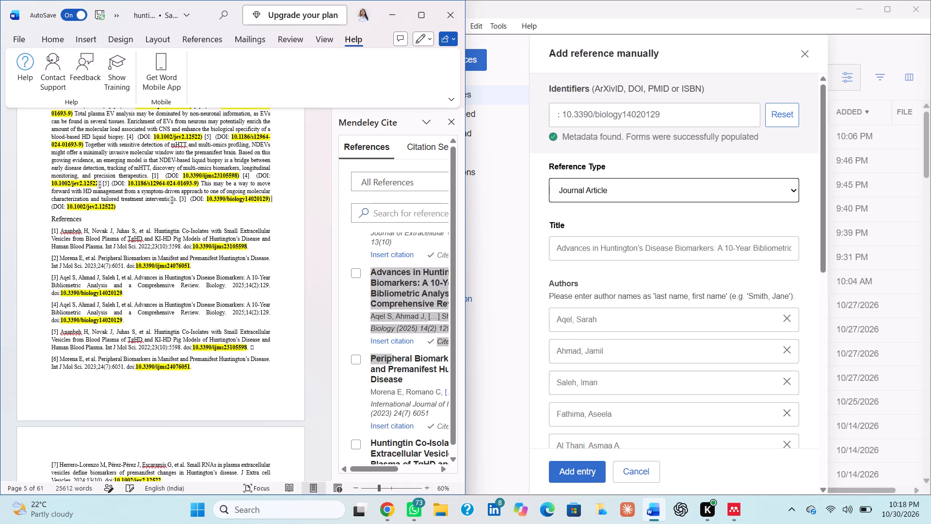
scroll(375, 375, up, 1)
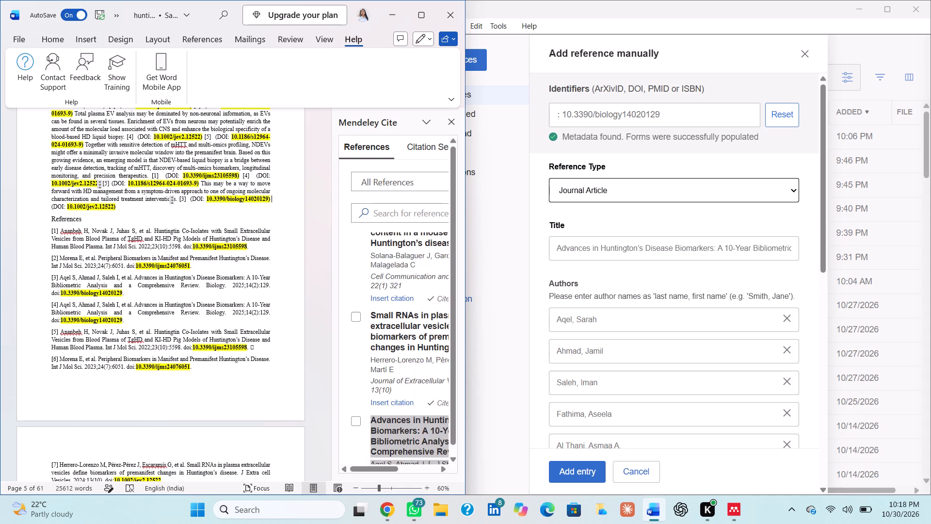
click(355, 319)
click(376, 453)
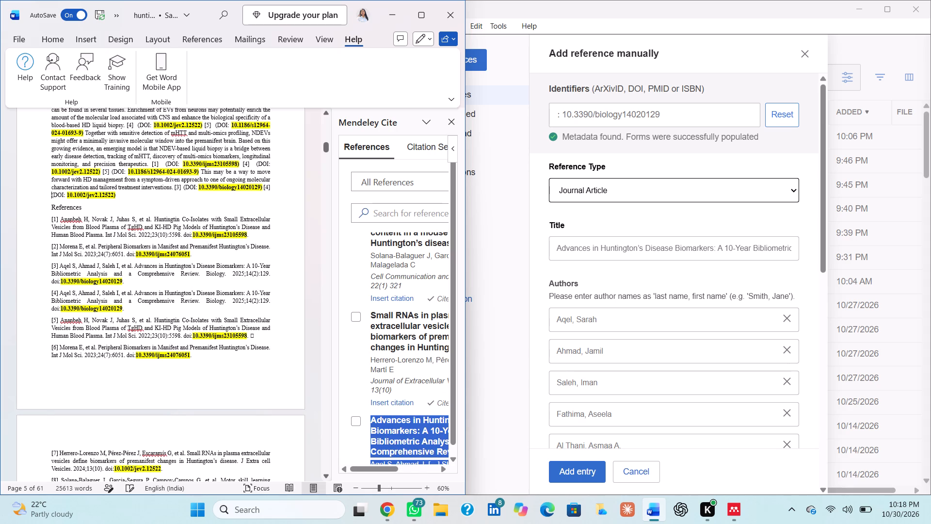
Delete the typed "References" heading and its entries [1] to [8] above section 2, "Huntington's Disease Biology Relevant to EV Research".
drag(51, 206, 113, 423)
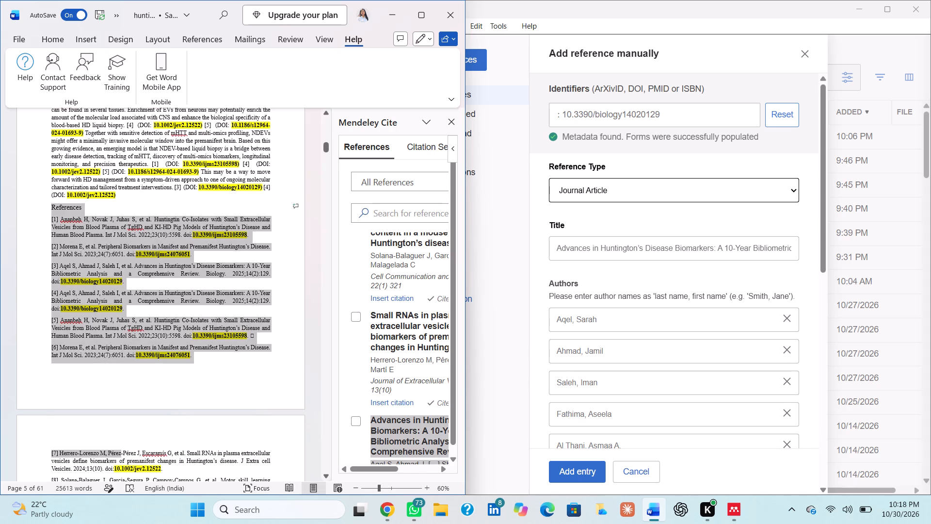
drag(113, 423, 197, 367)
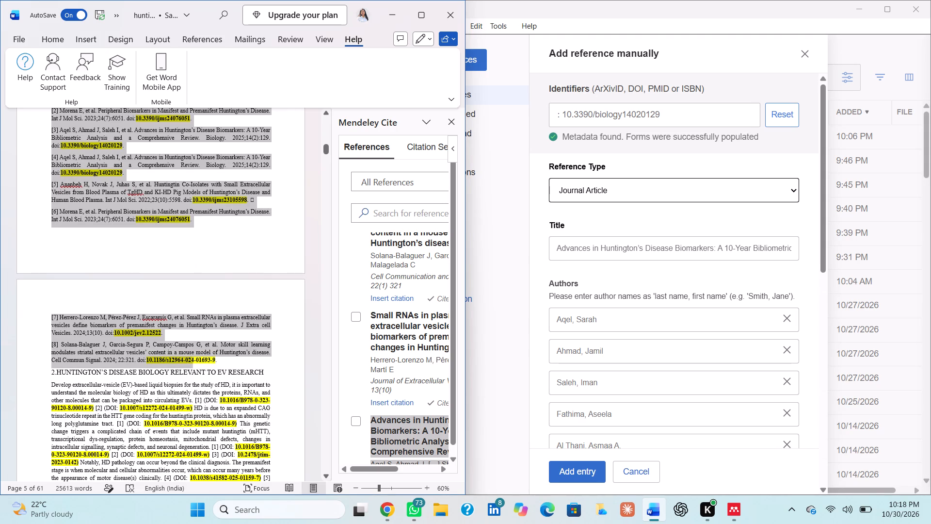
drag(197, 367, 221, 366)
key(BackSpace)
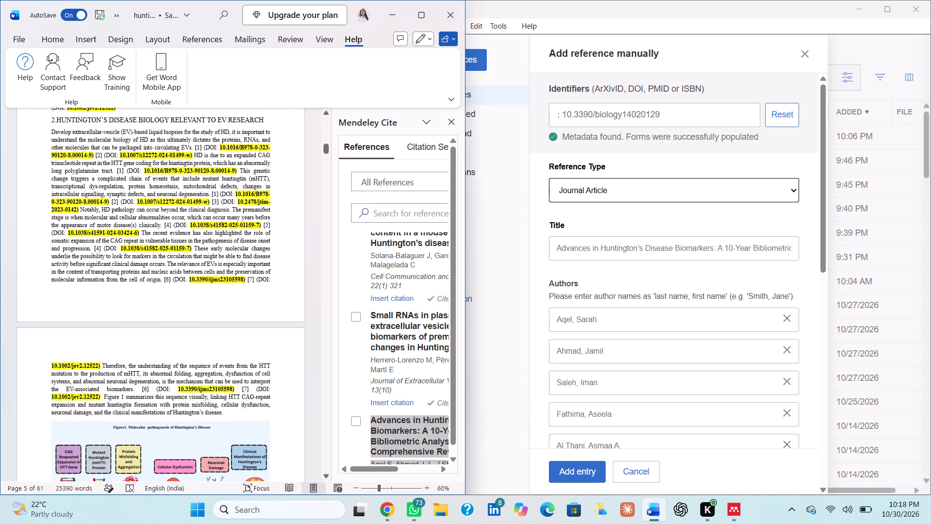
drag(221, 147, 219, 149)
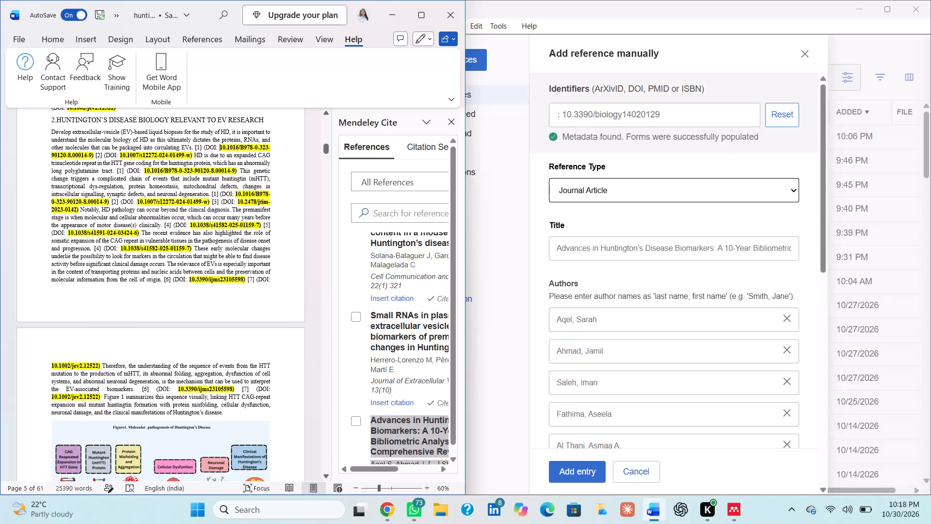
drag(219, 149, 91, 155)
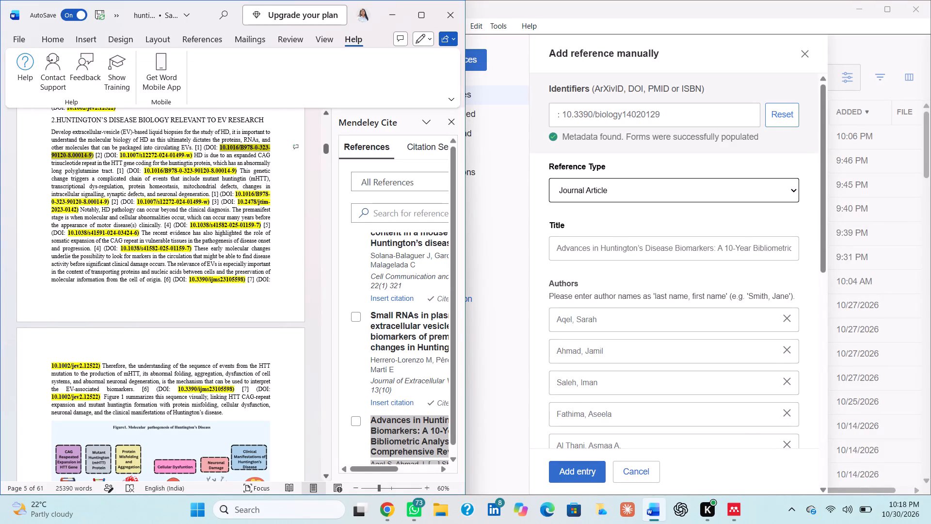
drag(91, 155, 91, 155)
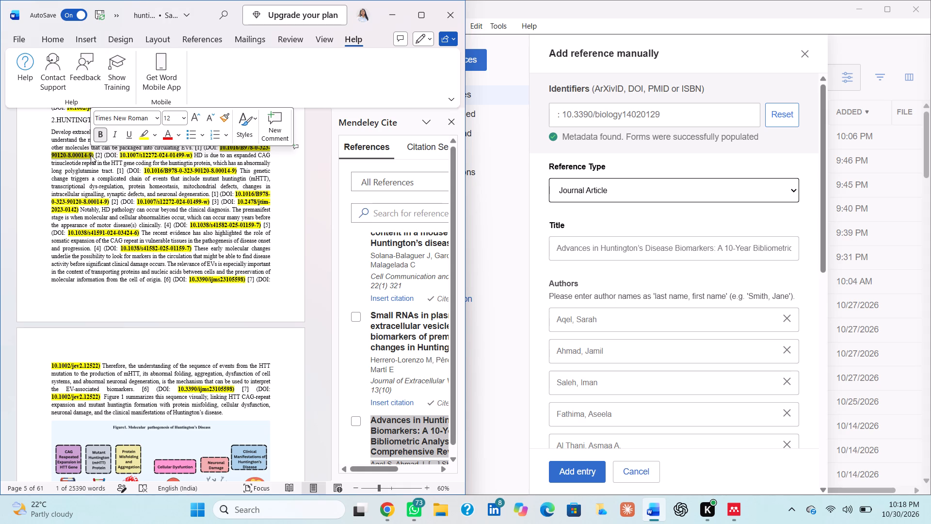
key(ctrl+c)
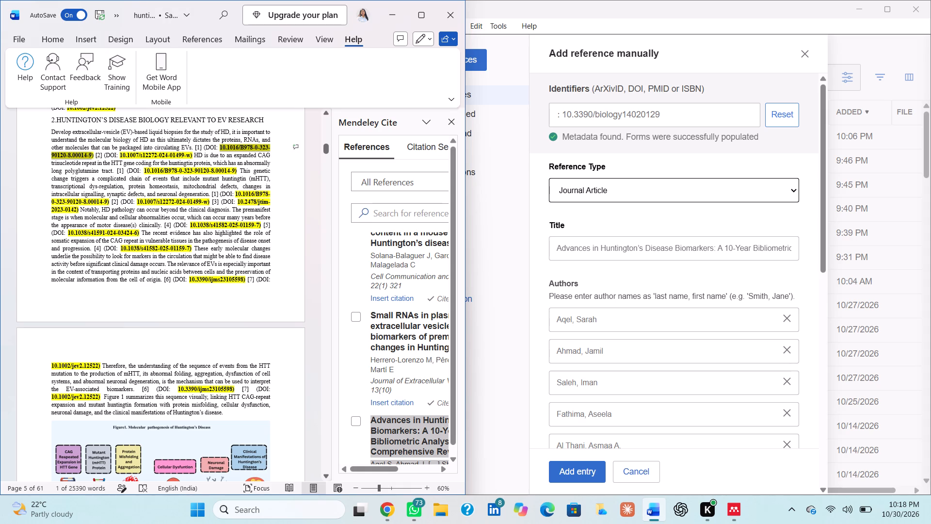
click(682, 116)
click(797, 110)
click(715, 114)
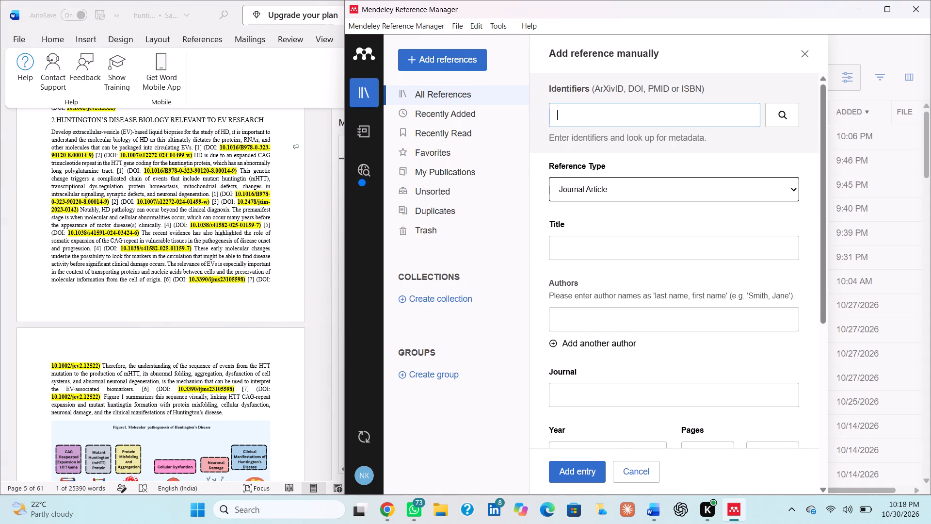
key(ctrl+v)
key(Return)
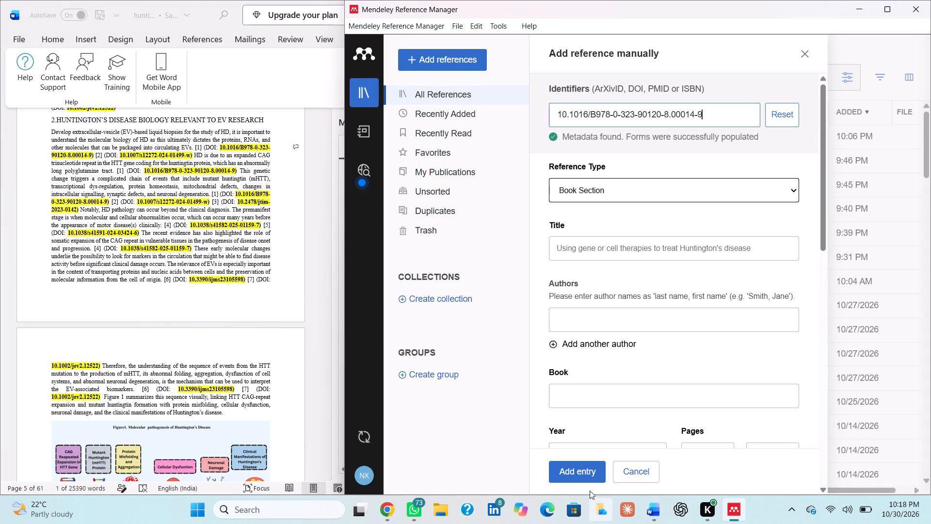
click(580, 474)
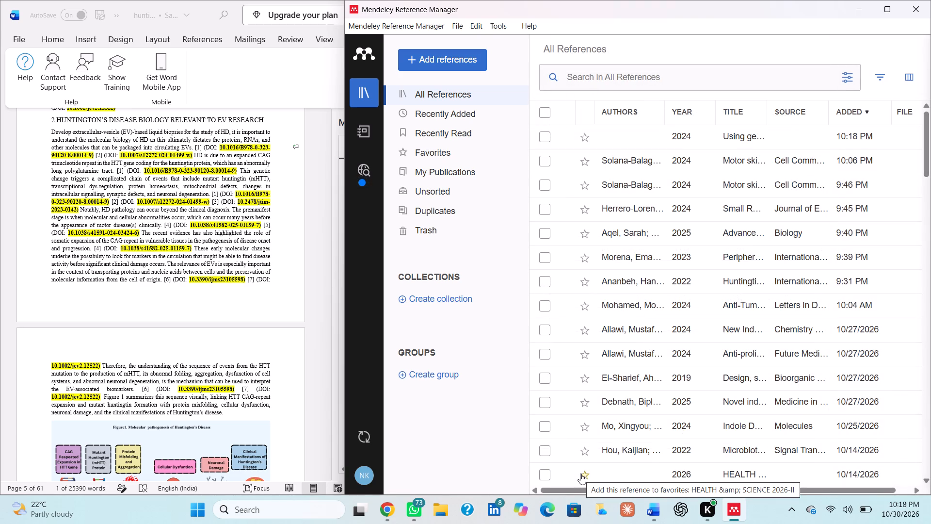
Return to Word and refresh the Mendeley Cite library to load the newly added reference.
click(313, 409)
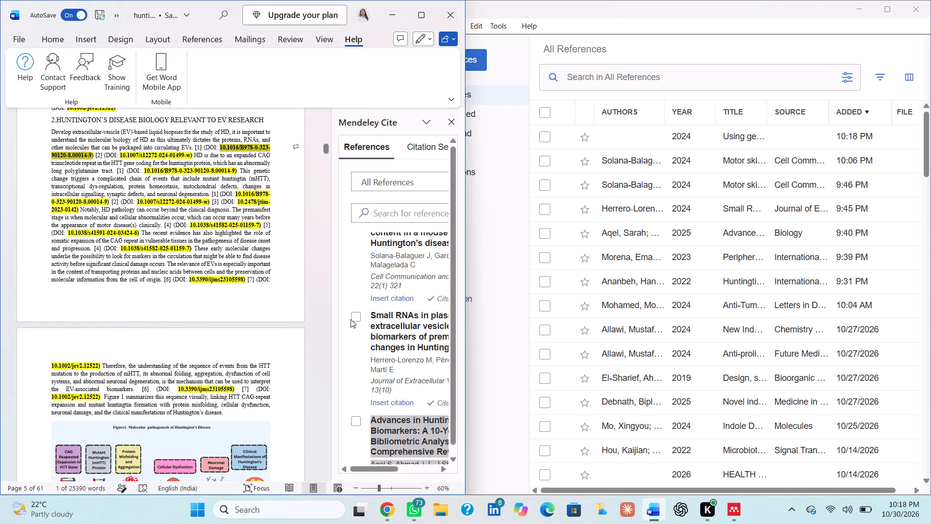
scroll(390, 292, up, 20)
scroll(390, 292, up, 8)
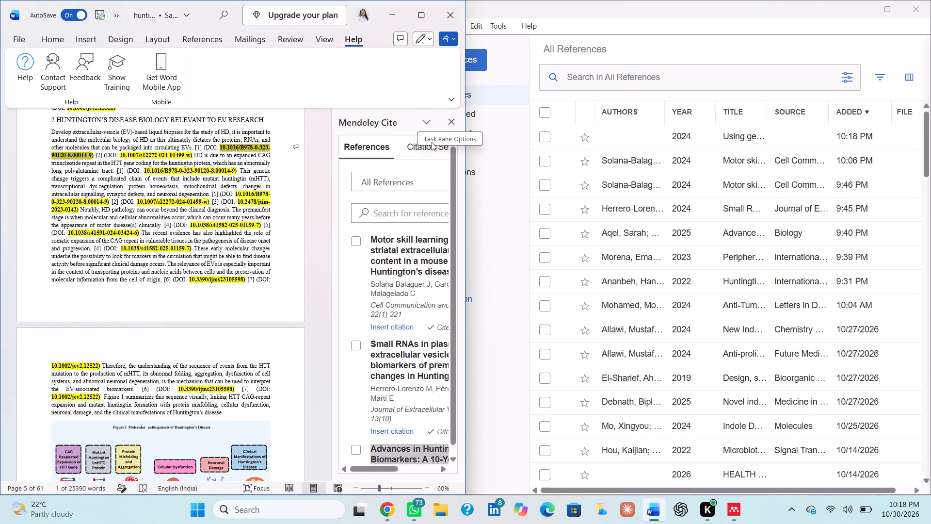
scroll(428, 153, left, 2)
click(400, 151)
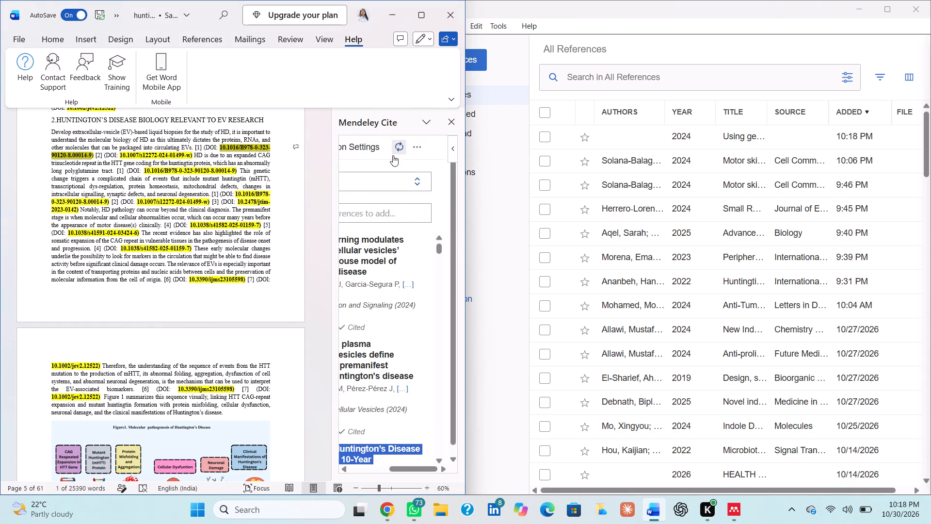
scroll(375, 211, right, 4)
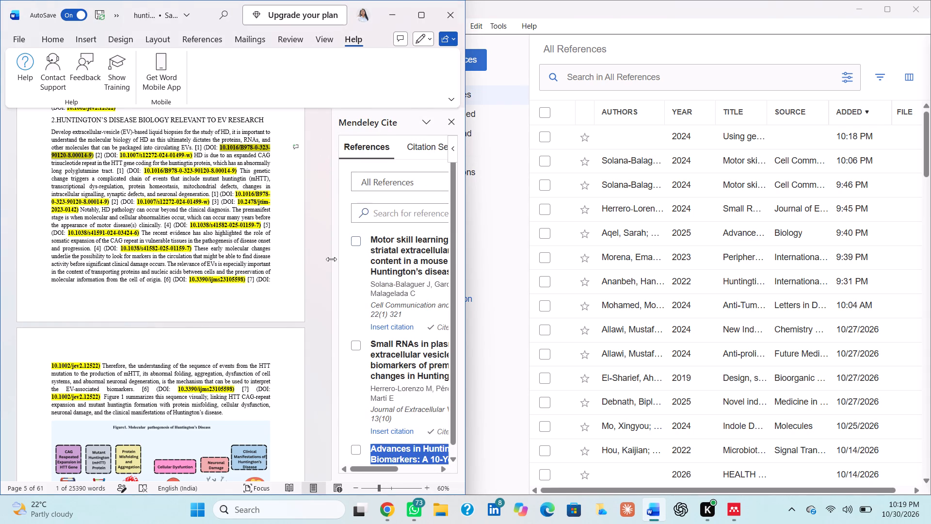
scroll(356, 270, up, 4)
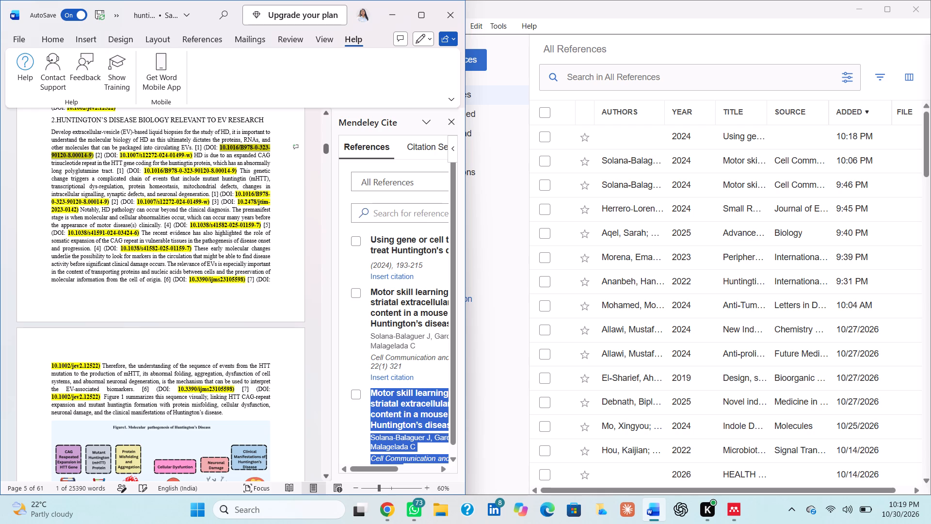
Replace the typed "[1]" after "circulating EVs." in section 2 with the "Using gene or cell therapies to treat Huntington's disease" Mendeley citation.
click(200, 148)
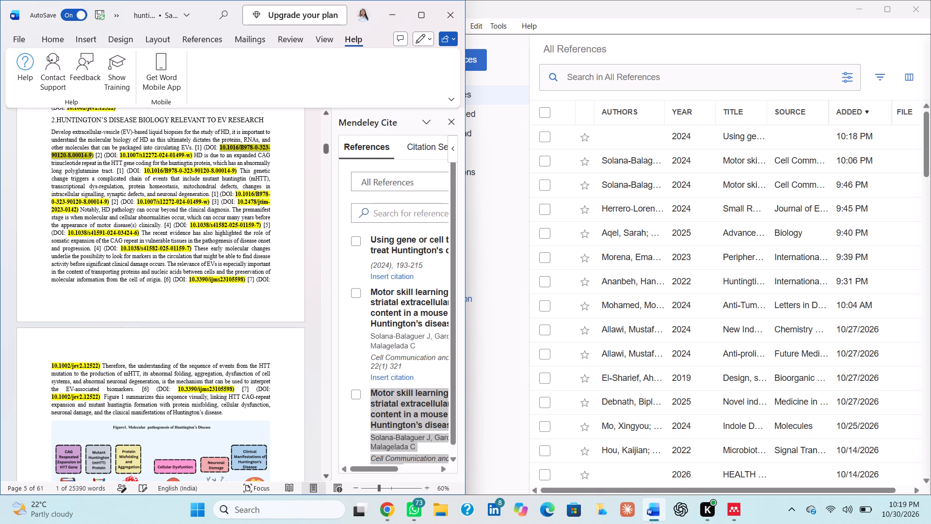
key(BackSpace)
key(BackSpace)
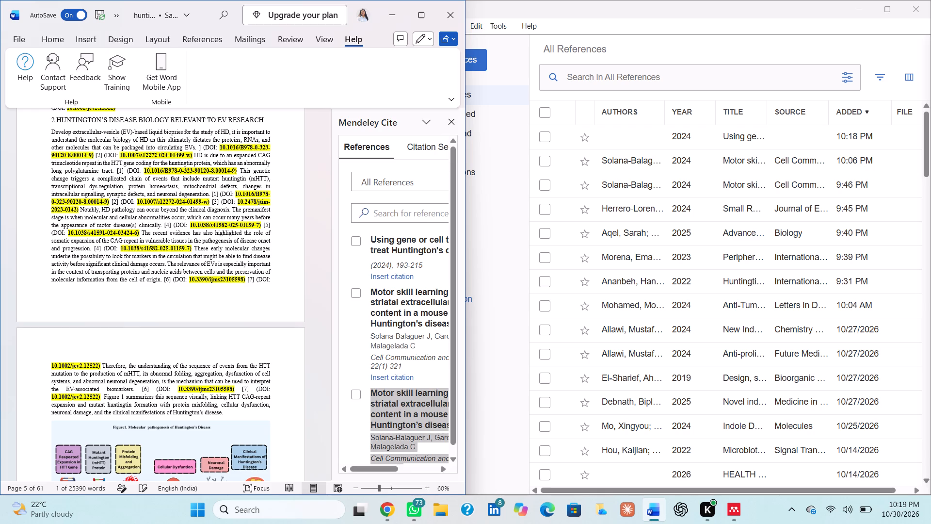
key(Right)
key(BackSpace)
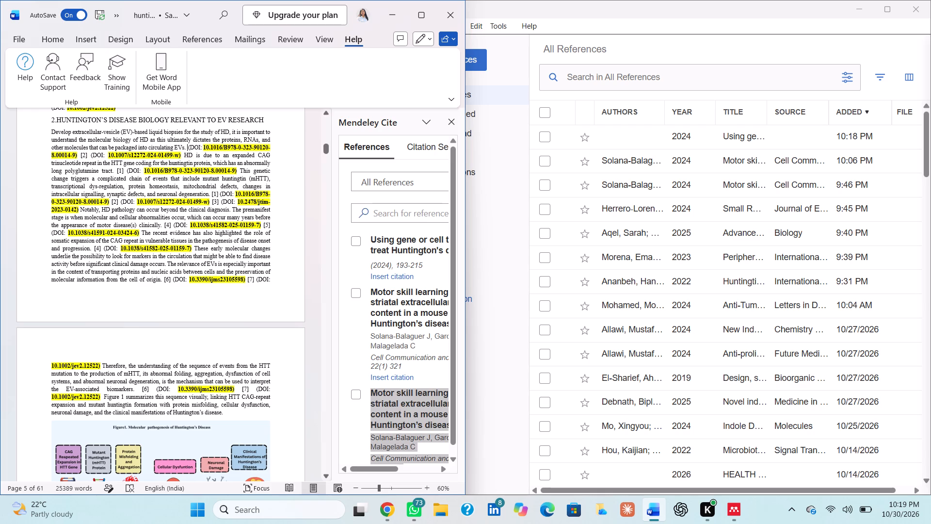
click(351, 239)
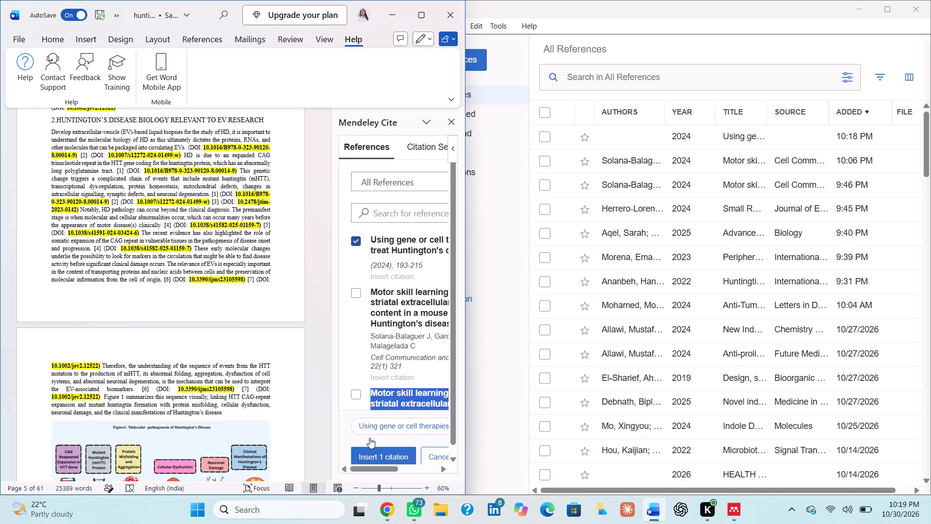
click(371, 455)
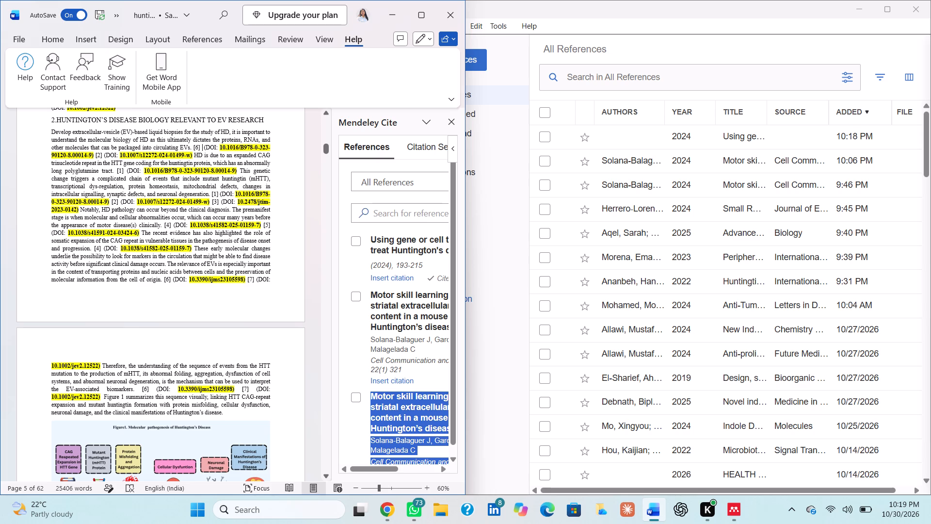
drag(120, 156, 167, 160)
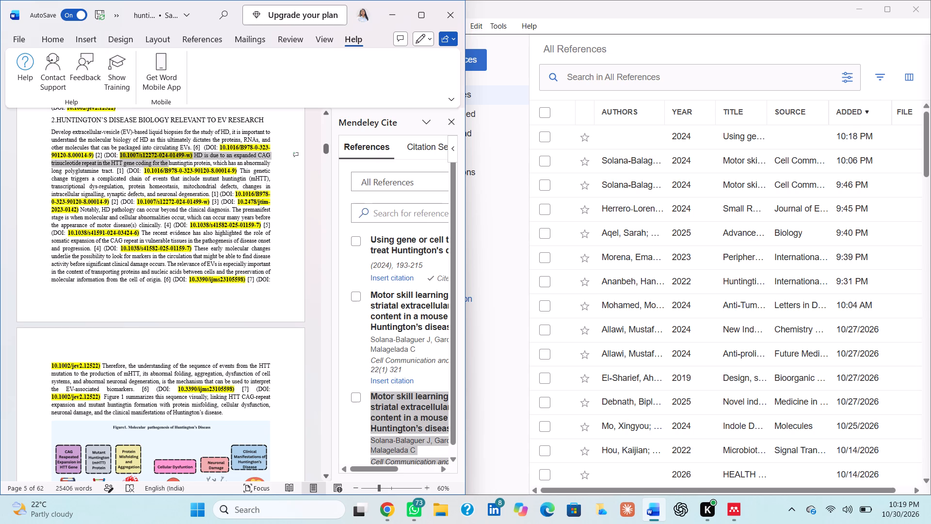
drag(167, 160, 190, 156)
key(ctrl+c)
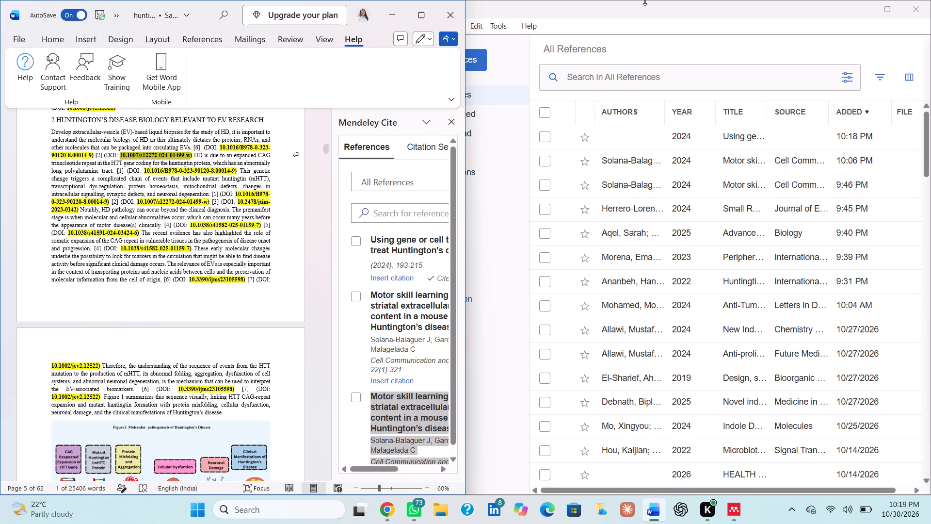
click(484, 64)
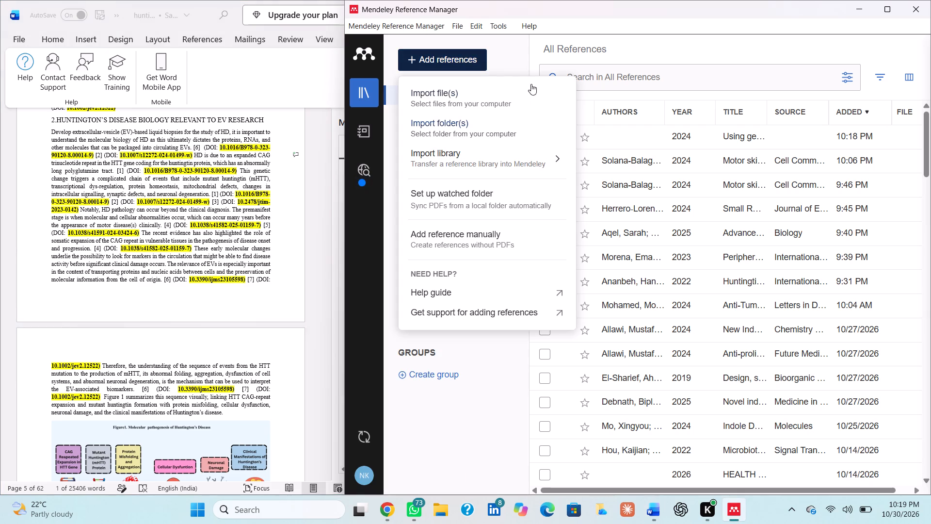
click(498, 238)
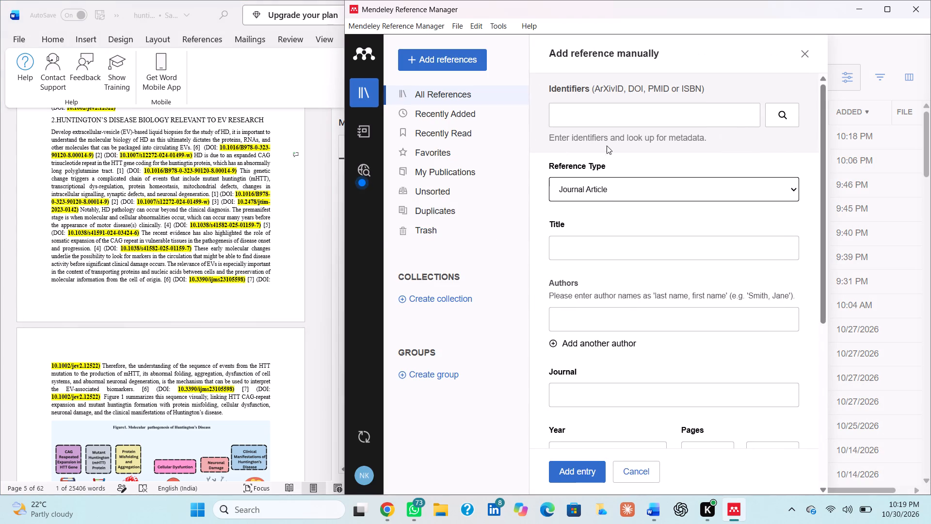
click(604, 111)
key(ctrl+v)
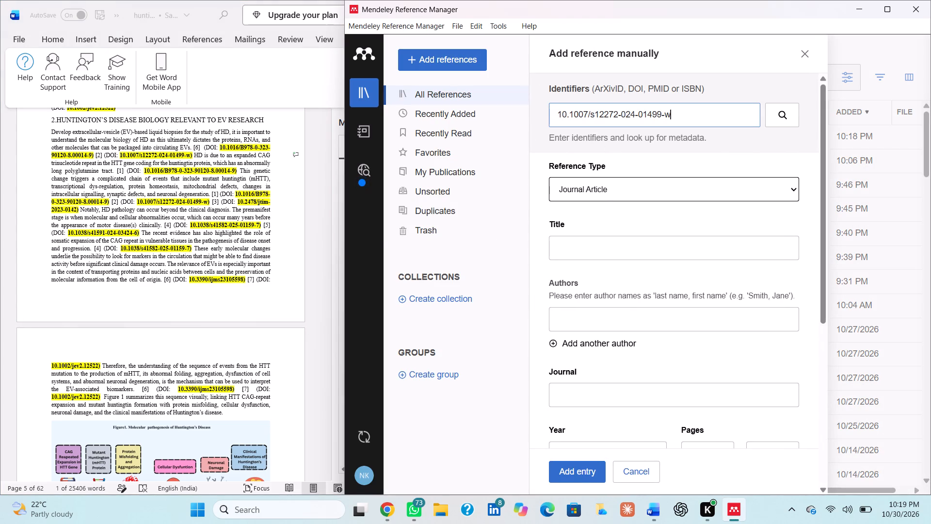
key(Return)
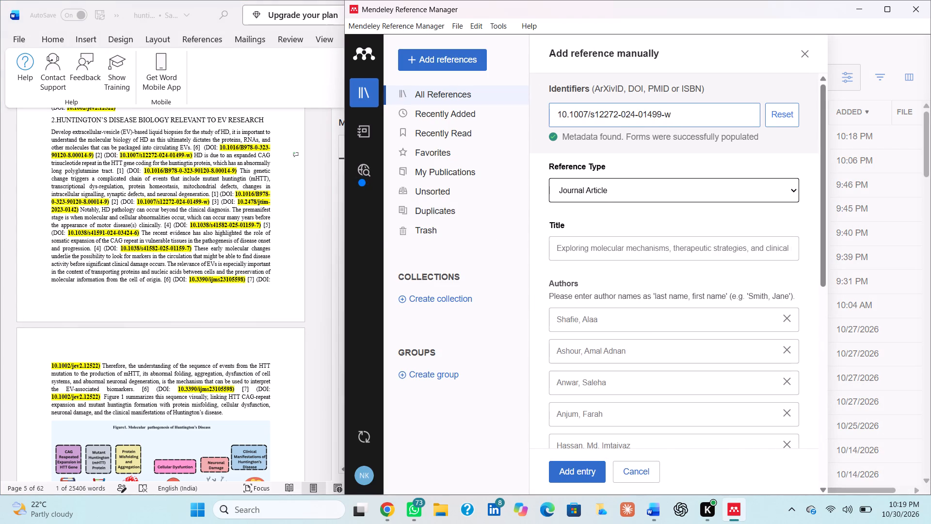
click(573, 474)
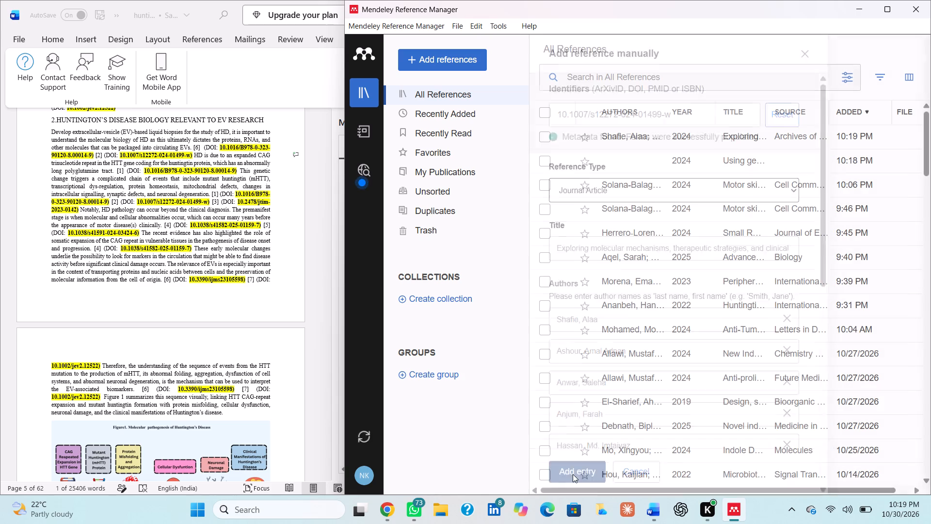
Return to Word and refresh the Mendeley Cite library to load the newly added reference.
click(331, 268)
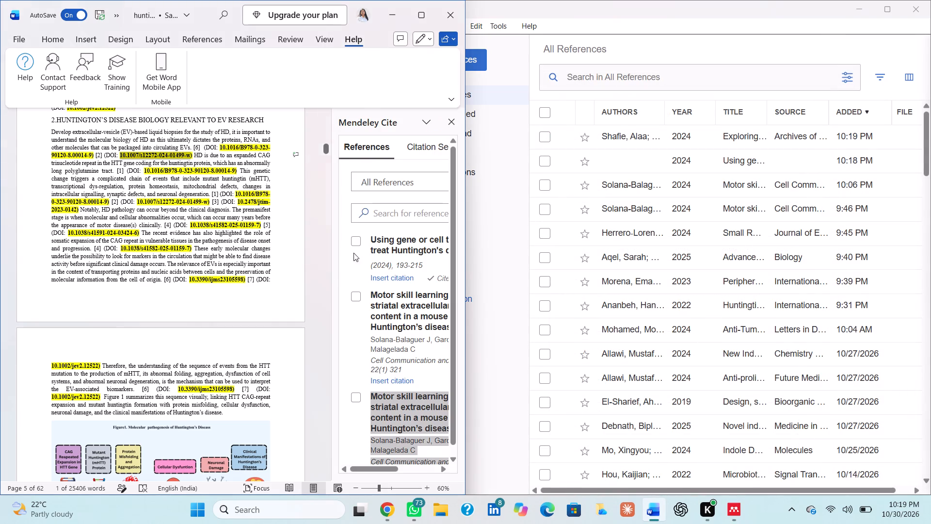
scroll(370, 249, up, 10)
scroll(415, 177, left, 3)
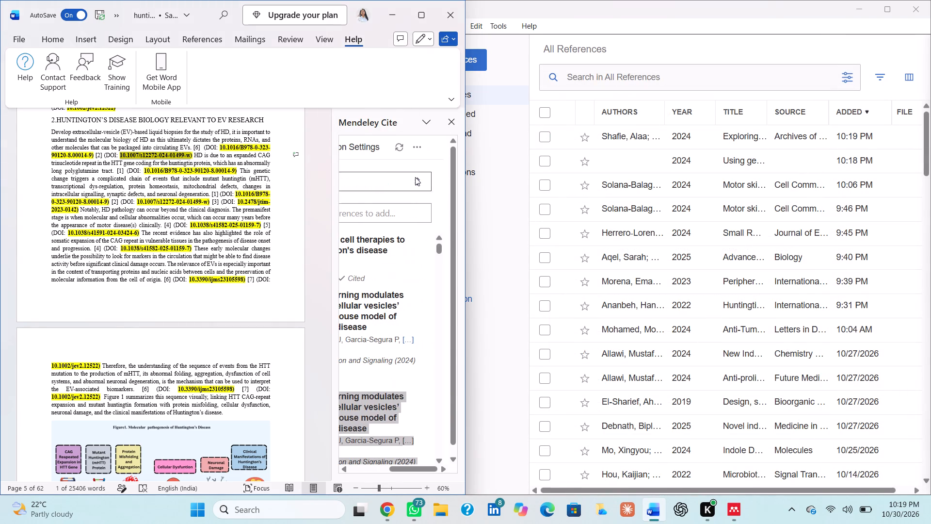
click(398, 149)
scroll(380, 213, right, 5)
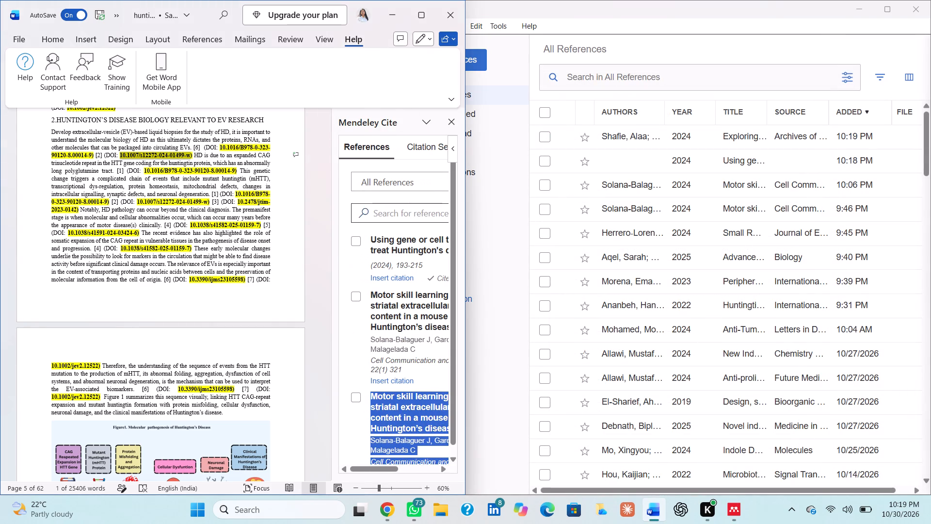
click(357, 242)
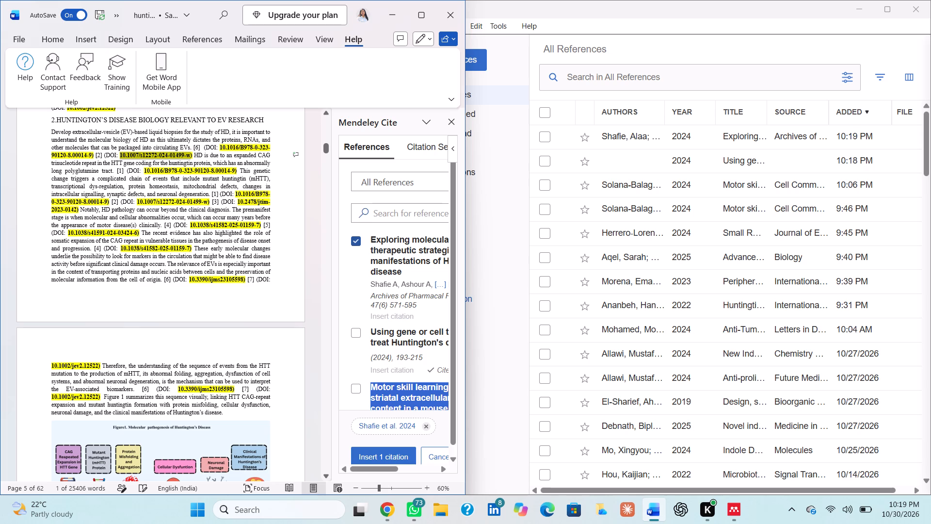
click(102, 157)
key(BackSpace)
key(BackSpace)
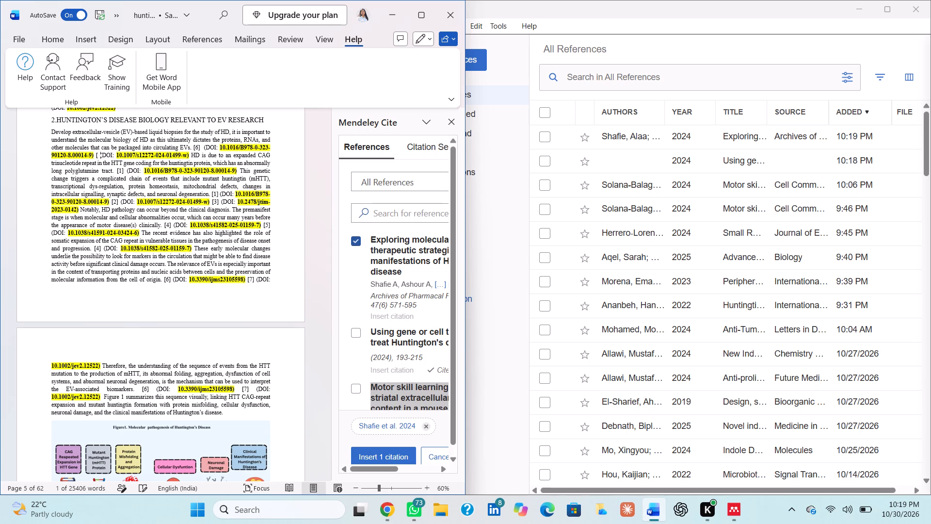
key(BackSpace)
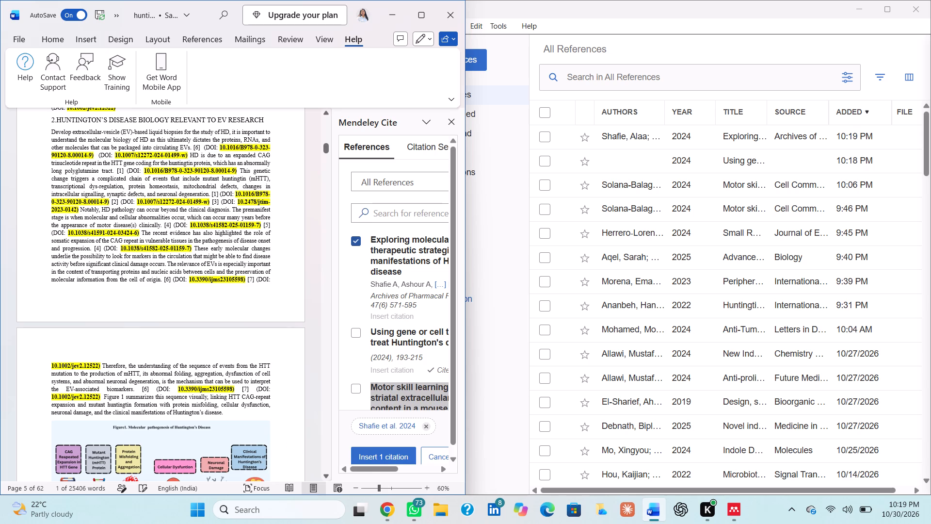
click(368, 457)
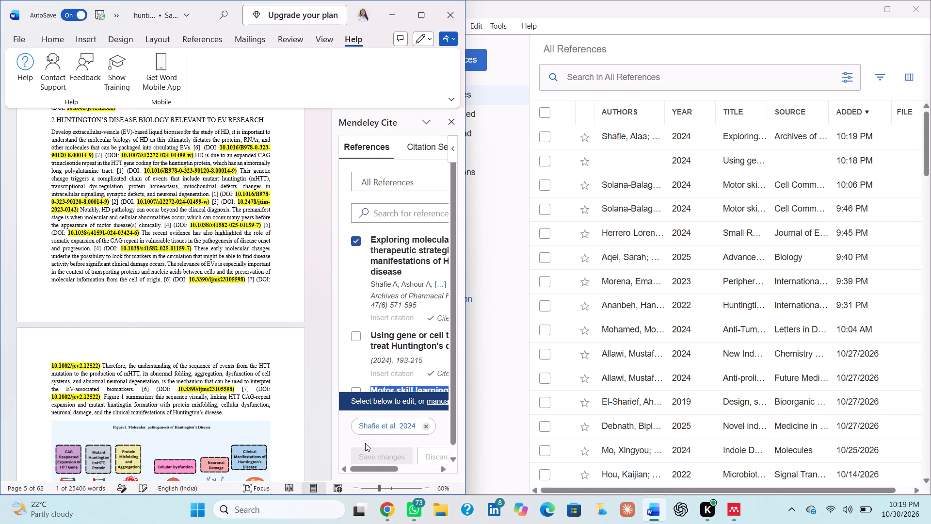
Replace the typed "[1]" after "long polyglutamine tract." with the "Using gene or cell therapies to treat Huntington's disease" Mendeley citation.
click(144, 170)
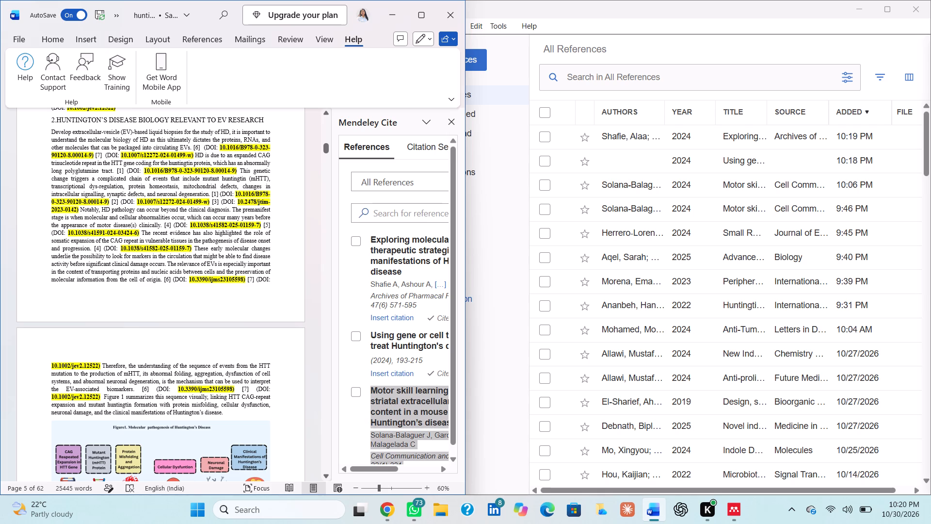
click(123, 171)
key(BackSpace)
key(BackSpace)
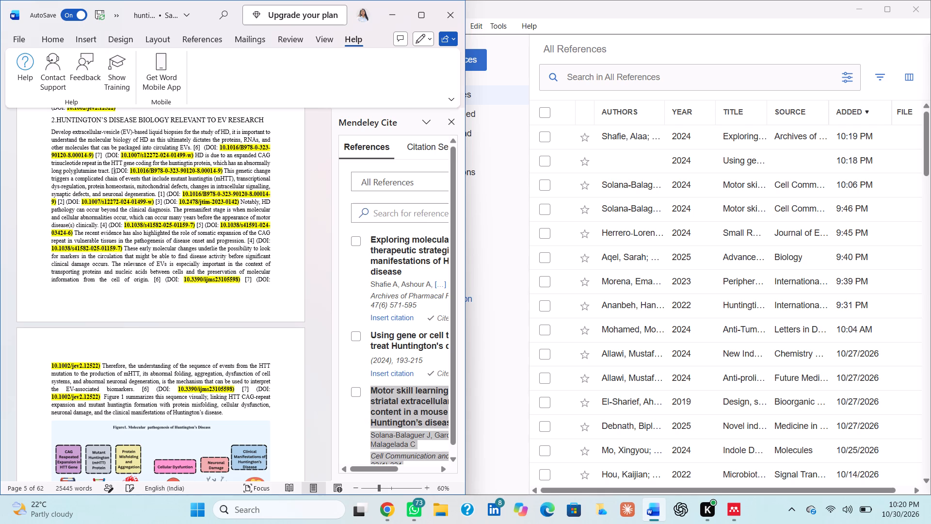
key(BackSpace)
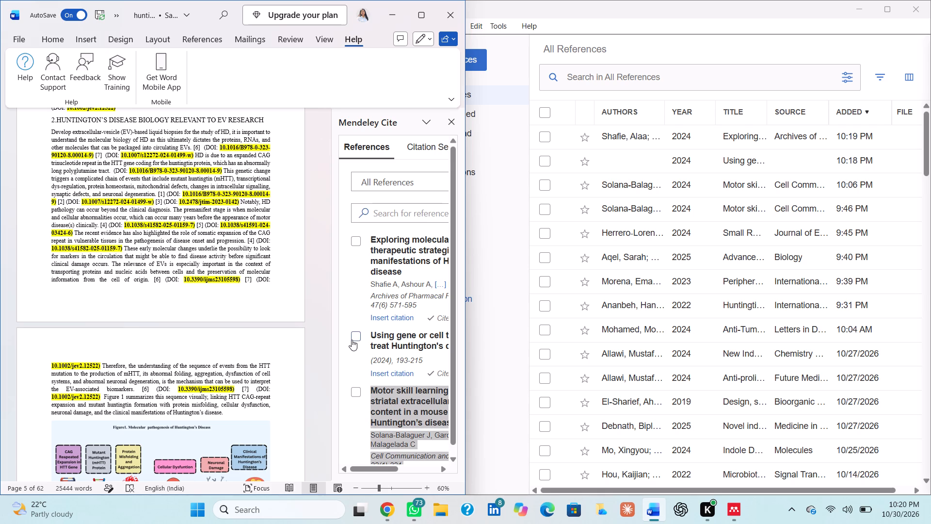
click(352, 341)
click(373, 458)
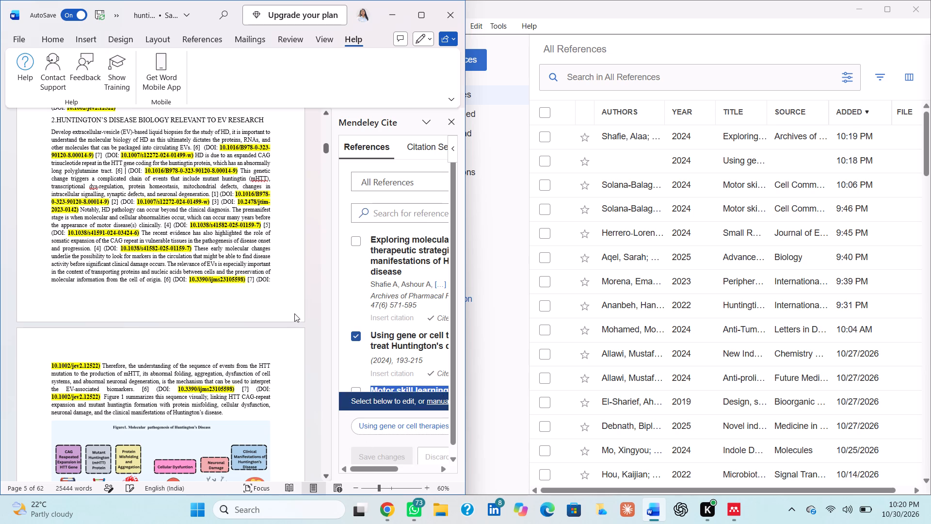
click(257, 269)
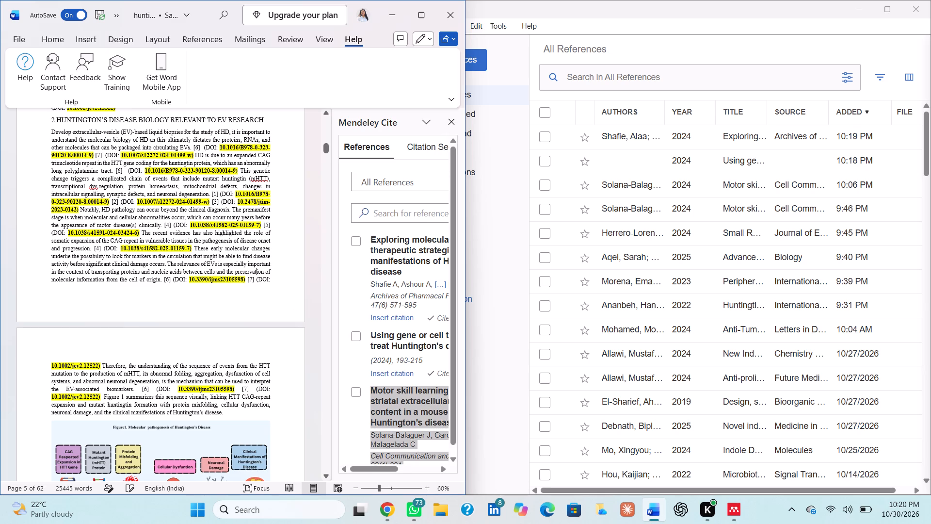
Replace the typed "[1]" after "neuronal degeneration." with the "Using gene or cell therapies to treat Huntington's disease" Mendeley citation.
click(218, 196)
key(BackSpace)
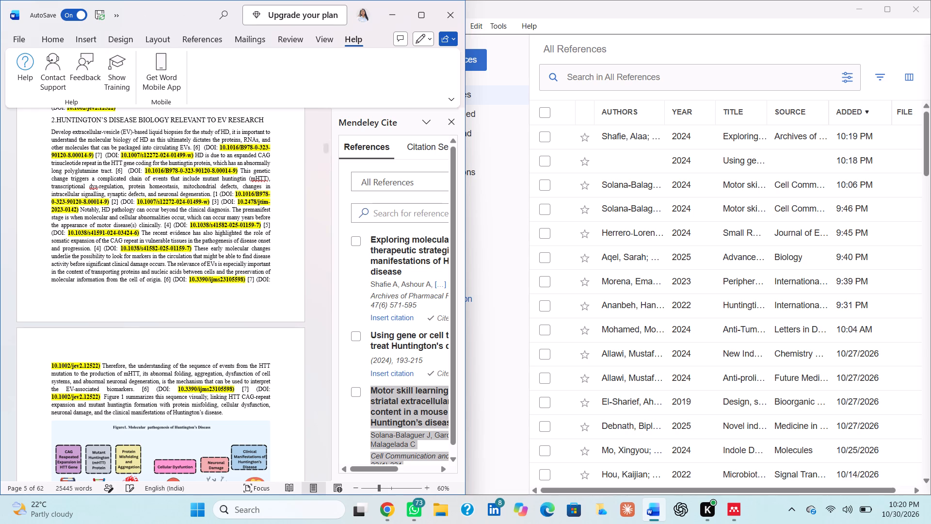
key(BackSpace)
key(BackSpace)
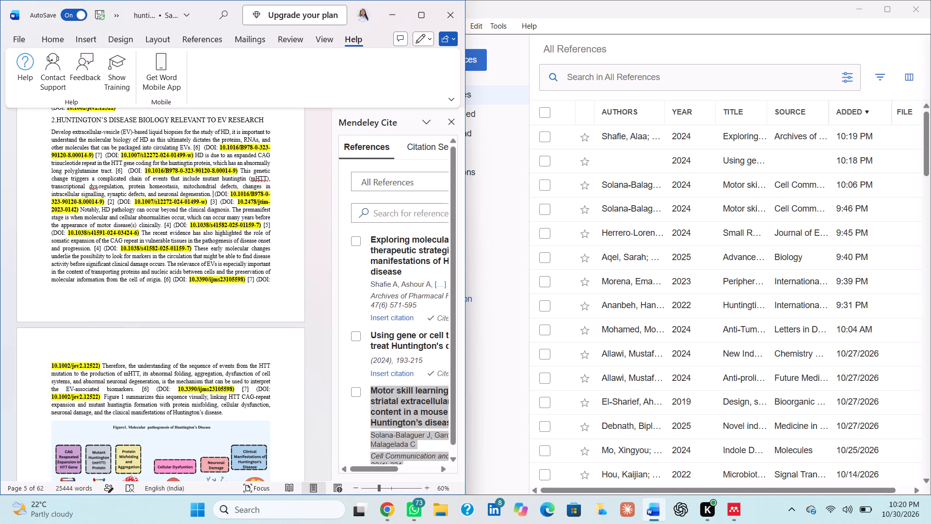
click(358, 337)
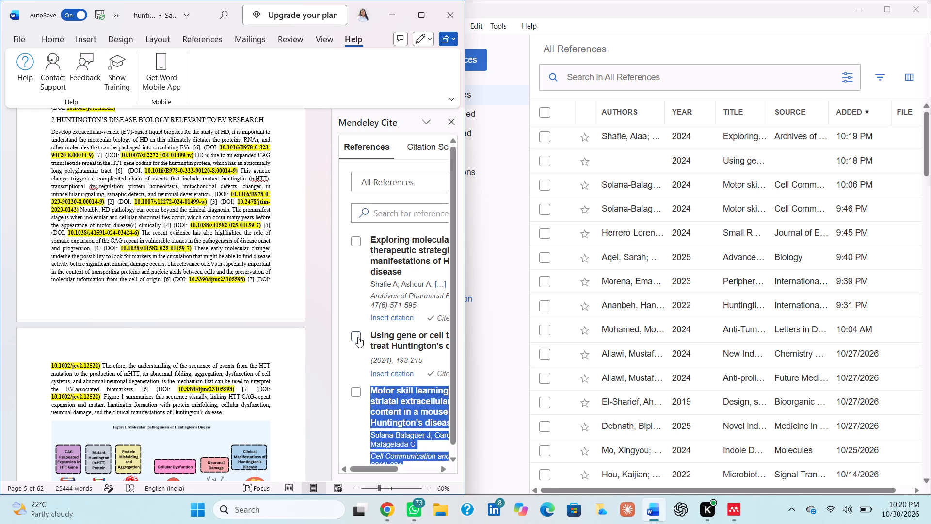
click(365, 454)
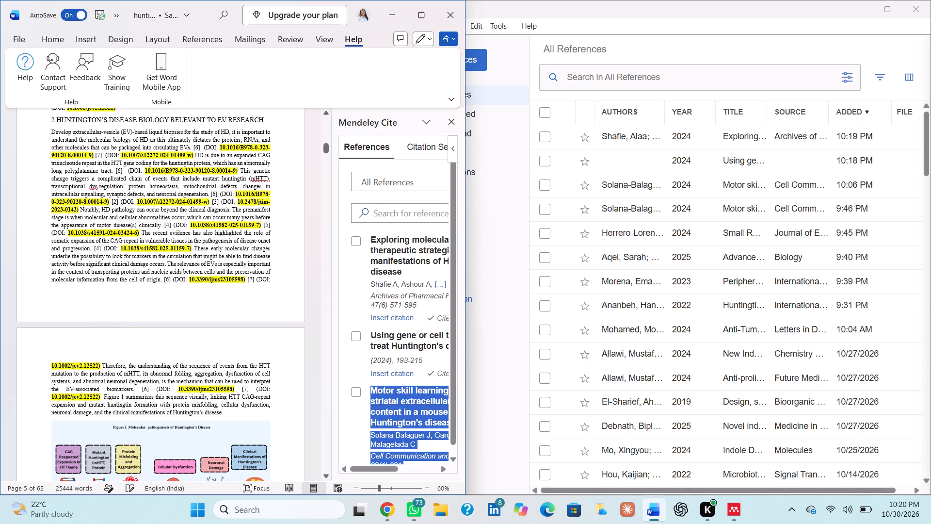
click(293, 273)
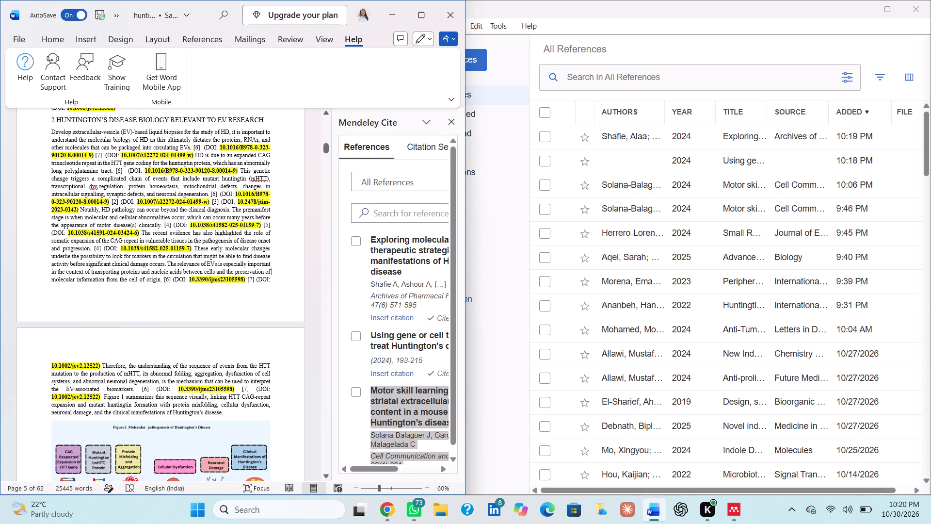
click(360, 236)
click(116, 203)
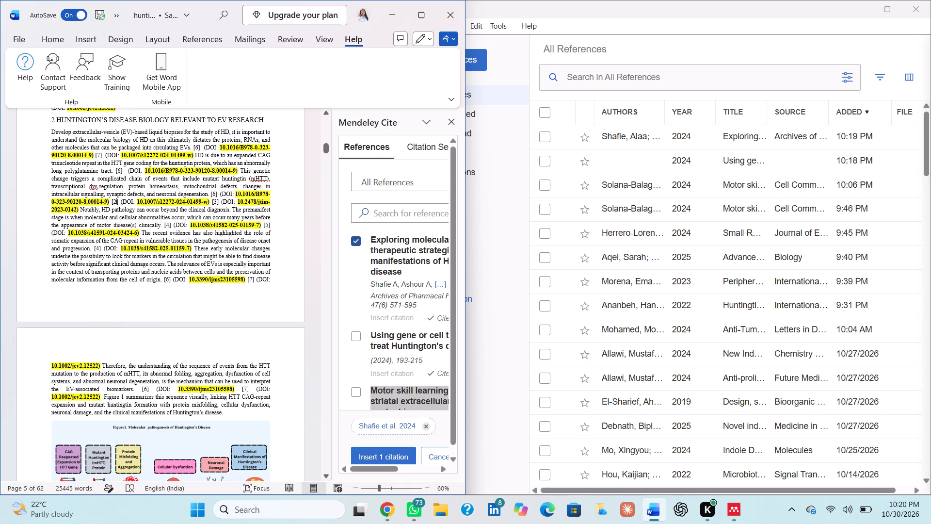
key(Right)
key(BackSpace)
key(BackSpace)
key(BackSpace)
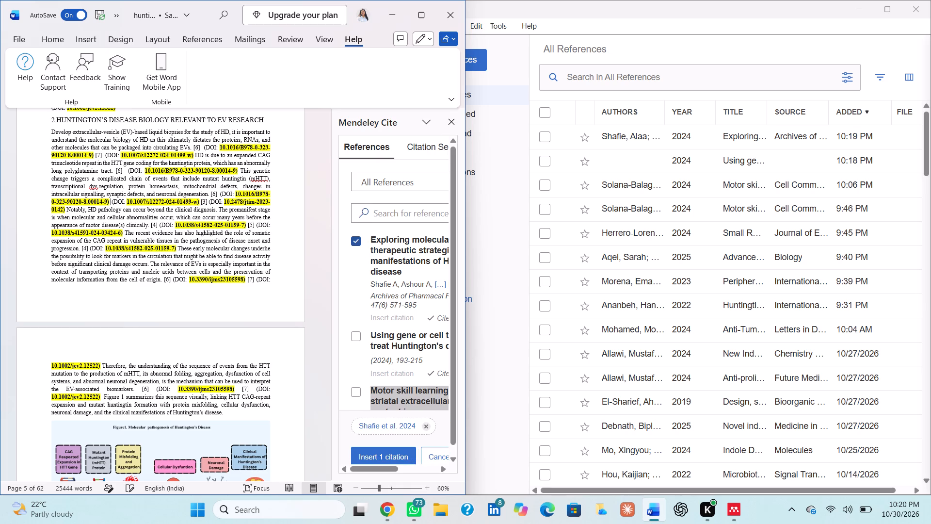
double_click(365, 453)
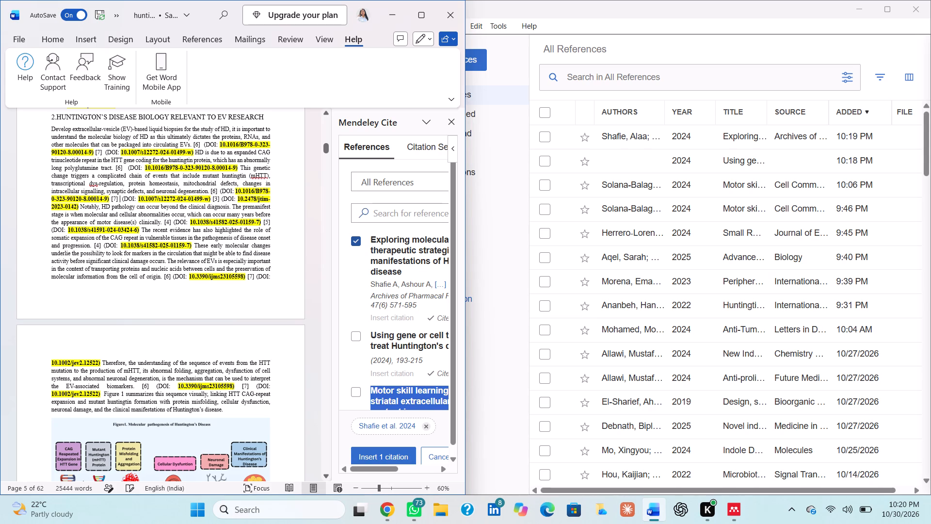
Add the reference for DOI 10.2478/jtim-2023-0142 to the Mendeley Reference Manager library using its identifier lookup.
drag(238, 198, 74, 211)
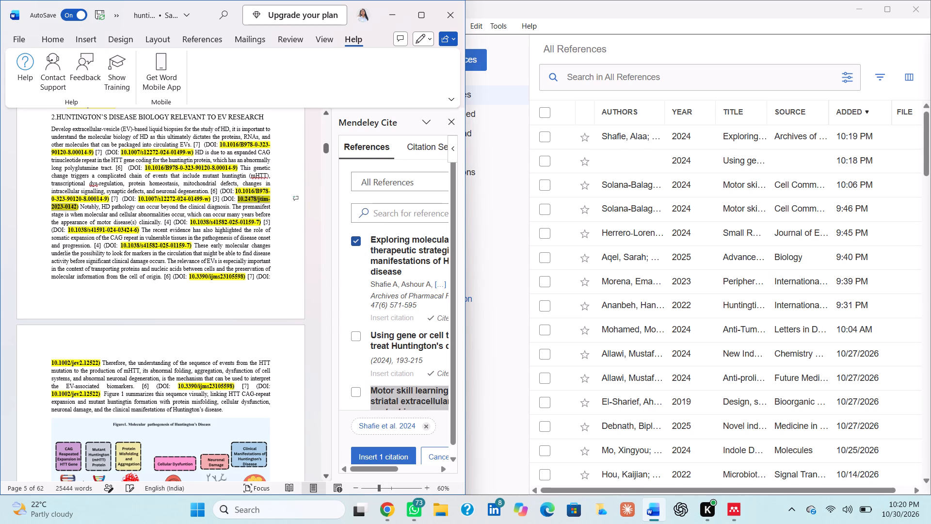
drag(74, 211, 76, 211)
key(ctrl+c)
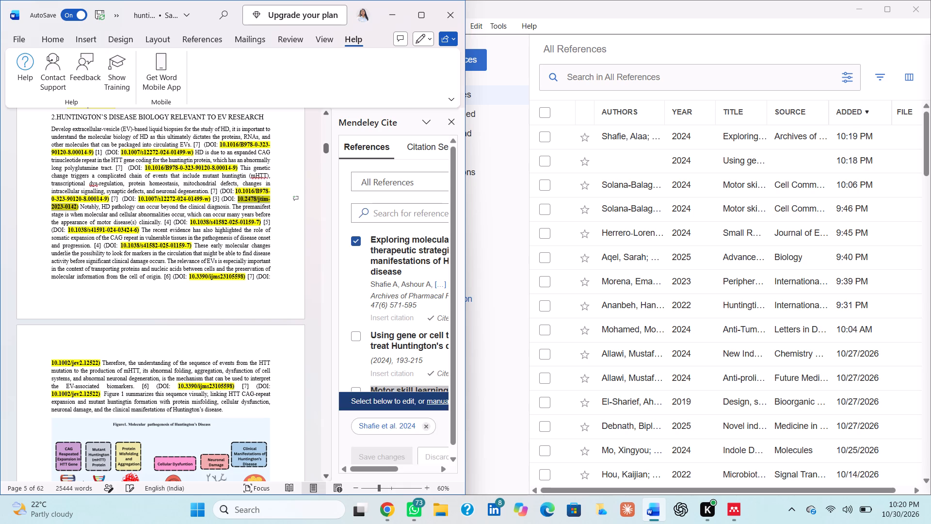
click(474, 53)
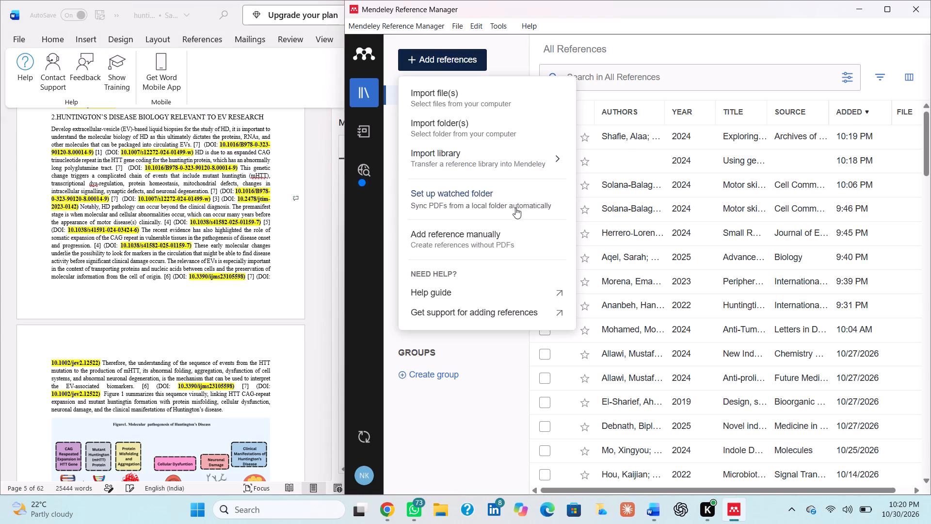
click(507, 227)
click(608, 116)
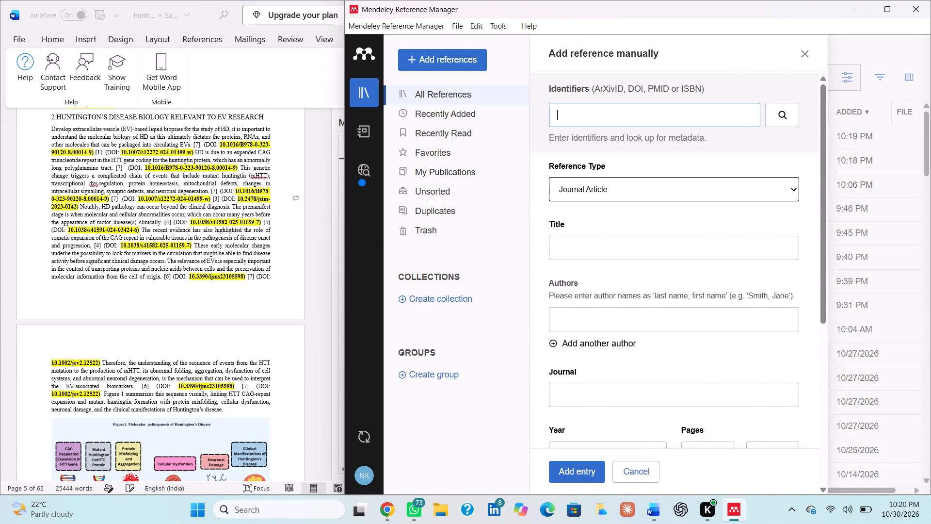
key(ctrl+v)
key(Return)
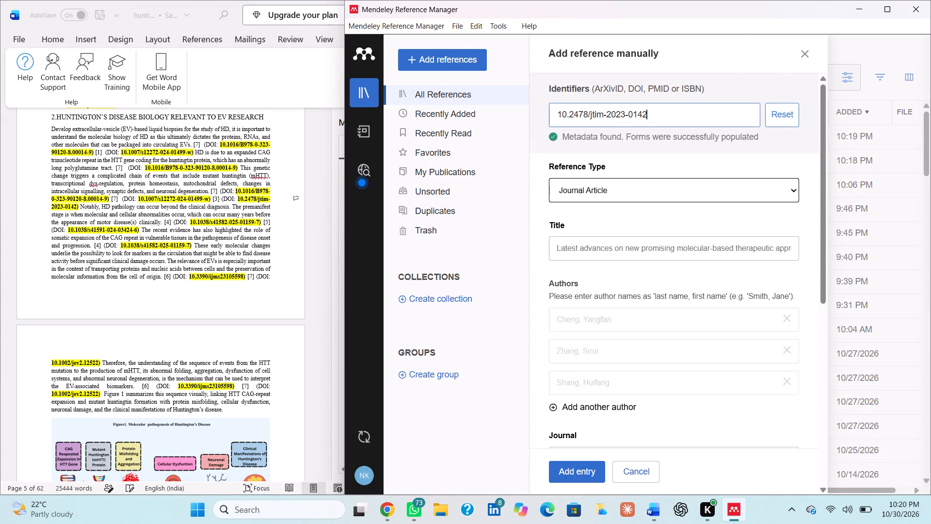
click(589, 473)
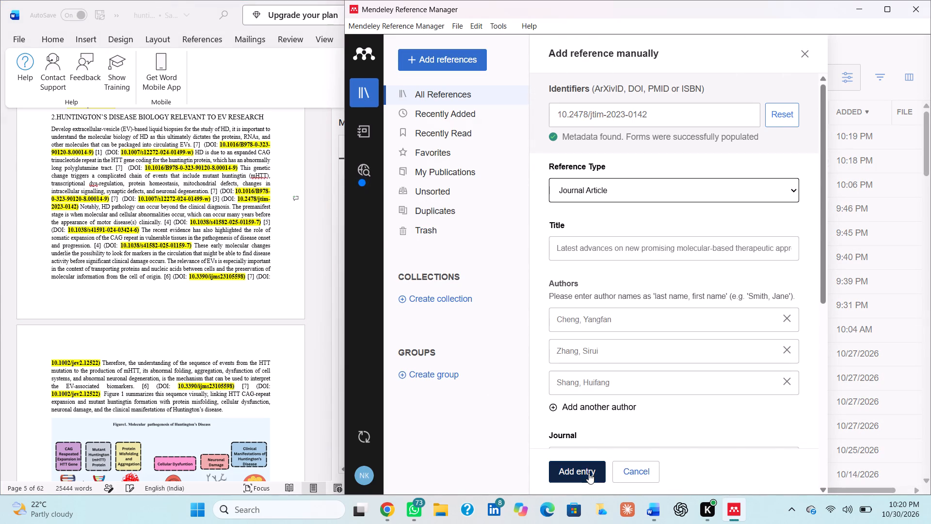
In Word, refresh the Mendeley Cite library and replace the typed "[3]" before DOI 10.2478/jtim-2023-0142 with the Cheng et al. 2024 citation.
click(317, 409)
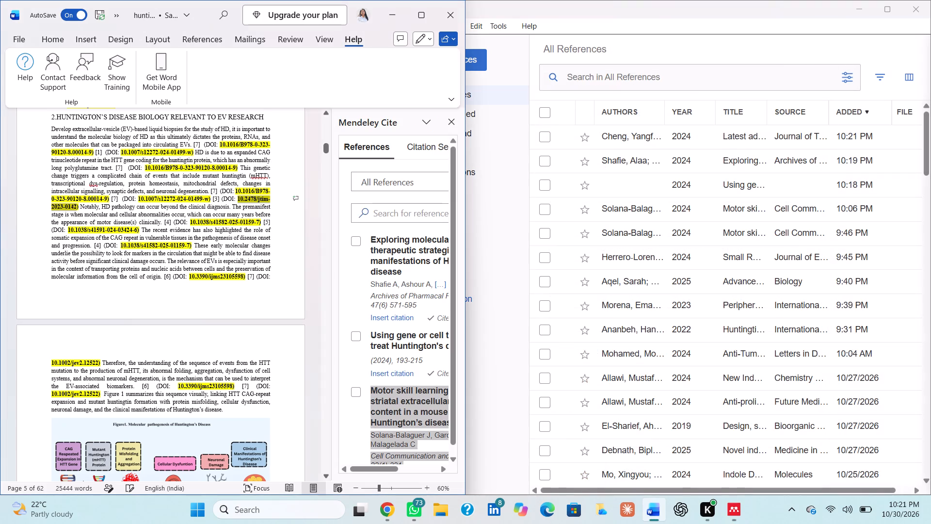
scroll(382, 374, left, 4)
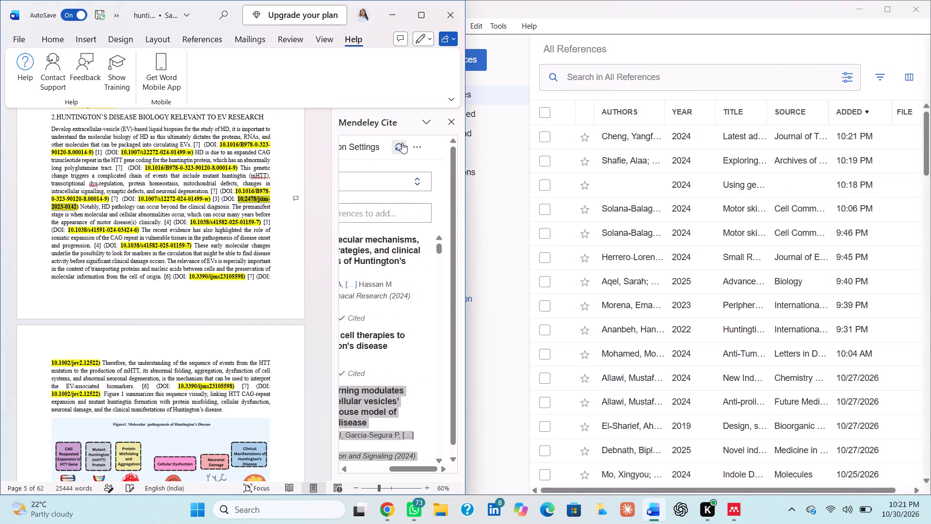
click(402, 143)
scroll(391, 276, right, 6)
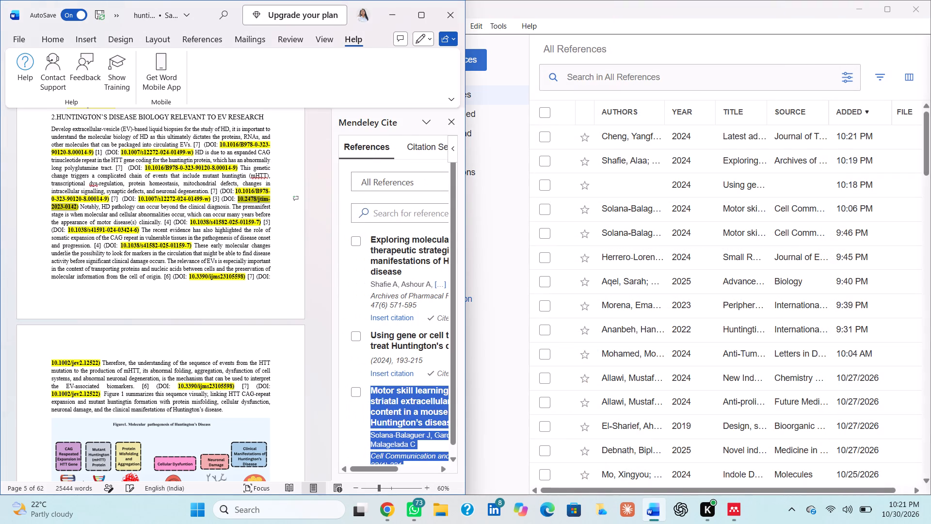
scroll(380, 265, up, 5)
click(355, 237)
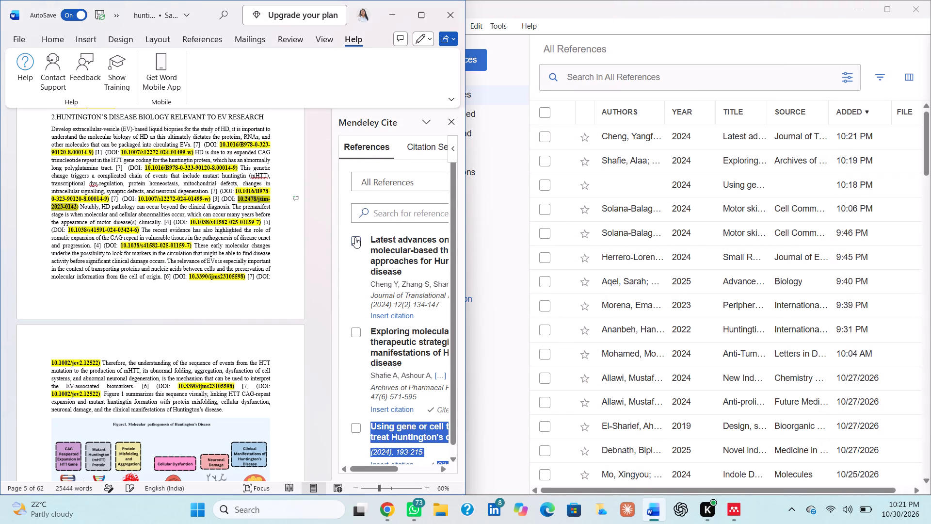
click(220, 199)
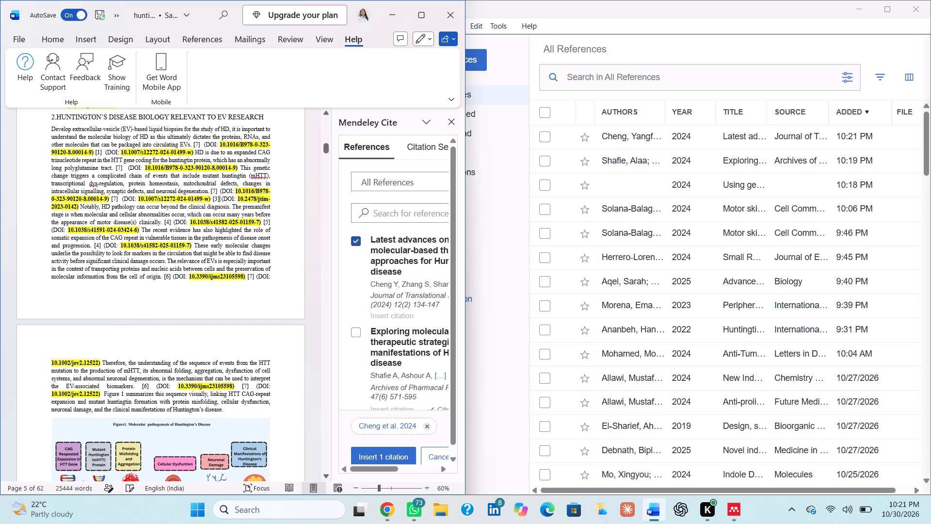
key(BackSpace)
key(BackSpace)
key(BackSpace)
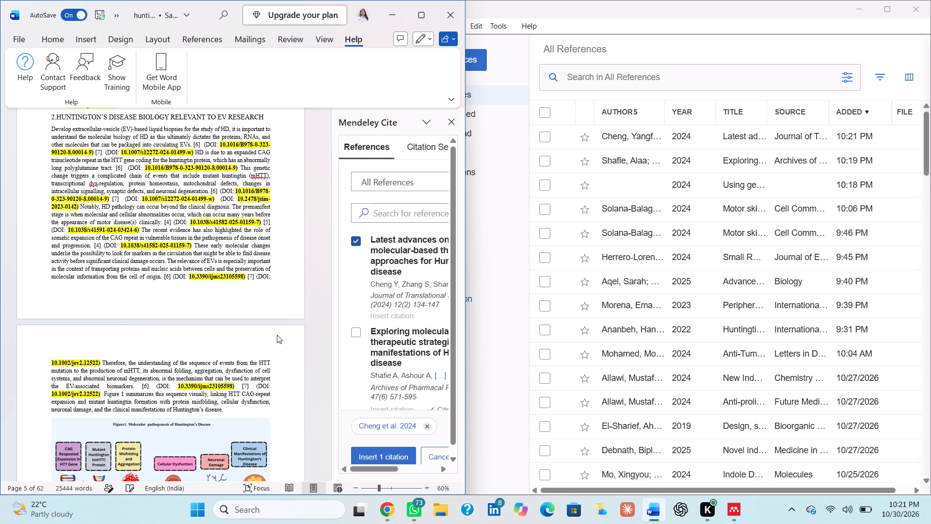
click(386, 456)
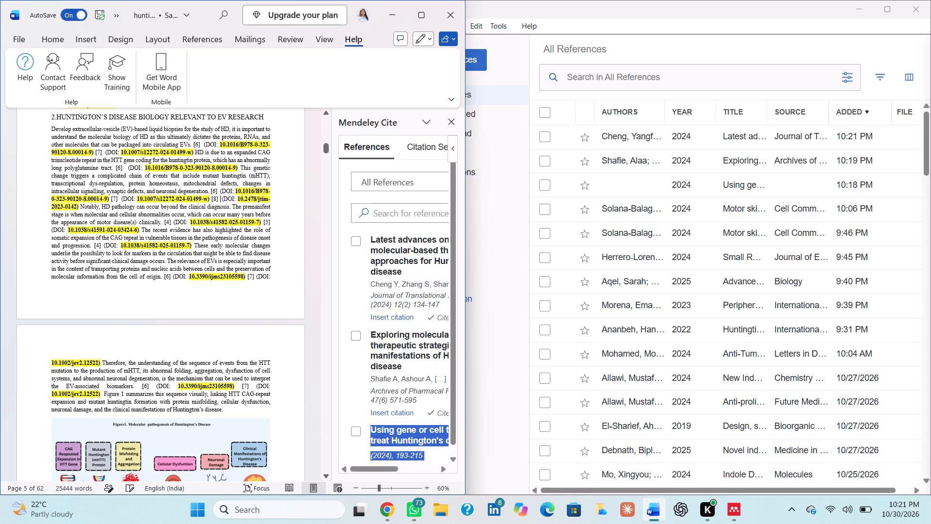
drag(189, 221, 257, 222)
key(ctrl+c)
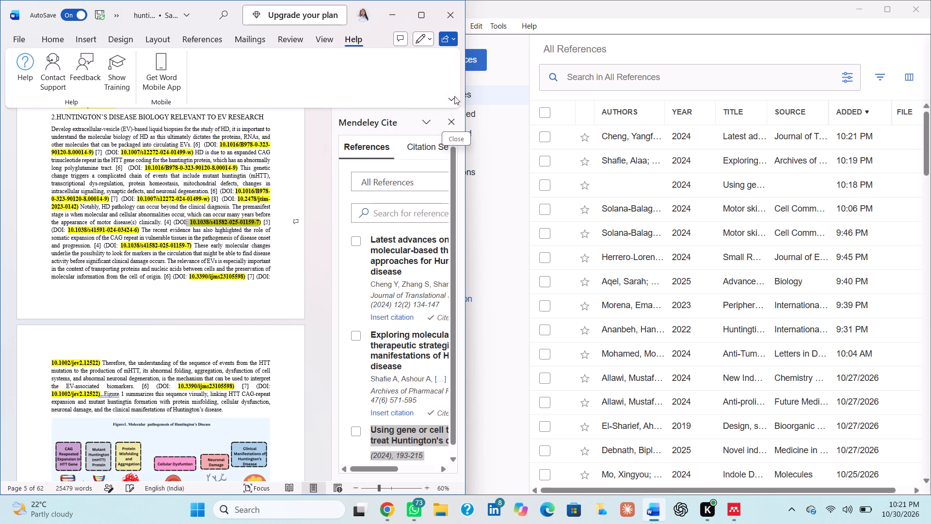
click(571, 79)
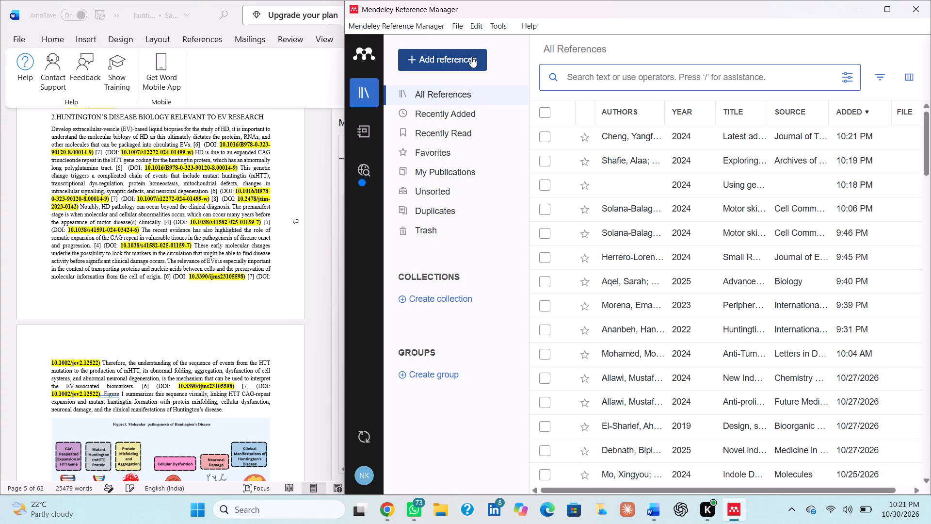
click(471, 57)
click(491, 229)
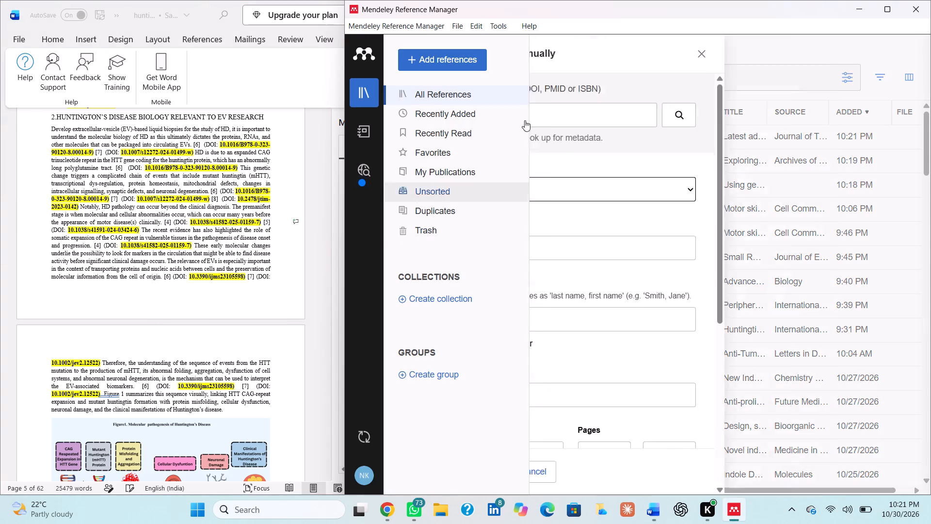
click(570, 120)
key(ctrl+v)
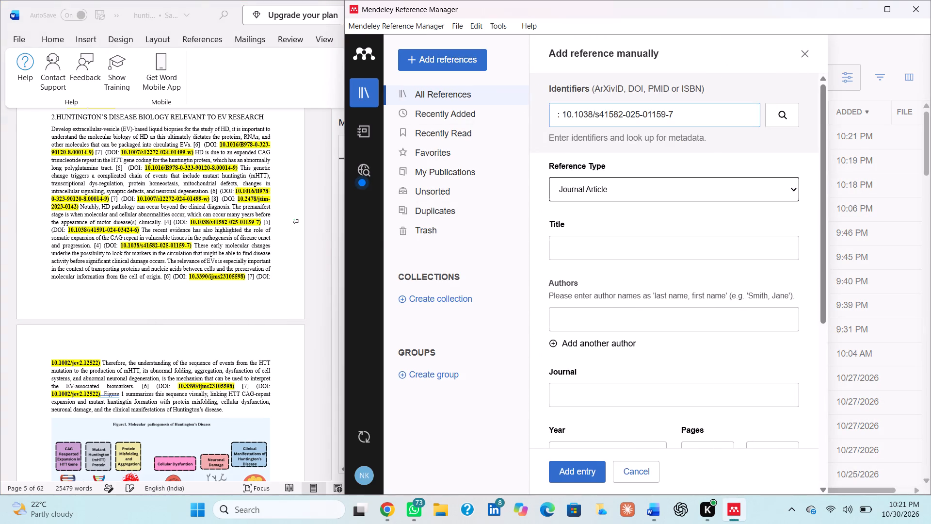
key(Return)
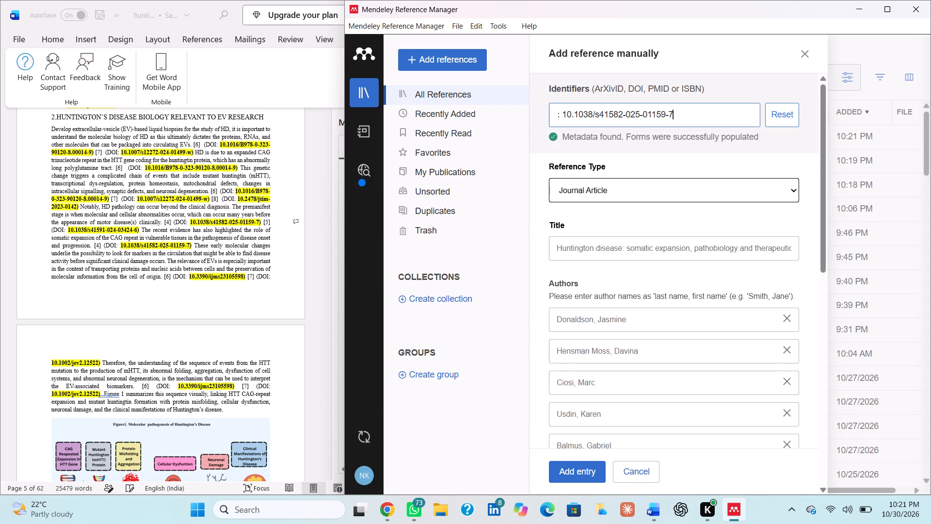
click(591, 478)
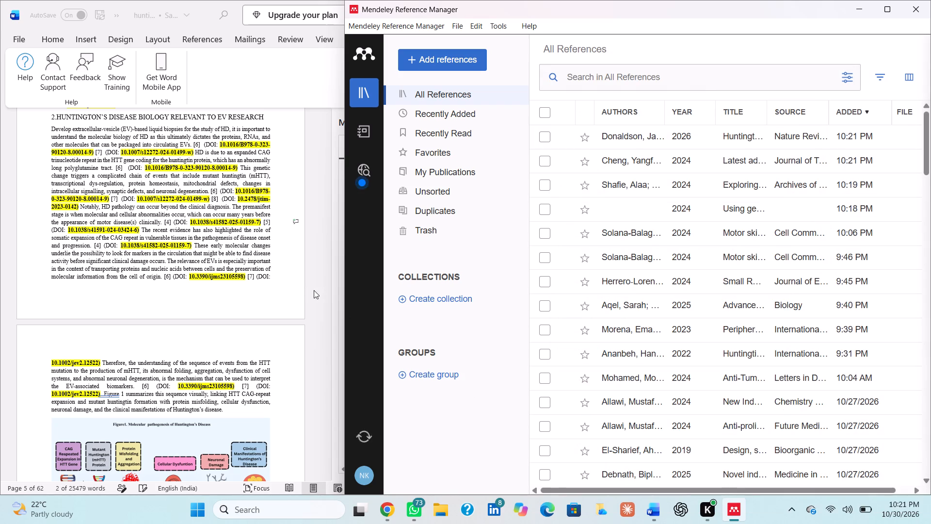
In Word, refresh the Mendeley Cite library and replace the typed "[4]" after "motor disease(s) clinically." with the Donaldson et al. 2026 citation.
click(320, 239)
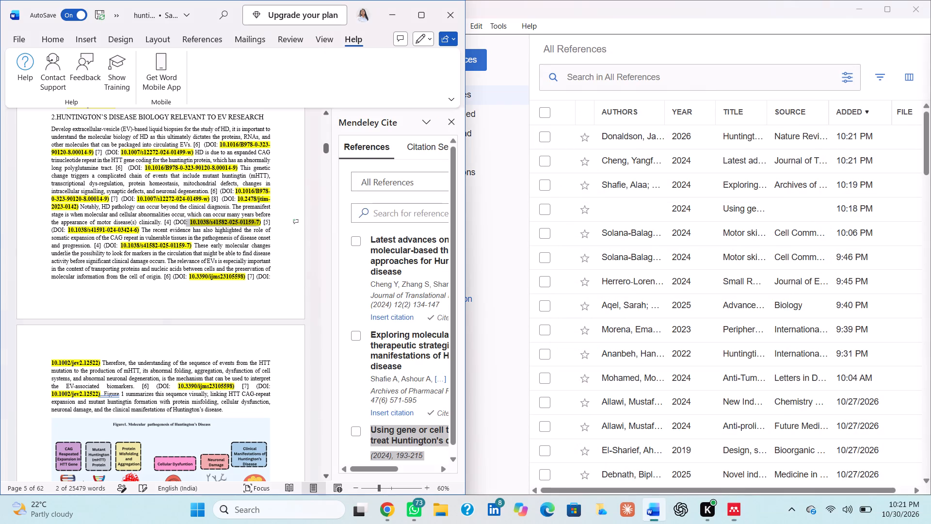
scroll(437, 146, left, 2)
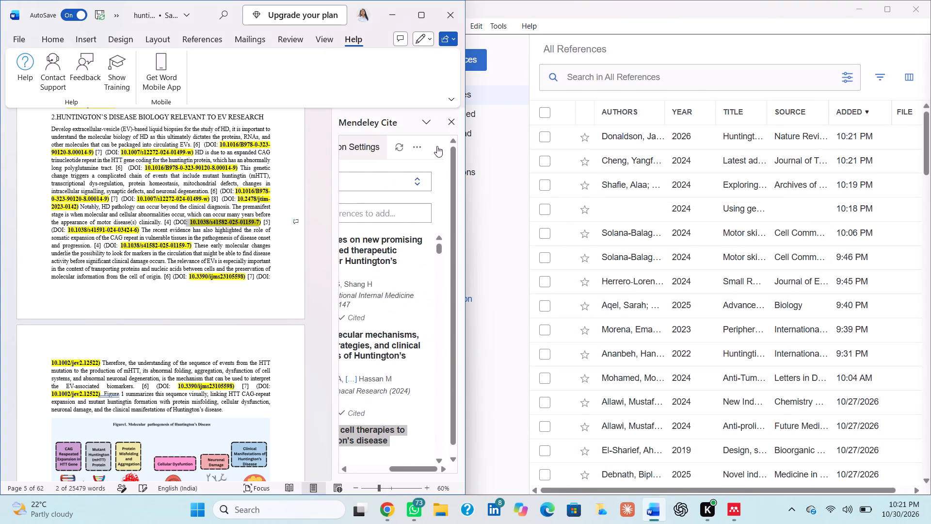
click(402, 145)
scroll(373, 206, right, 2)
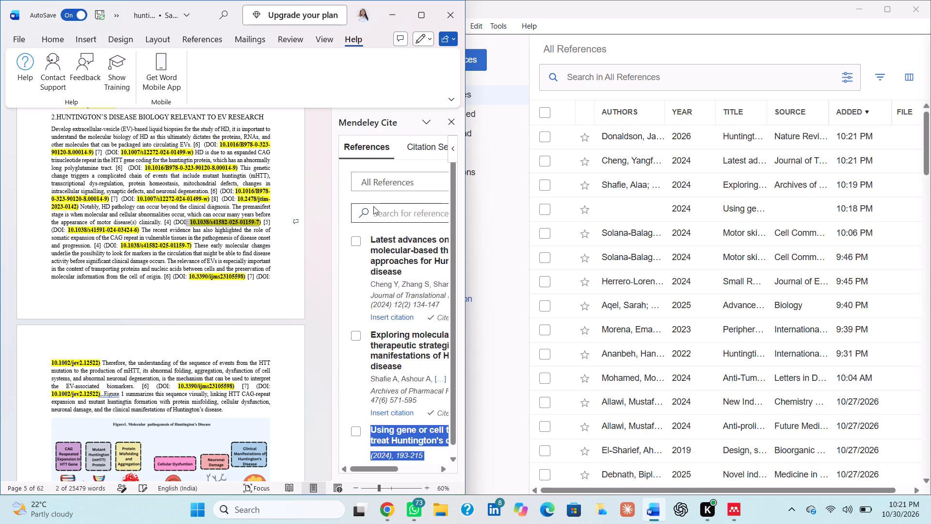
click(355, 245)
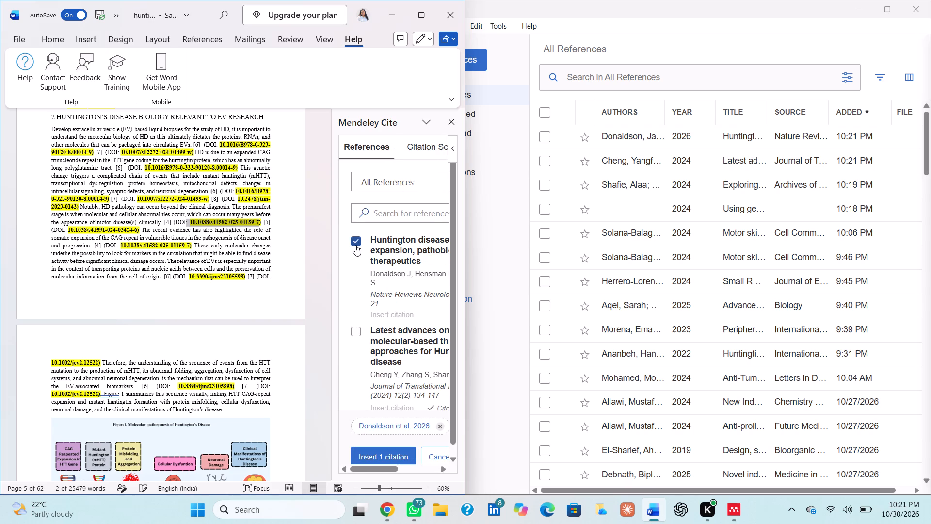
click(173, 222)
key(BackSpace)
key(BackSpace)
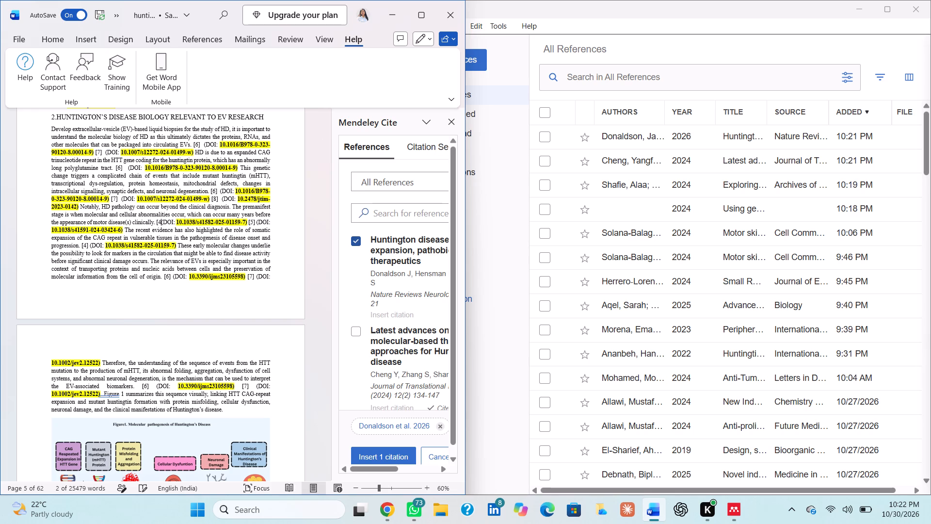
key(BackSpace)
key(BackSpace)
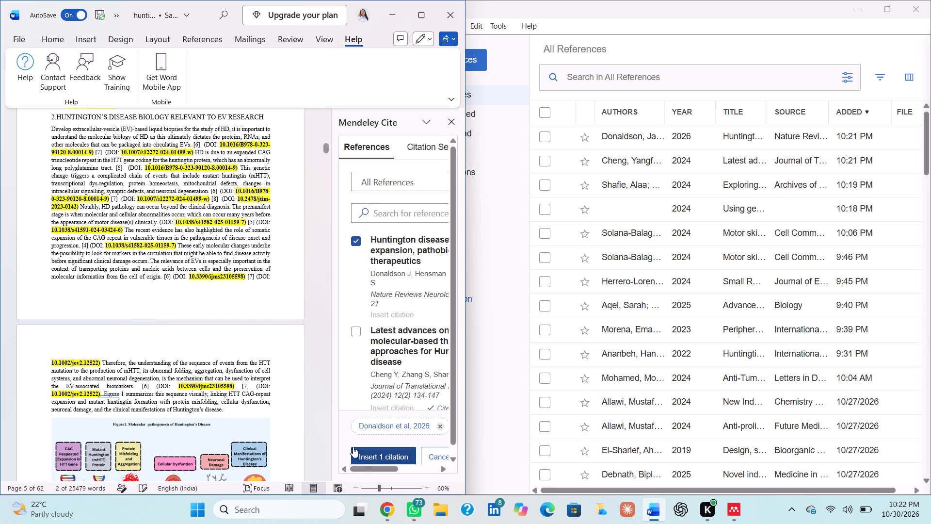
click(362, 462)
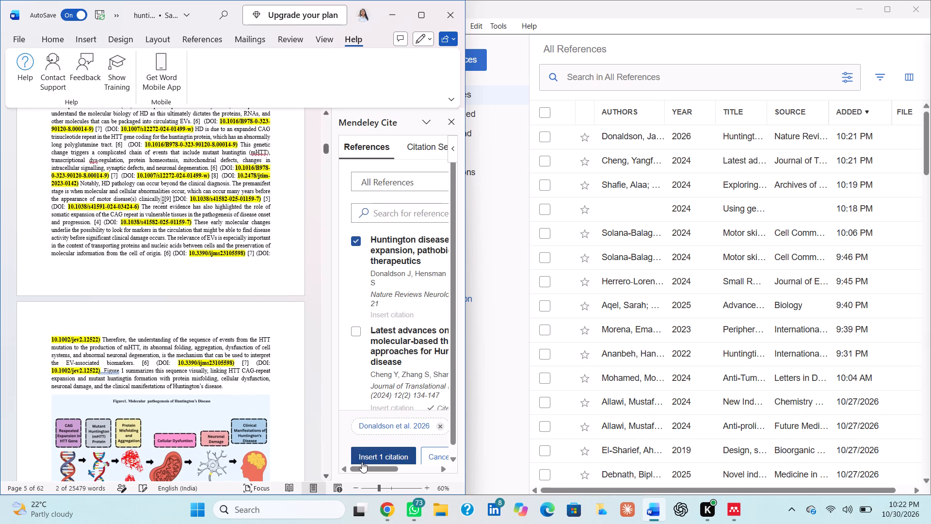
scroll(146, 208, up, 2)
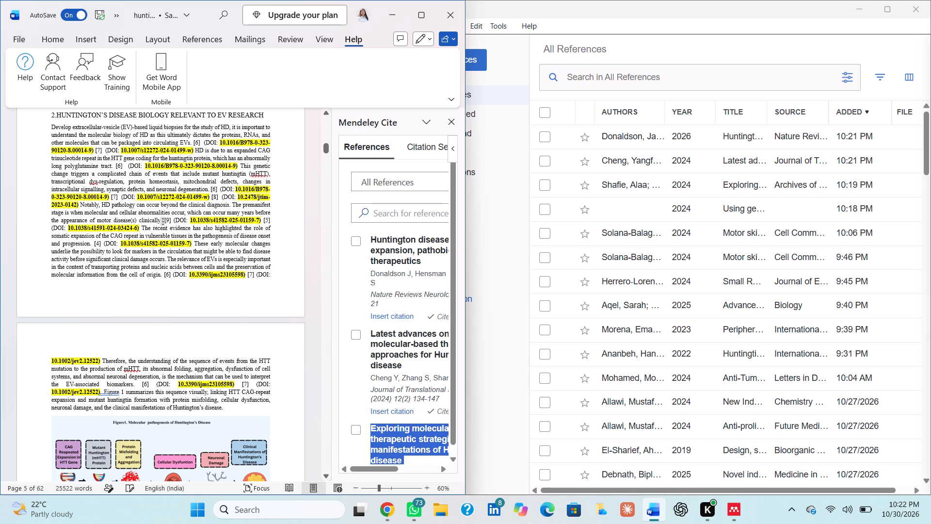
click(272, 222)
key(BackSpace)
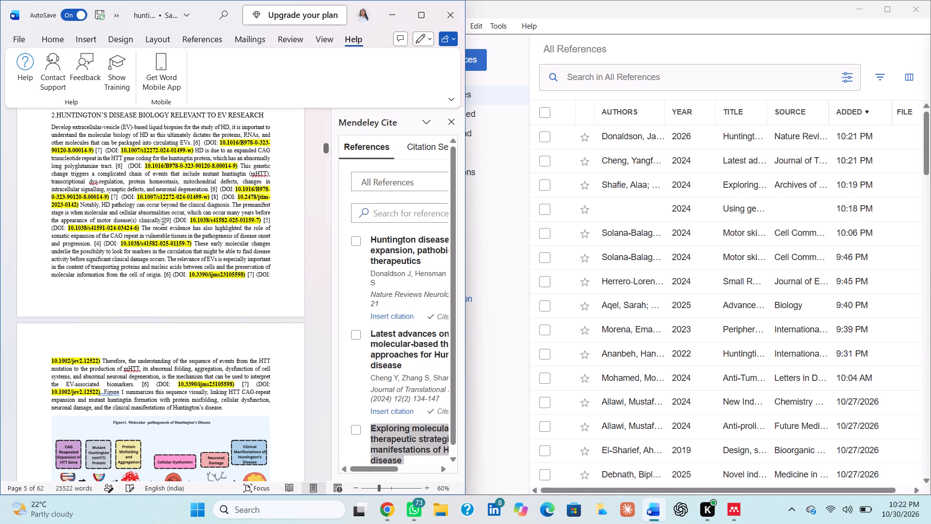
key(BackSpace)
key(BackSpace)
key(BackSpace)
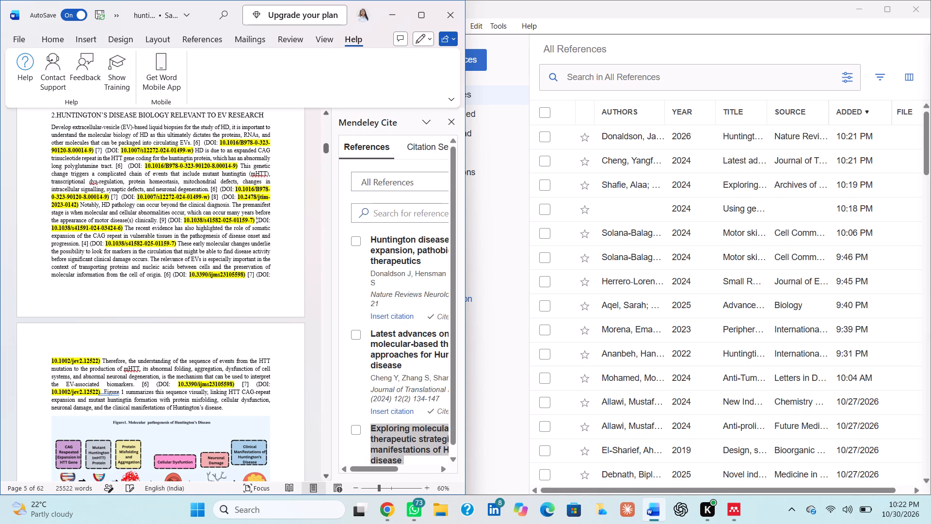
drag(50, 228, 121, 229)
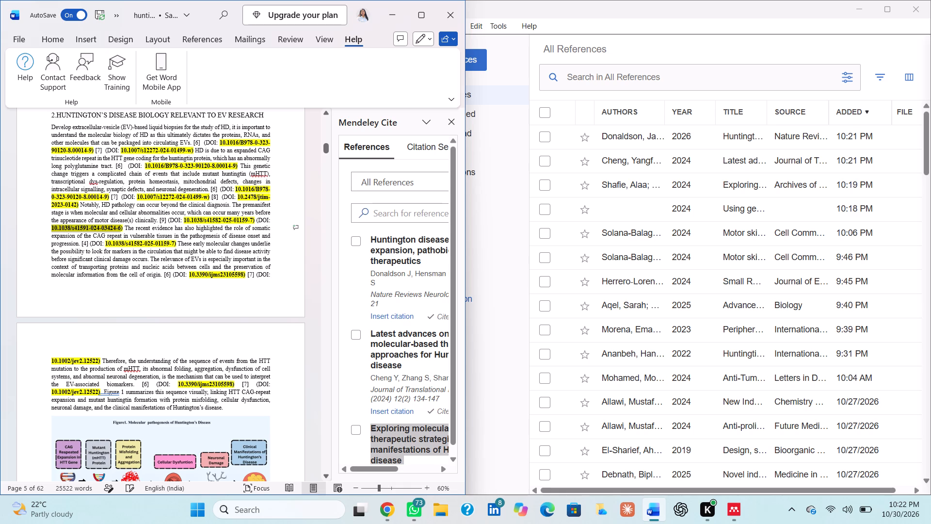
drag(121, 229, 121, 230)
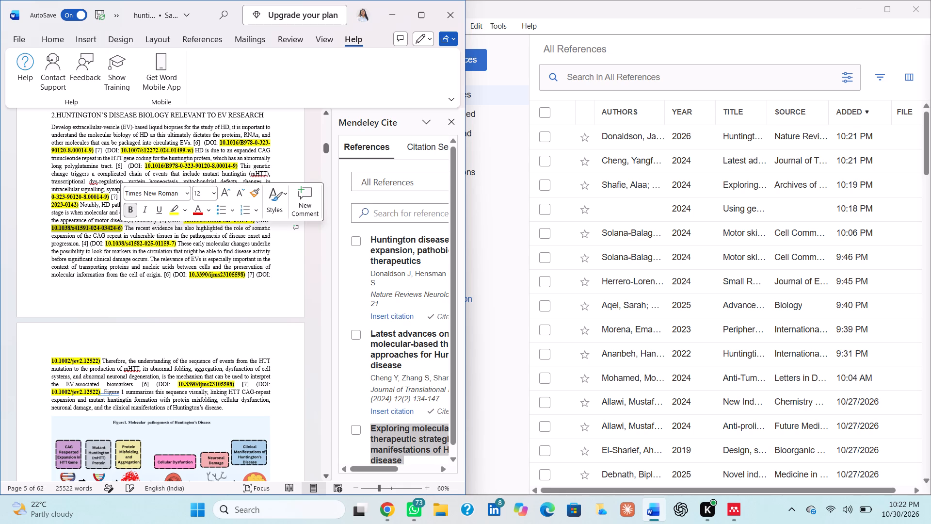
key(ctrl+c)
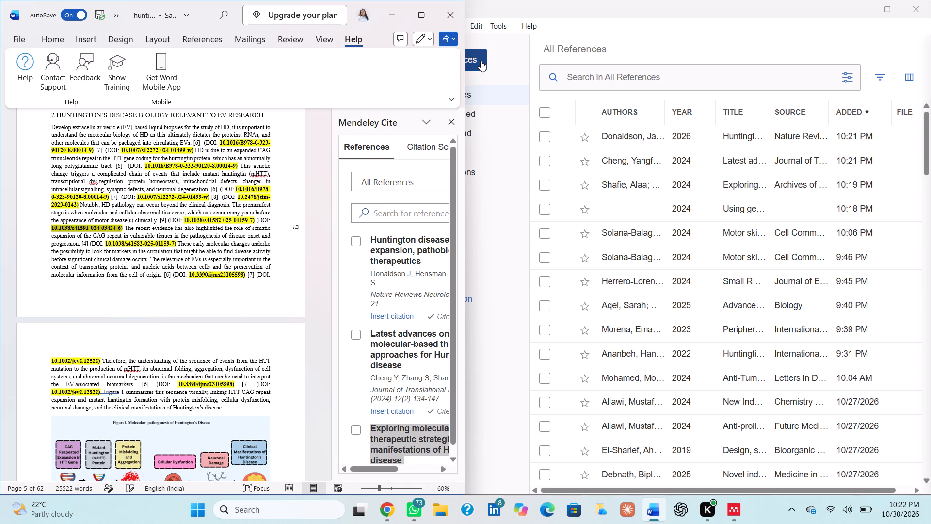
click(481, 61)
click(478, 235)
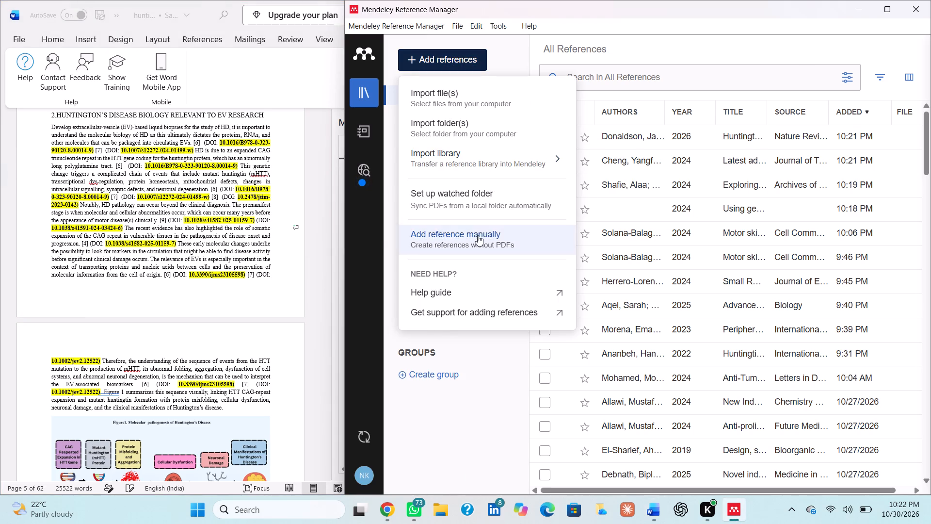
click(578, 117)
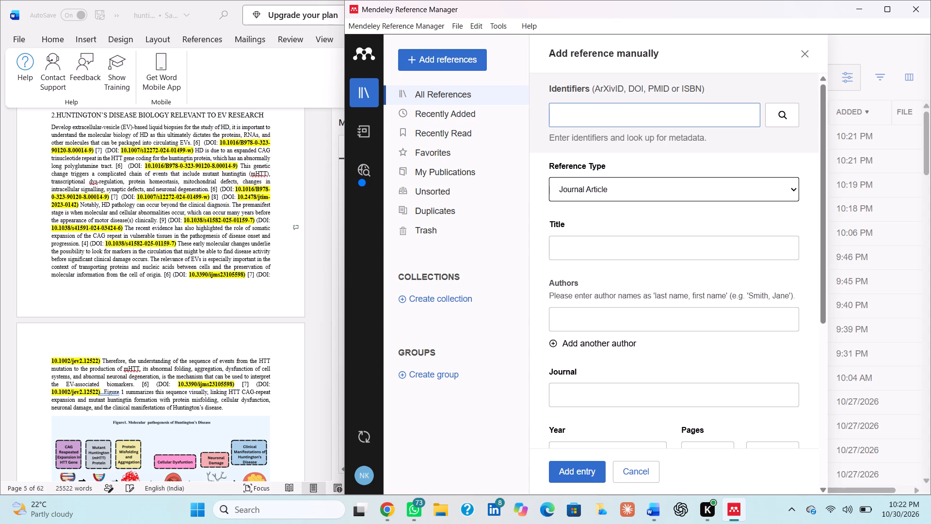
key(ctrl+v)
key(Return)
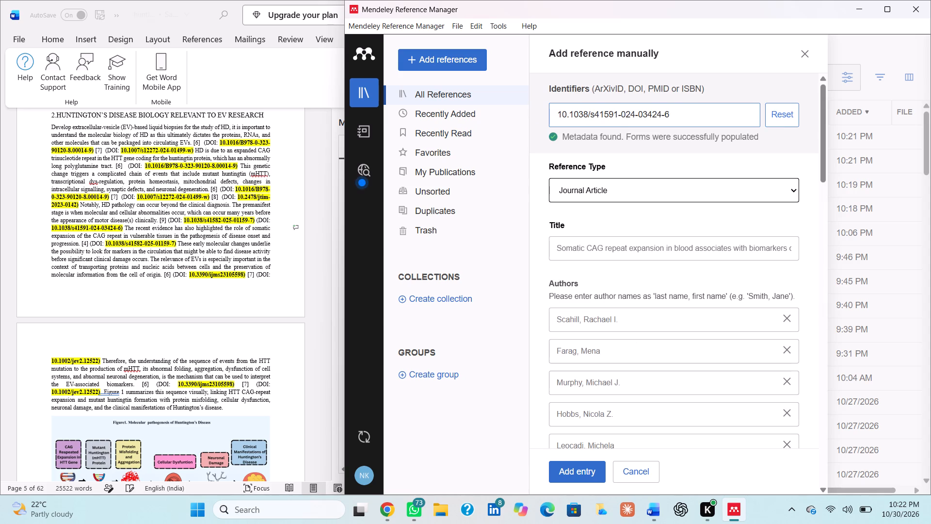
click(586, 477)
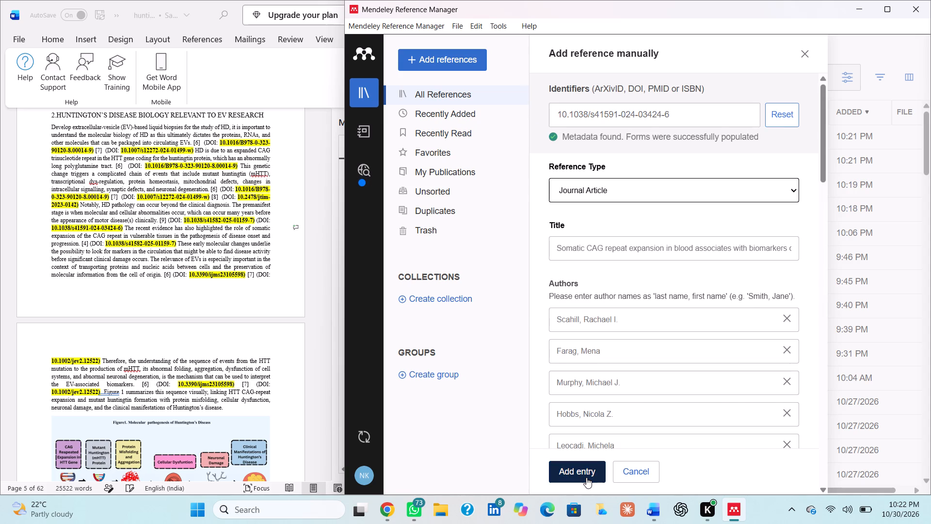
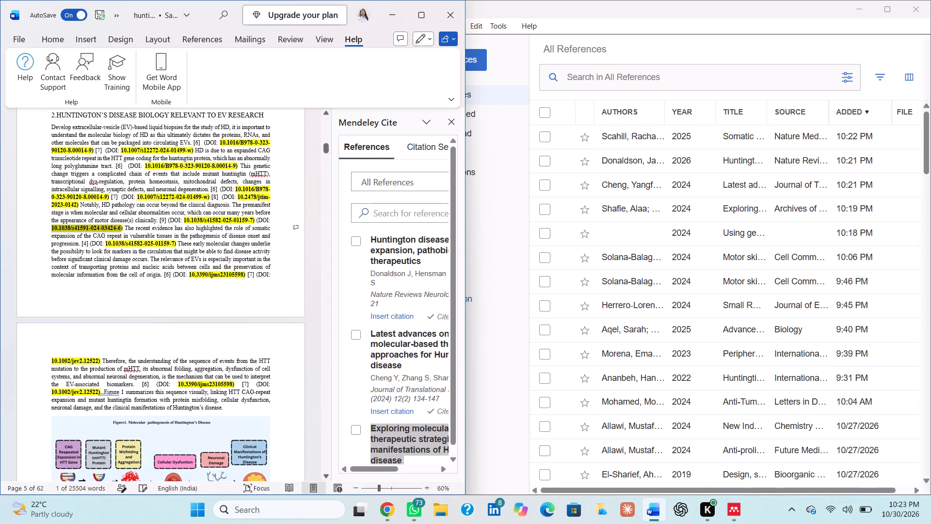
key(ctrl+c)
click(476, 67)
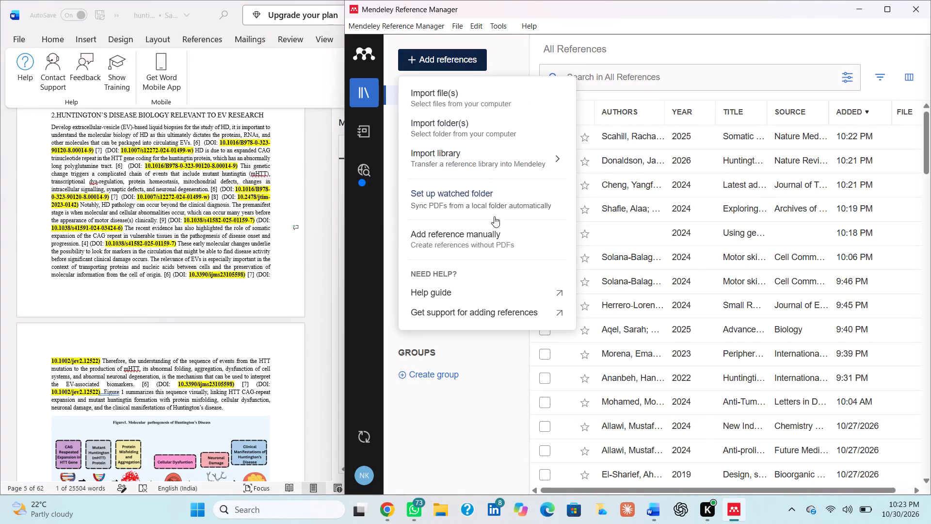
click(491, 243)
click(604, 114)
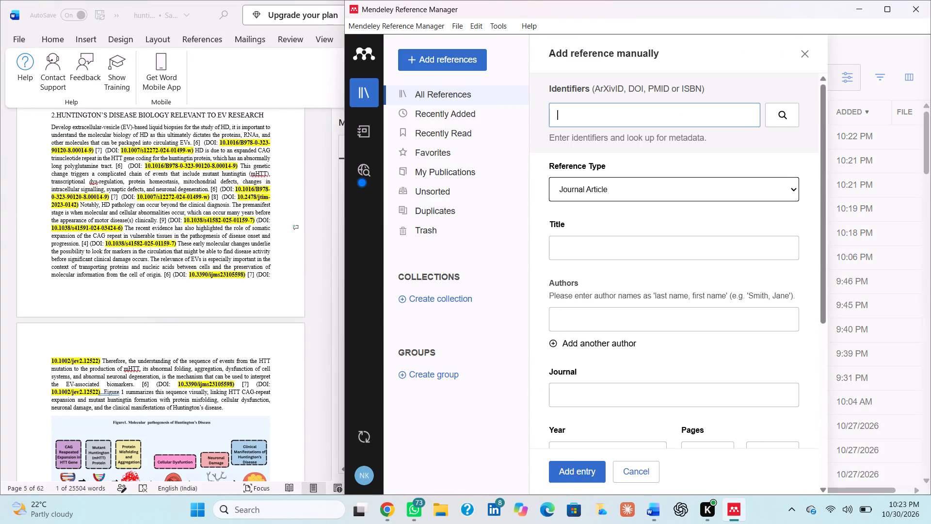
key(ctrl+v)
key(Return)
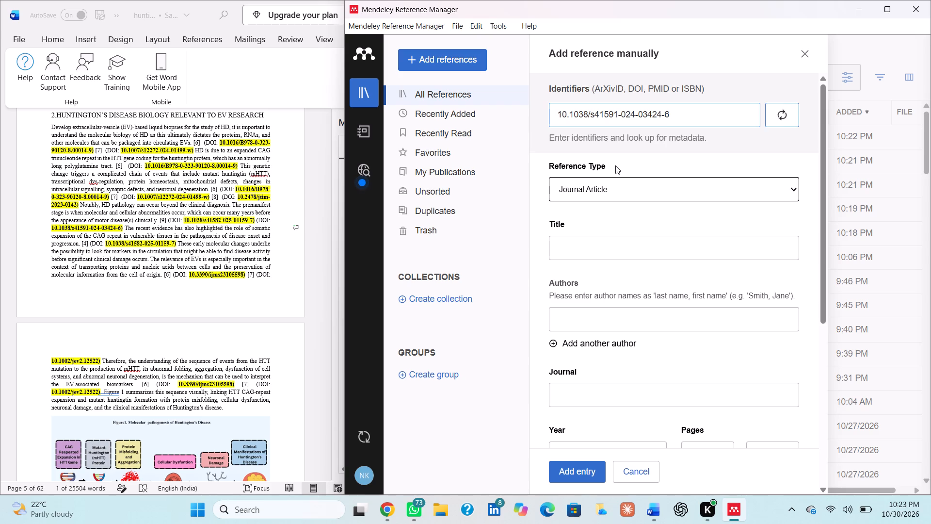
click(330, 277)
scroll(400, 280, up, 9)
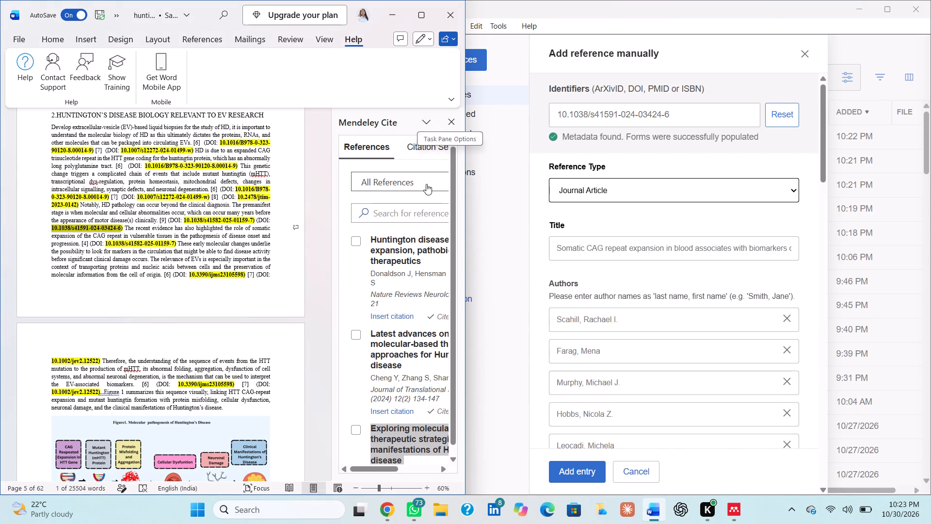
scroll(426, 185, left, 3)
click(399, 147)
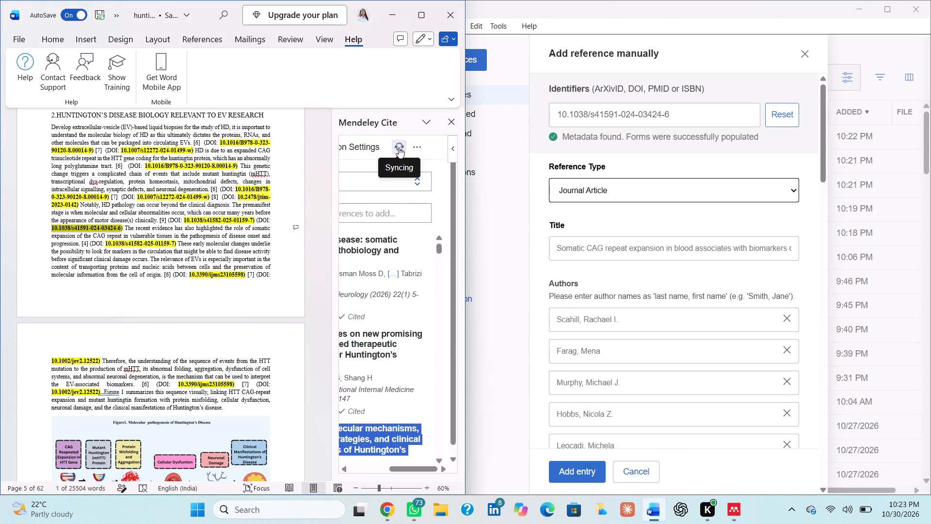
scroll(372, 231, right, 3)
scroll(382, 246, up, 4)
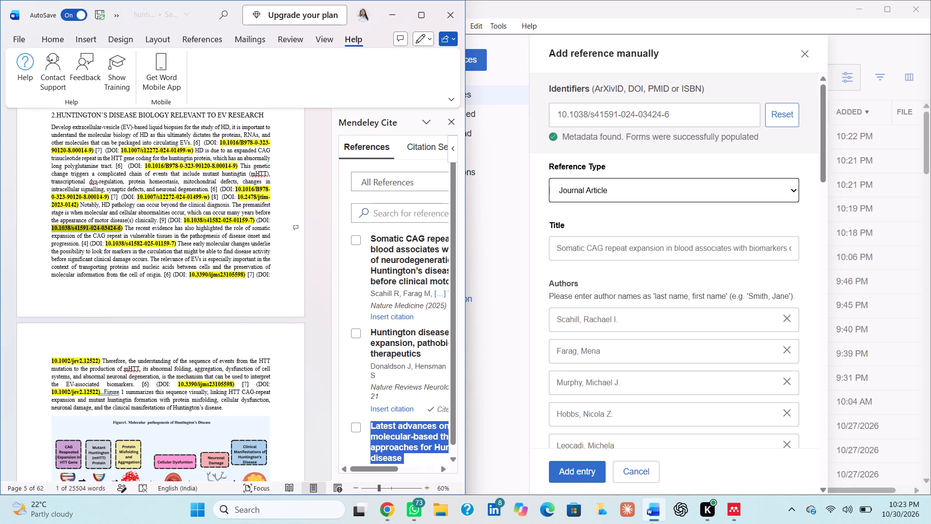
click(354, 241)
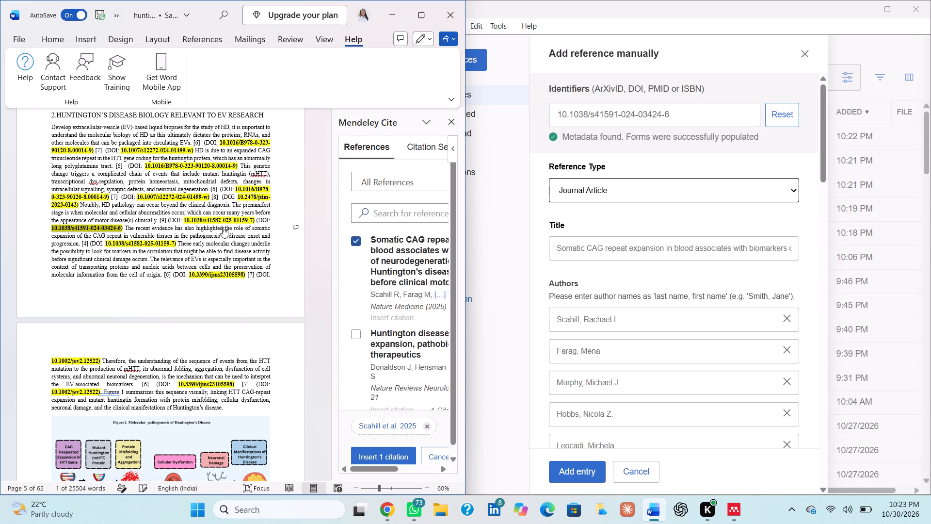
click(254, 221)
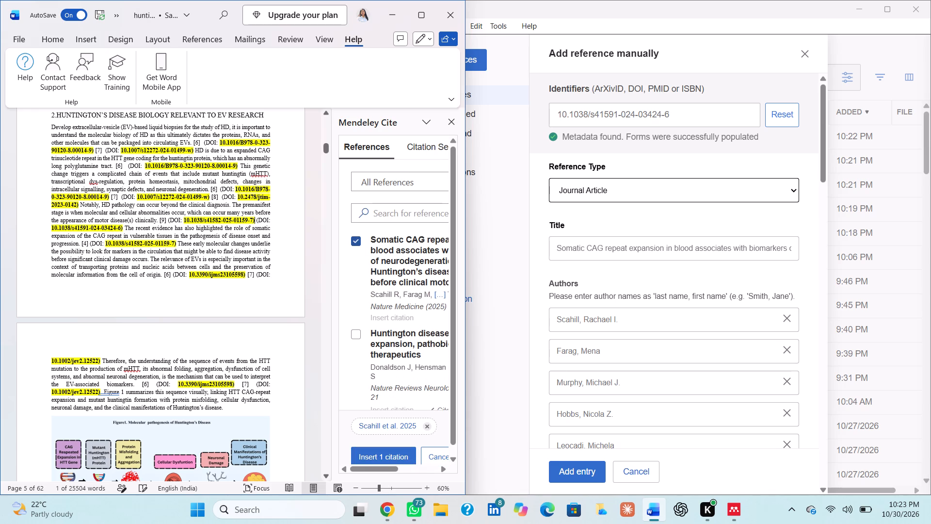
key(space)
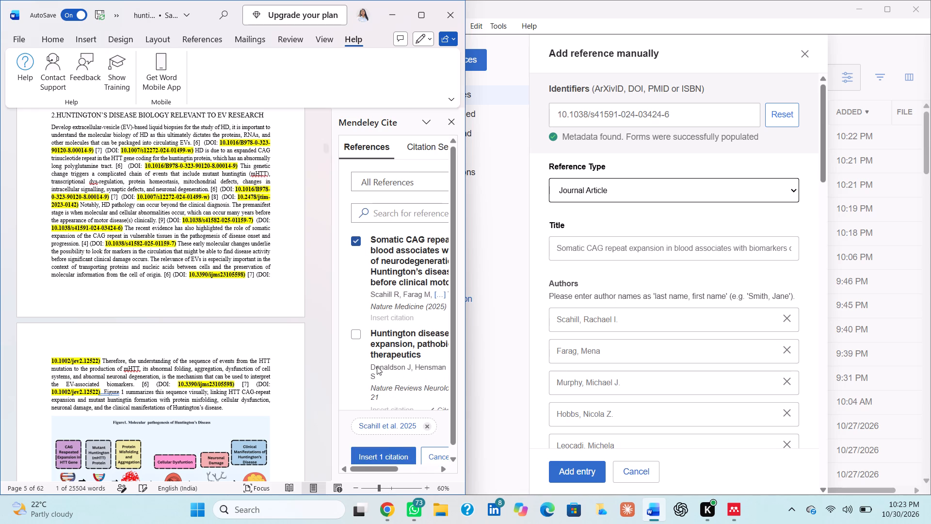
click(388, 451)
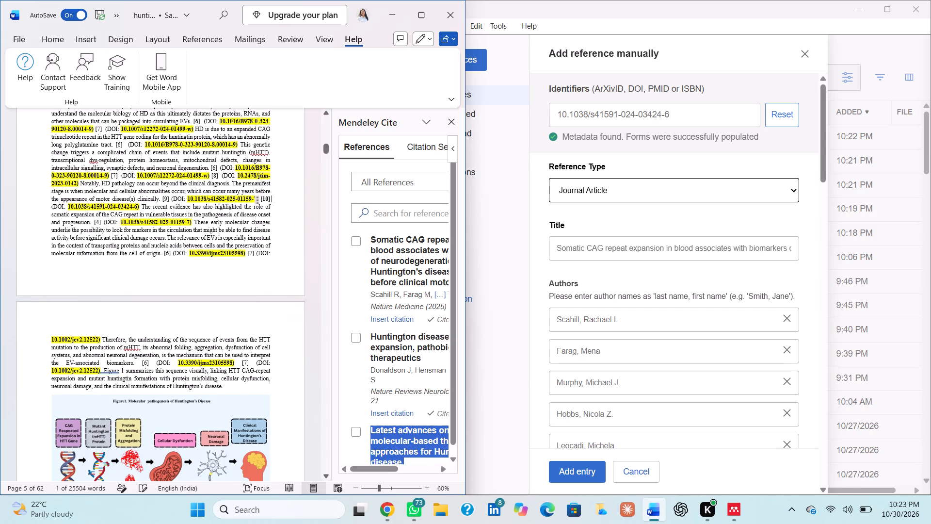
drag(119, 220, 189, 223)
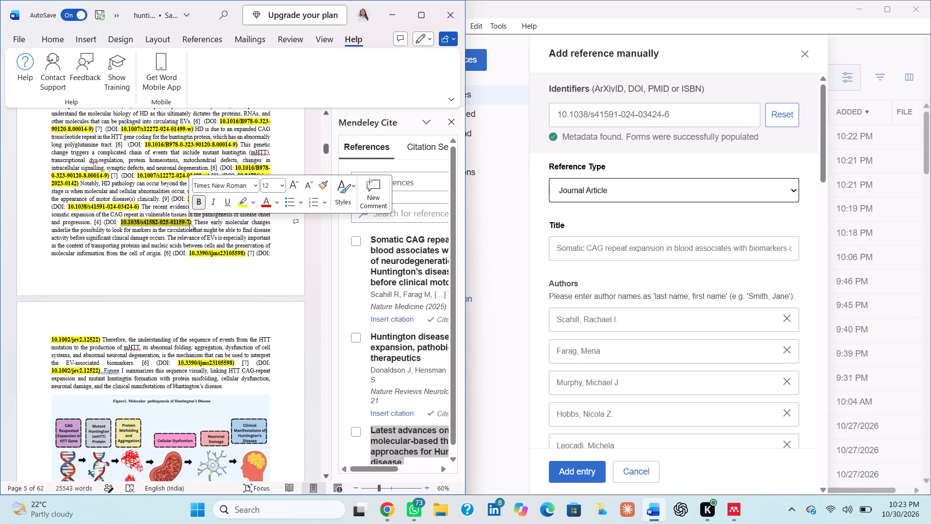
key(ctrl+c)
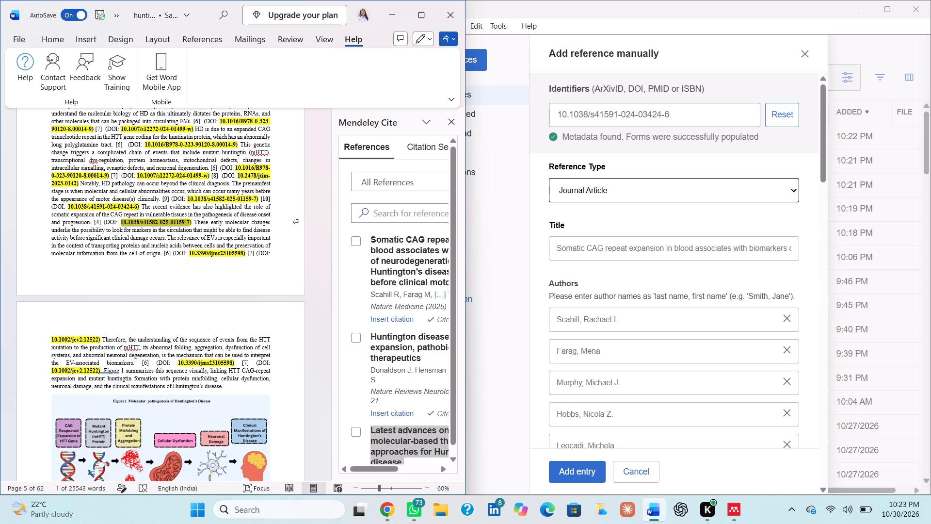
click(777, 114)
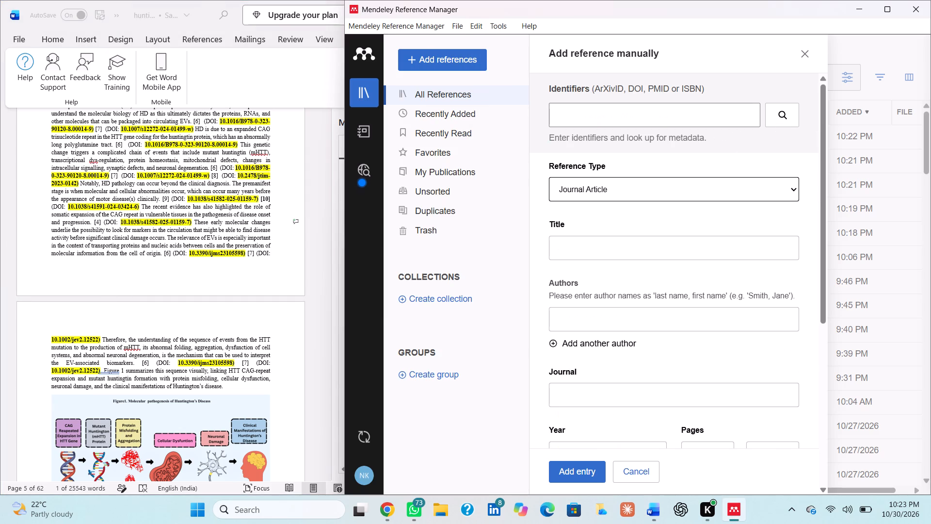
click(721, 113)
key(ctrl+v)
key(Return)
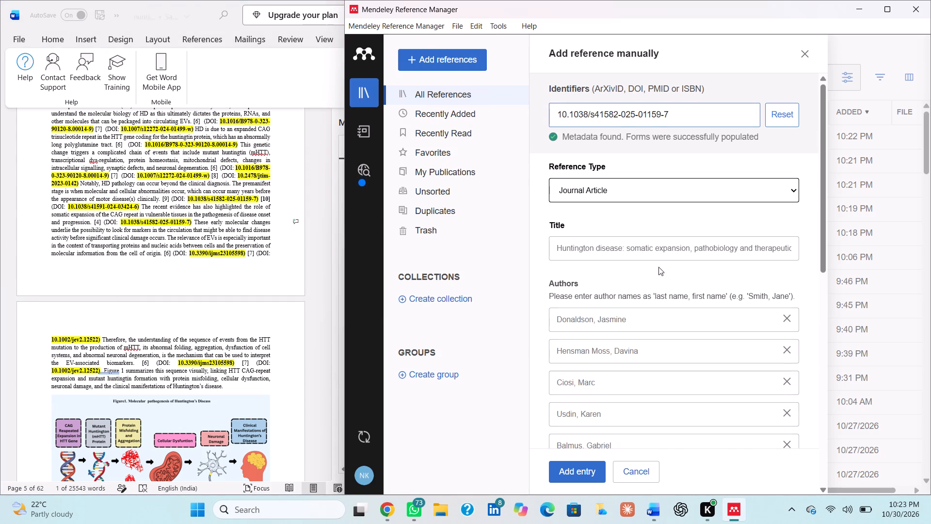
In Word, replace the typed "[4]" after "disease onset and progression." with the Donaldson et al. 2026 Mendeley citation.
click(316, 277)
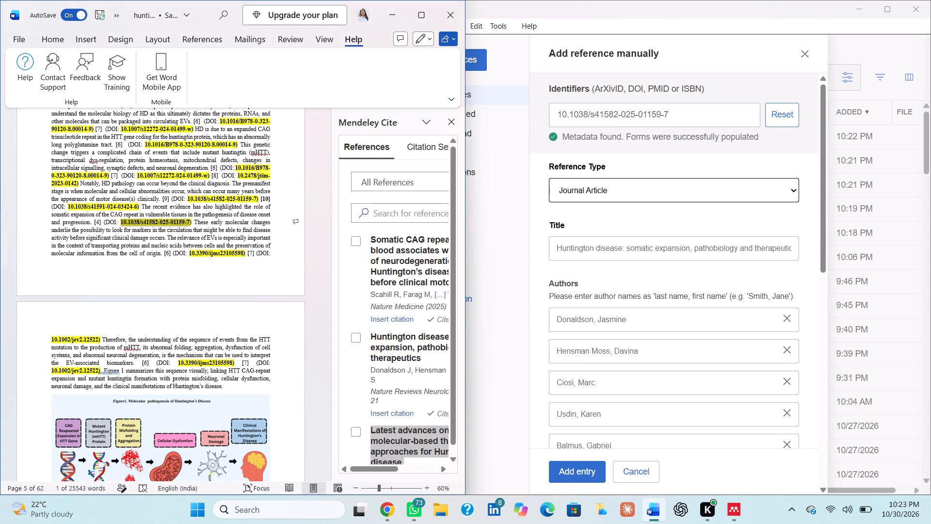
scroll(404, 348, down, 1)
scroll(404, 348, left, 1)
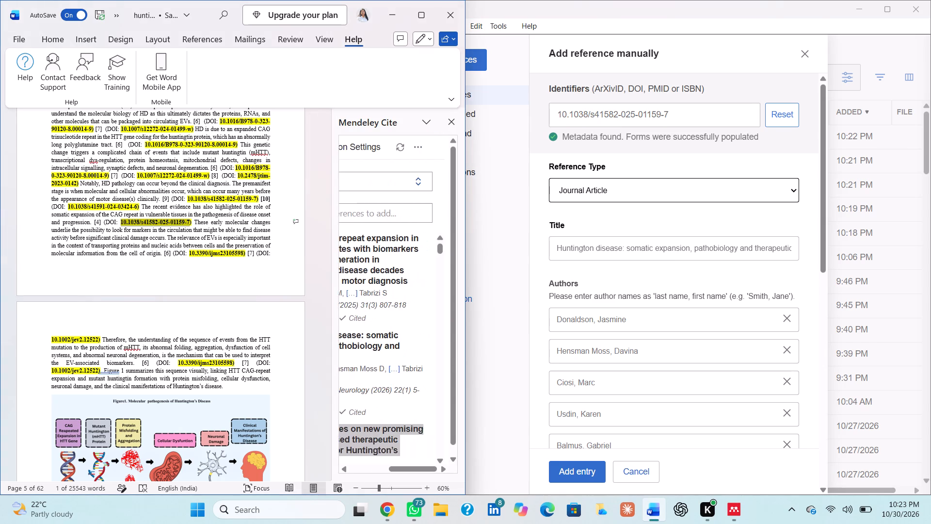
click(356, 333)
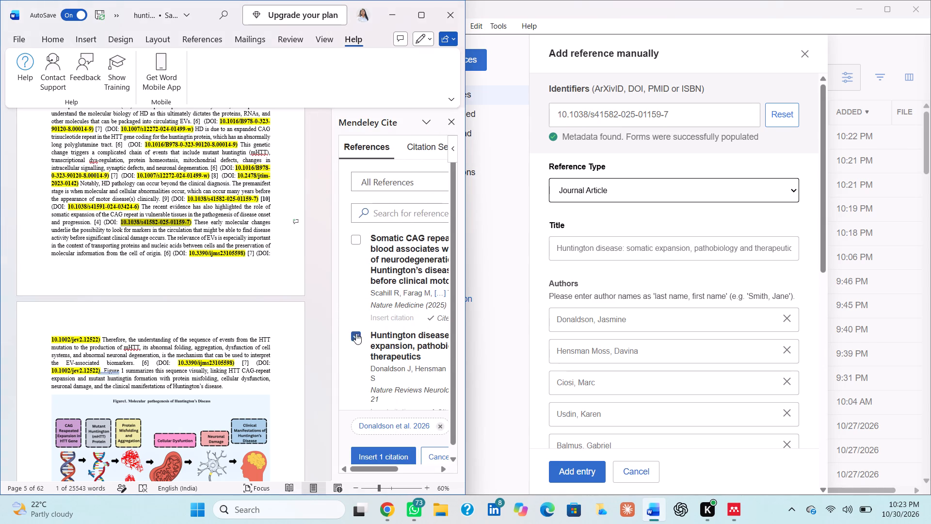
click(103, 223)
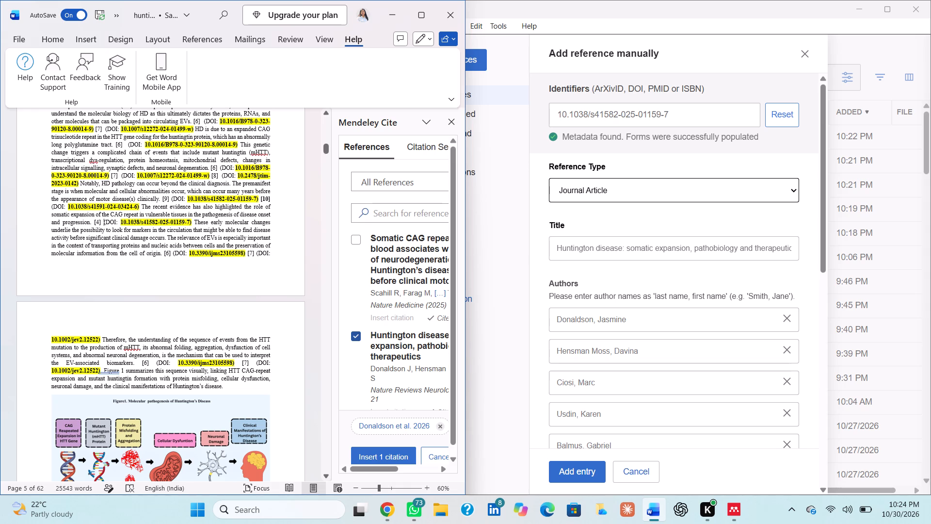
key(BackSpace)
key(BackSpace)
key(BackSpace)
key(BackSpace)
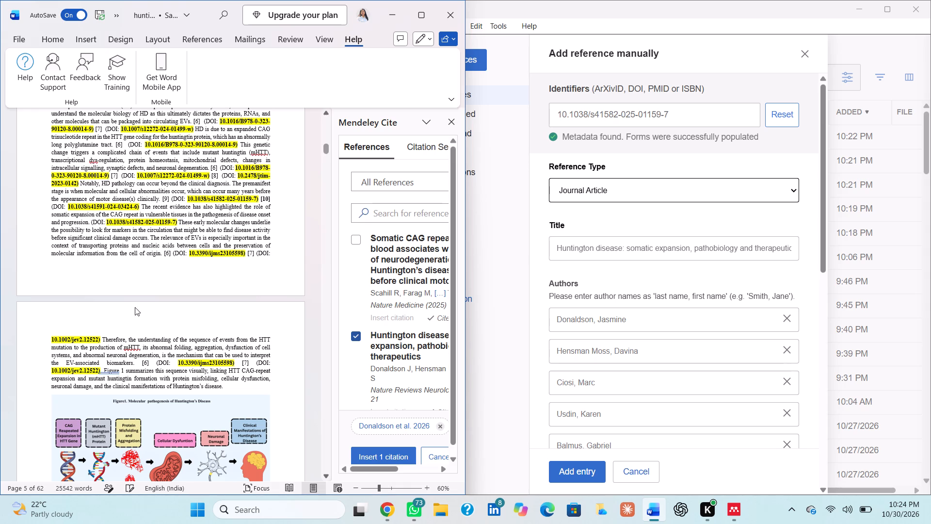
click(394, 455)
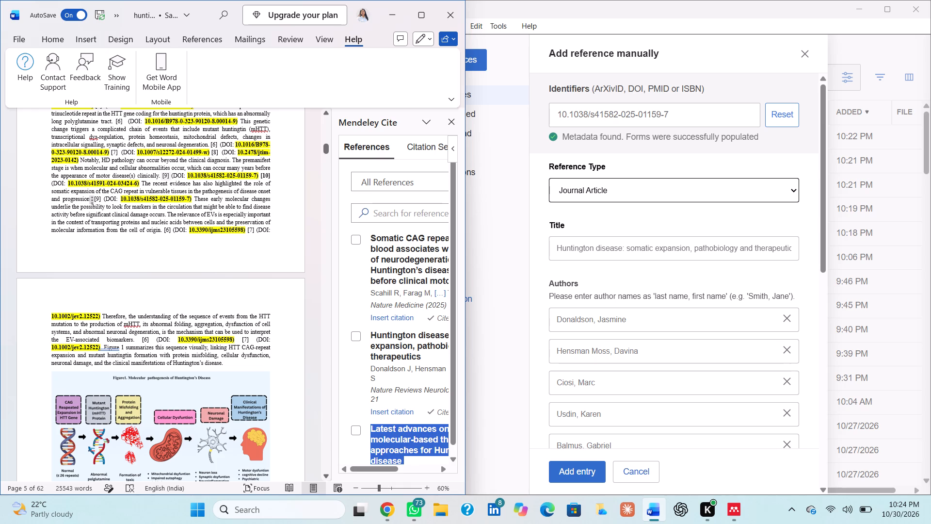
click(96, 198)
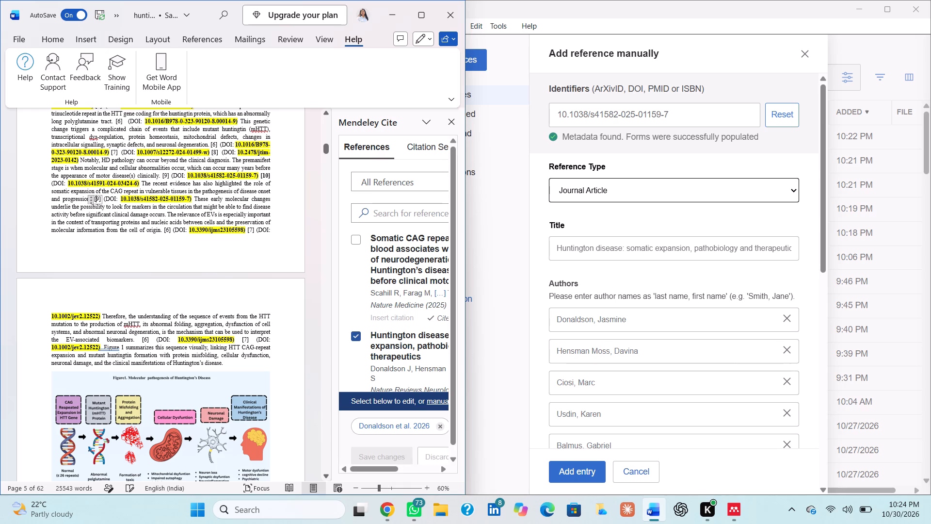
Look up the metadata for DOI 10.3390/ijms23105598, cited after "the cell of origin.", in Mendeley Reference Manager.
drag(188, 229, 234, 232)
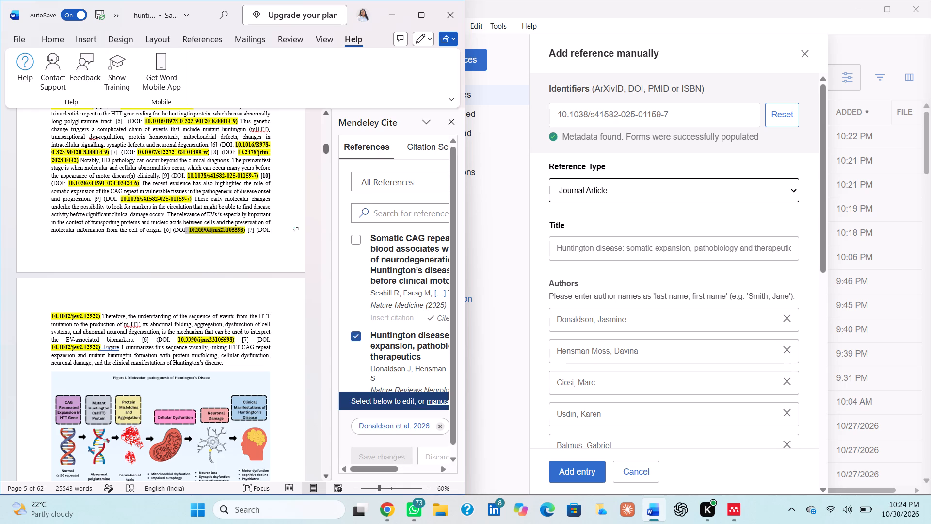
drag(234, 232, 235, 232)
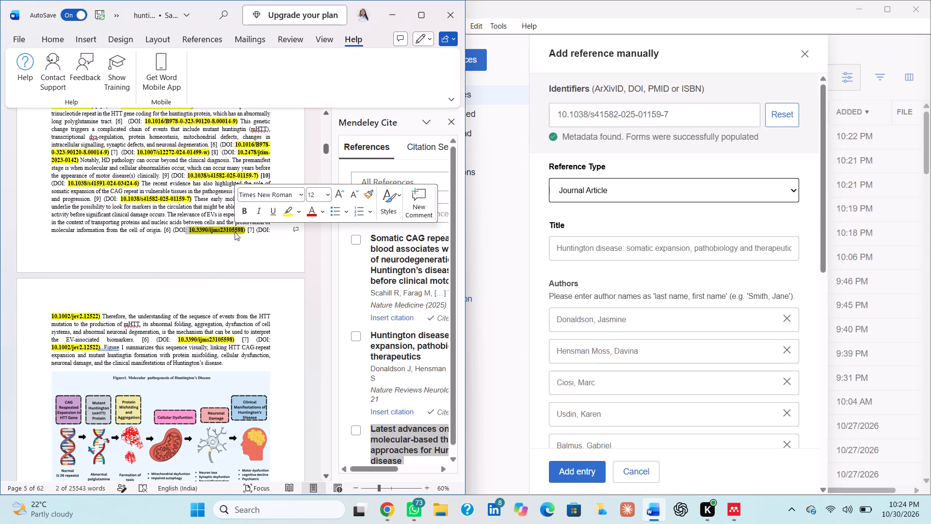
key(ctrl+c)
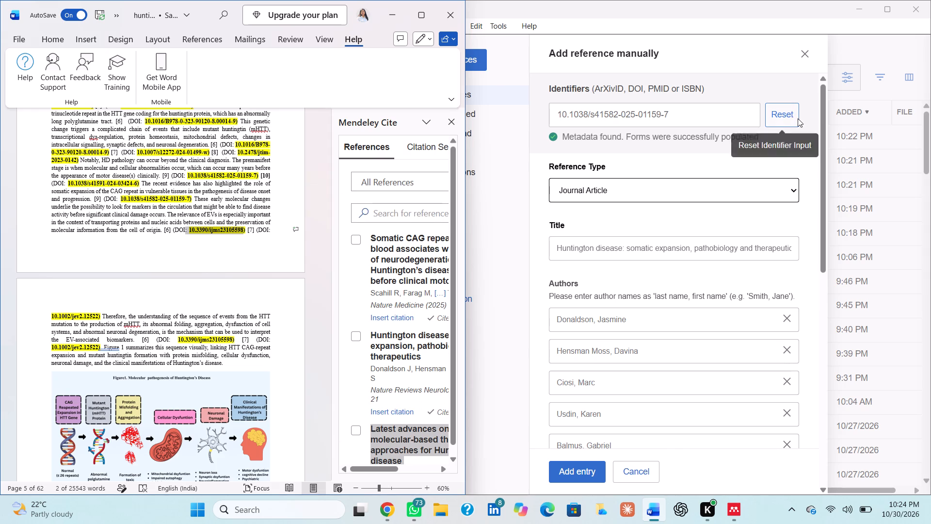
click(795, 118)
click(711, 120)
key(ctrl+v)
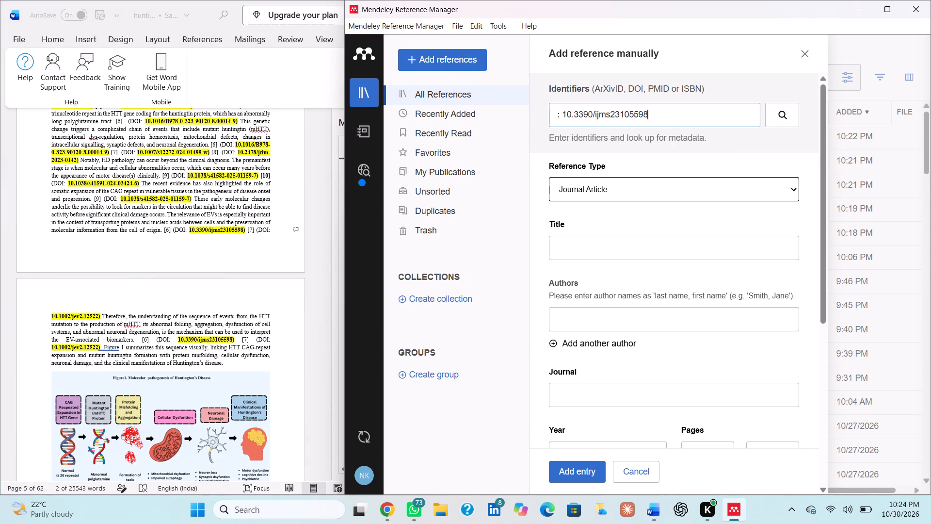
key(Return)
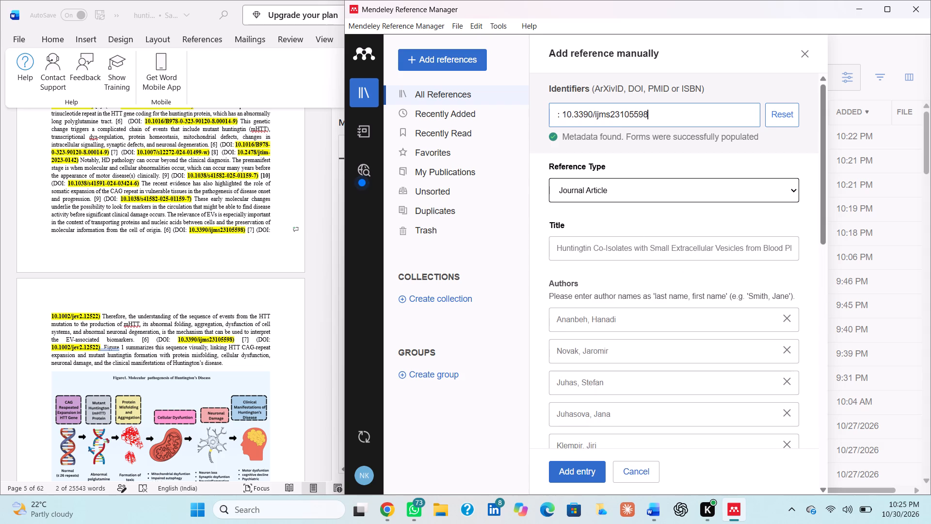
In Word, replace the typed "[6]" after "the cell of origin." with the Ananbeh et al. 2022 Mendeley citation.
click(326, 273)
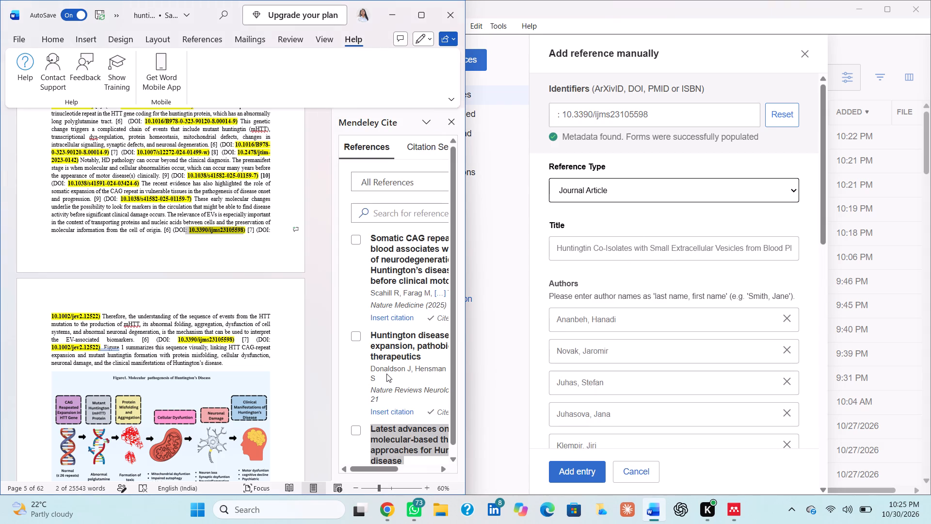
scroll(386, 374, down, 4)
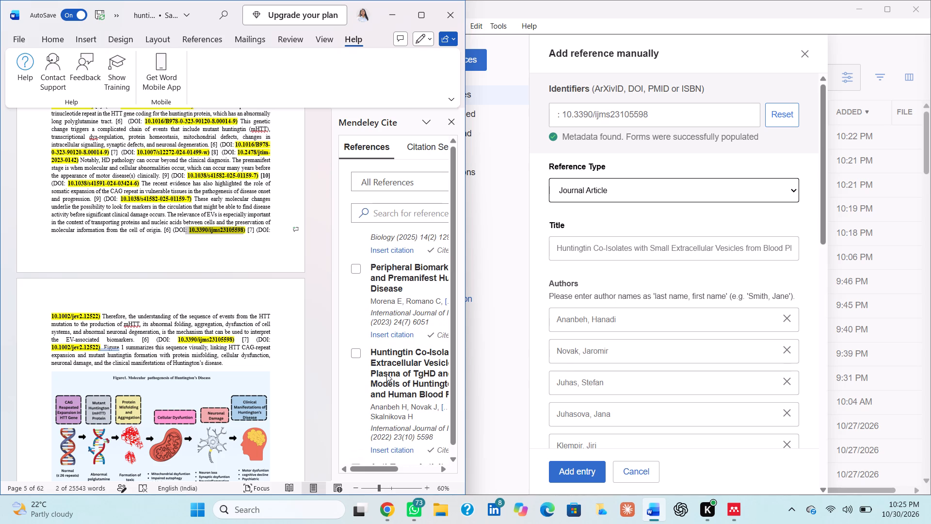
scroll(386, 374, down, 1)
scroll(399, 378, left, 1)
scroll(399, 378, right, 1)
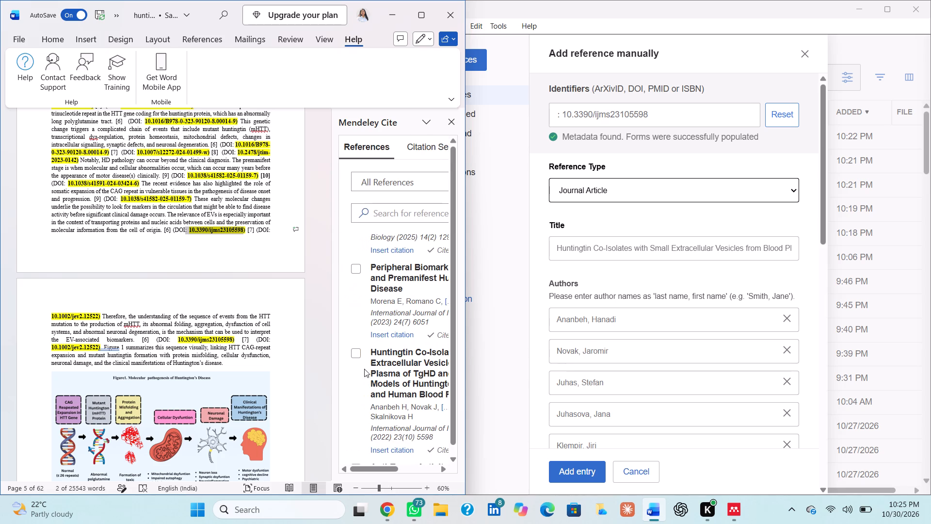
click(354, 351)
click(173, 229)
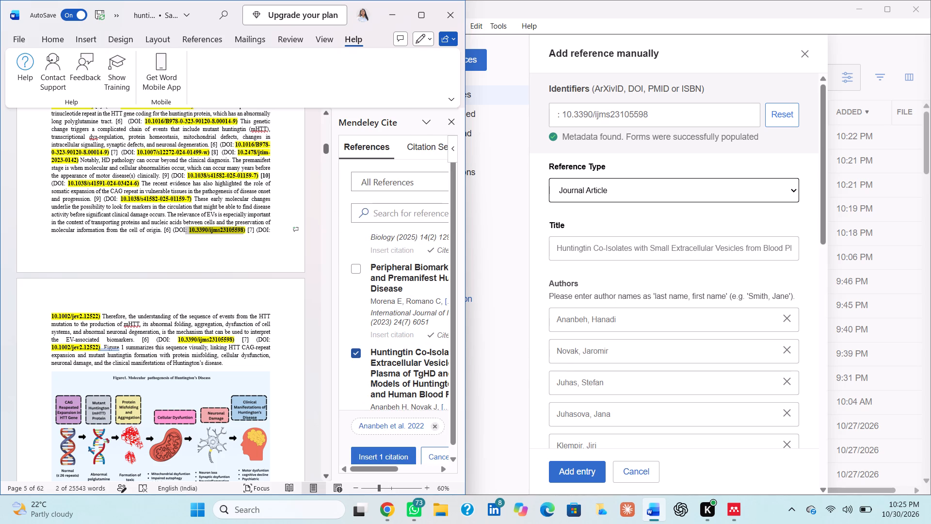
key(BackSpace)
key(BackSpace)
key(BackSpace)
key(BackSpace)
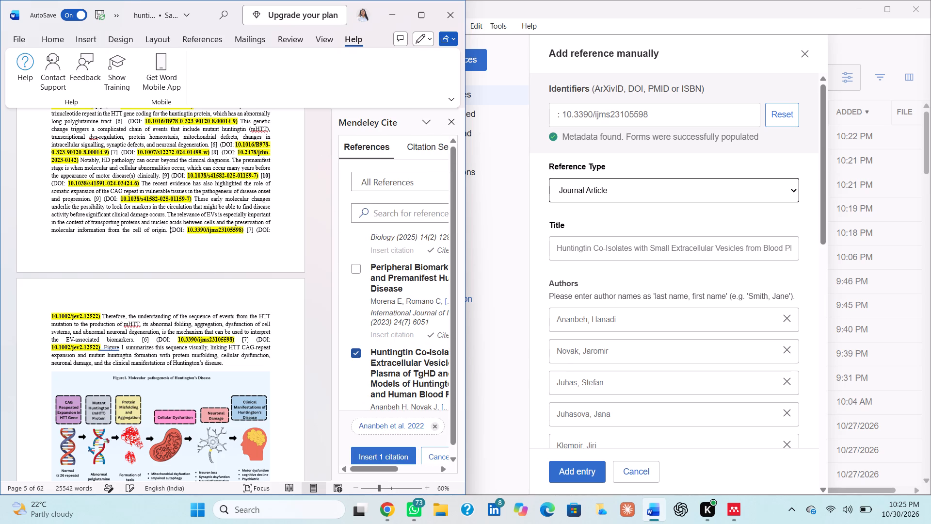
click(362, 460)
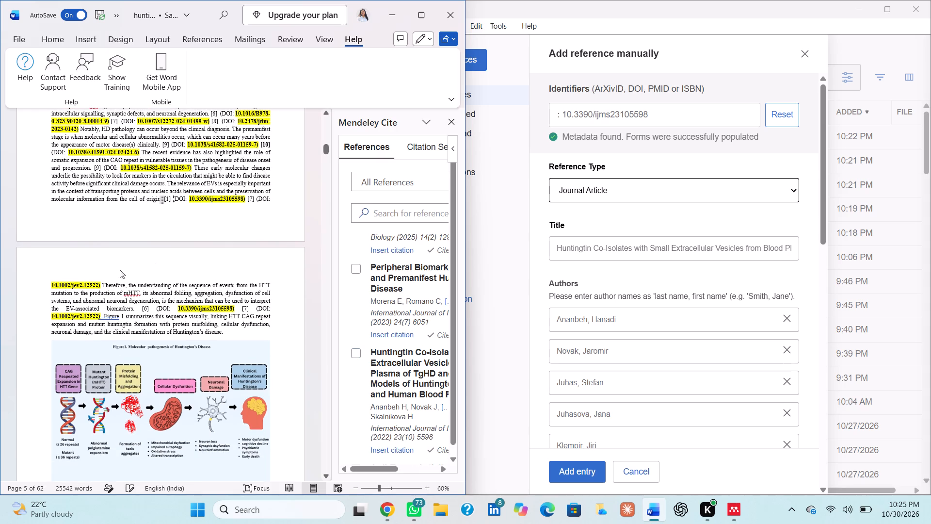
Delete the typed "[7]" between DOI 10.3390/ijms23105598 and DOI 10.1002/jev2.12522 at the end of page 5.
click(255, 199)
key(BackSpace)
key(BackSpace)
key(BackSpace)
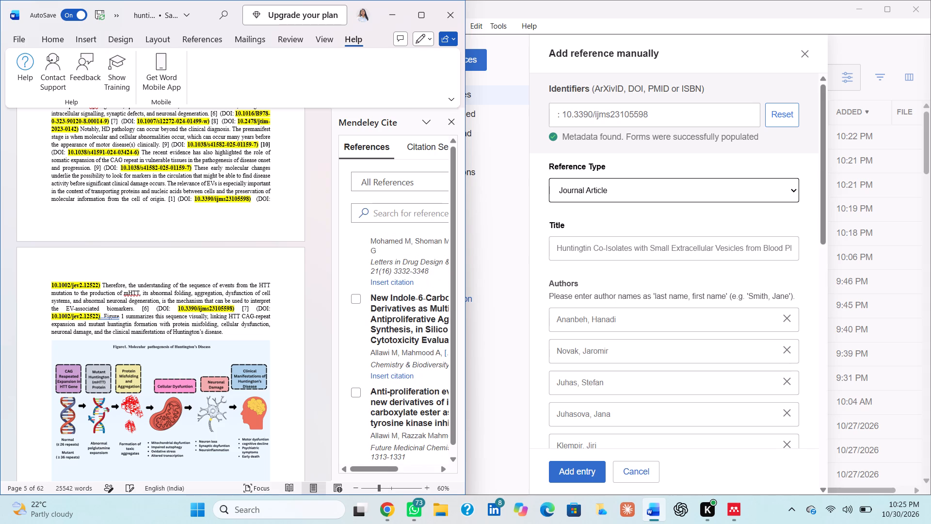
Insert the Herrero-Lorenzo et al. 2024 Mendeley citation before DOI 10.1002/jev2.12522 at the end of page 5.
scroll(383, 351, up, 1)
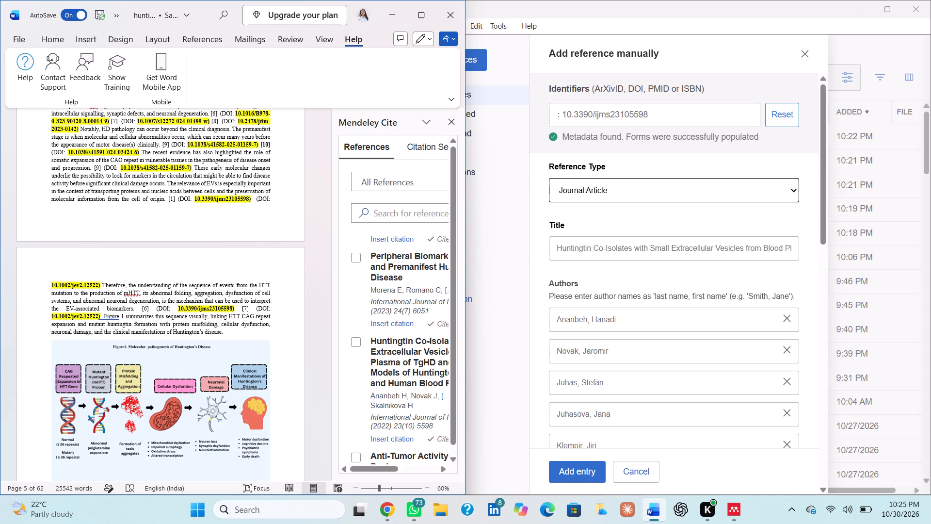
scroll(383, 351, up, 1)
click(355, 248)
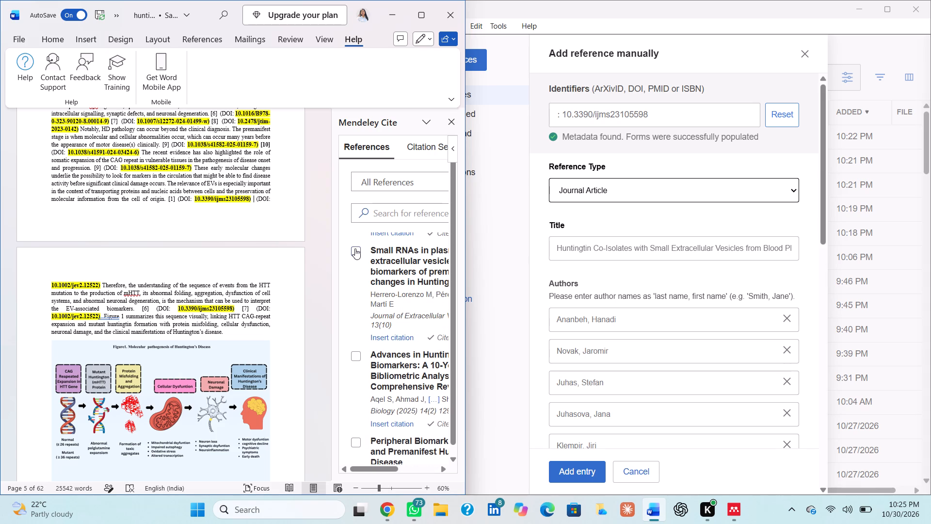
click(376, 459)
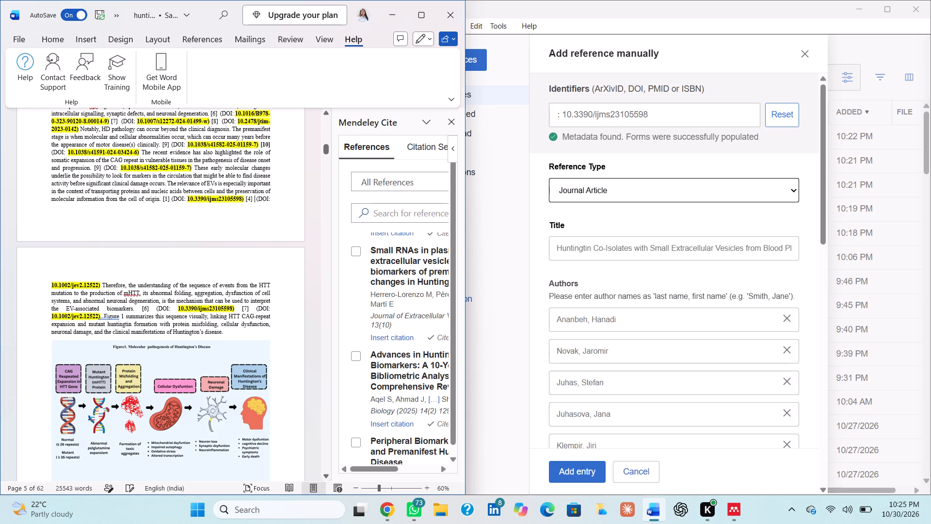
Replace the typed "[6]" after "EV-associated biomarkers." on page 6 with the Ananbeh et al. 2022 Mendeley citation.
click(154, 310)
key(BackSpace)
key(BackSpace)
key(BackSpace)
key(BackSpace)
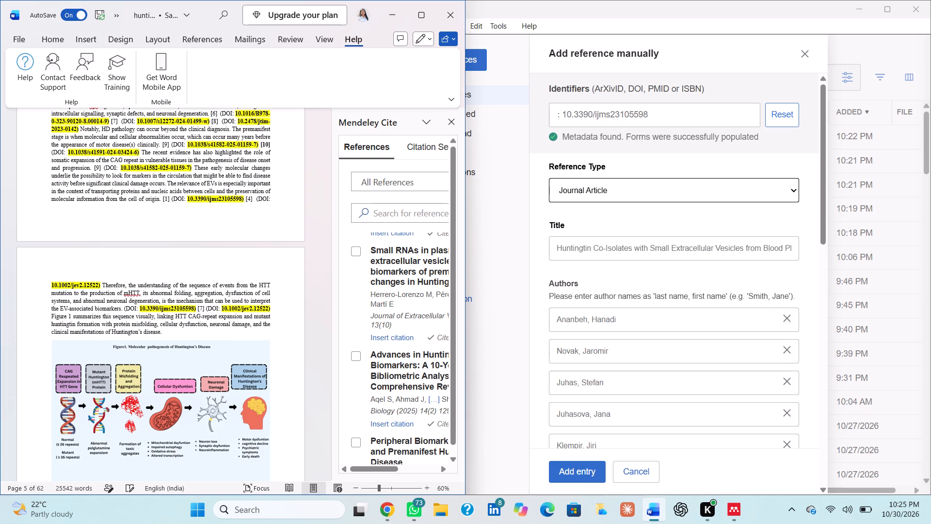
scroll(358, 441, down, 1)
scroll(377, 398, up, 1)
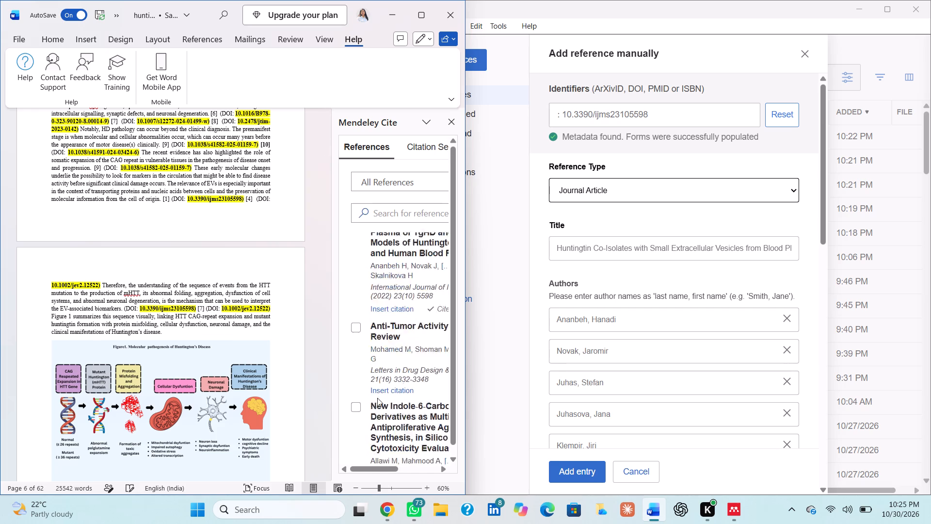
scroll(377, 398, up, 1)
click(354, 353)
click(376, 456)
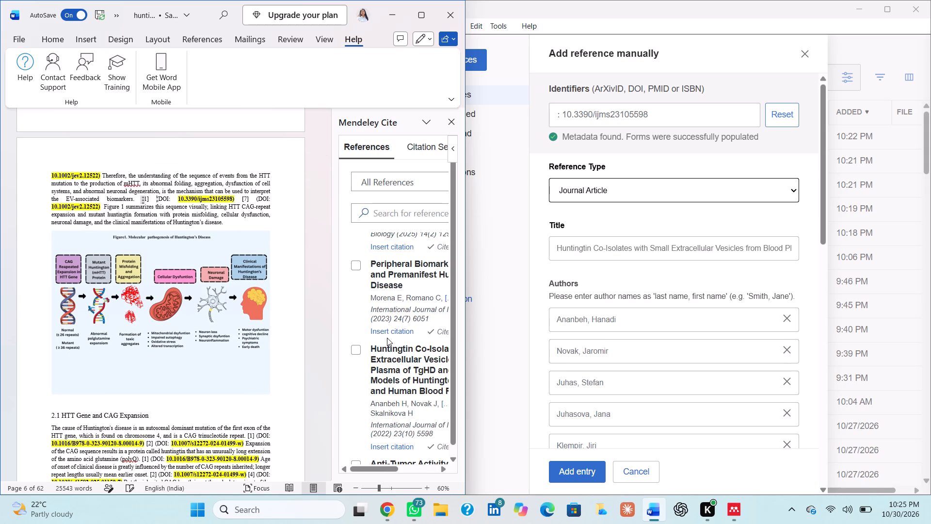
Replace the typed "[7]" between DOI 10.3390/ijms23105598 and DOI 10.1002/jev2.12522 above Figure 1 with the Herrero-Lorenzo et al. 2024 Mendeley citation.
scroll(387, 338, up, 2)
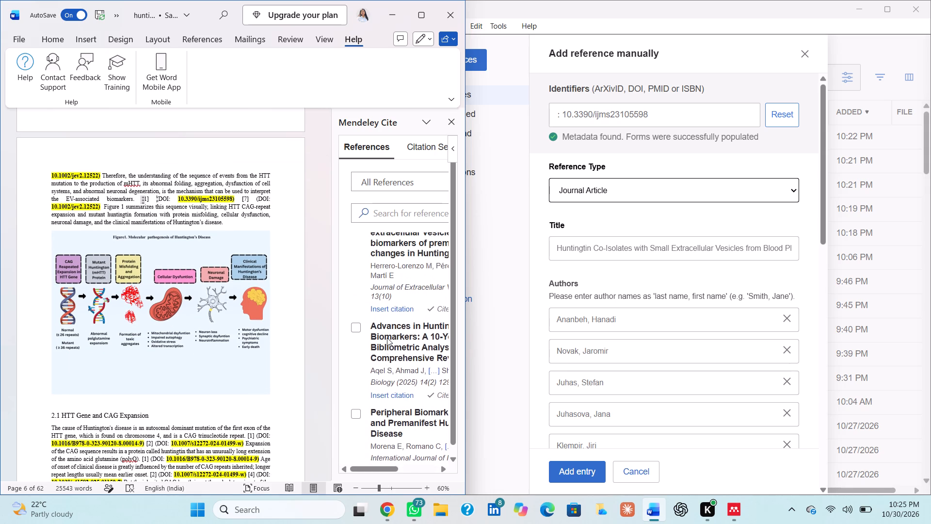
scroll(387, 338, up, 1)
click(353, 268)
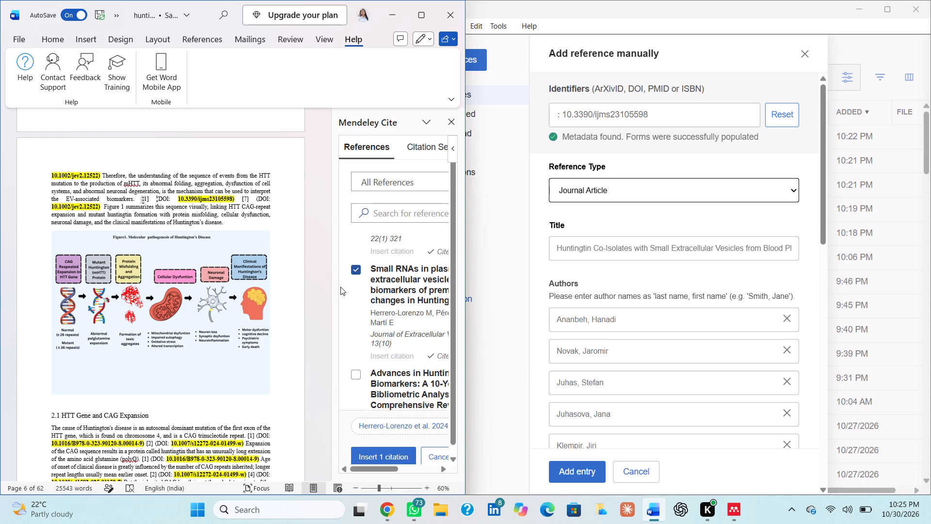
click(256, 202)
key(BackSpace)
key(BackSpace)
key(BackSpace)
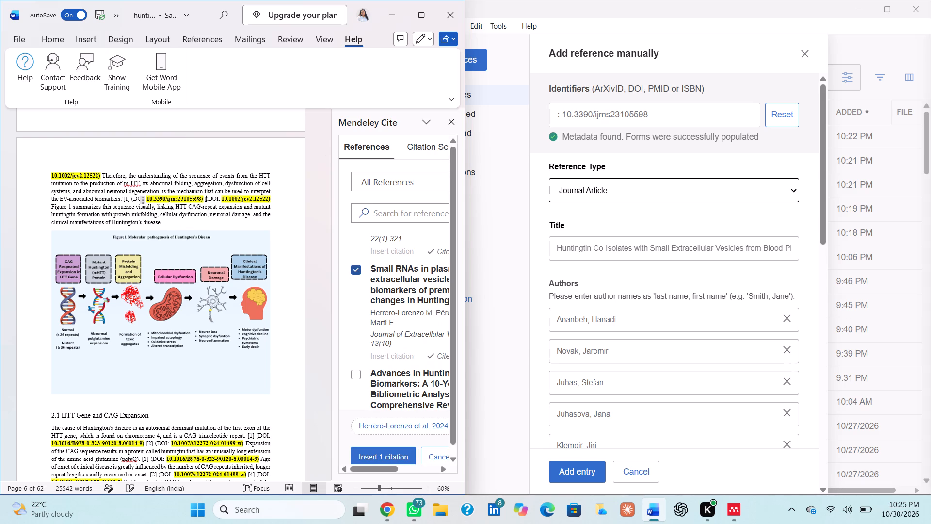
key(BackSpace)
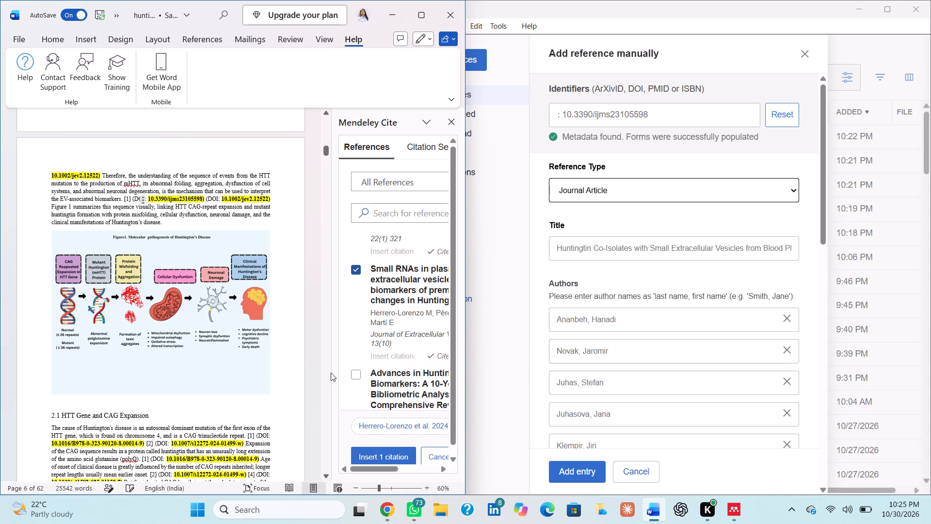
click(401, 458)
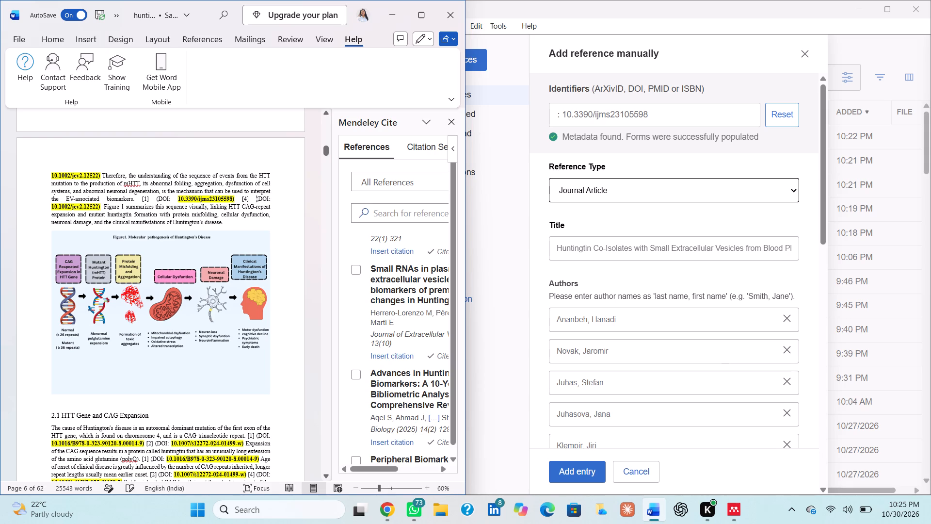
Split the paragraph above the figure so "Figure 1 summarizes this sequence visually" starts a new paragraph.
click(103, 206)
key(Return)
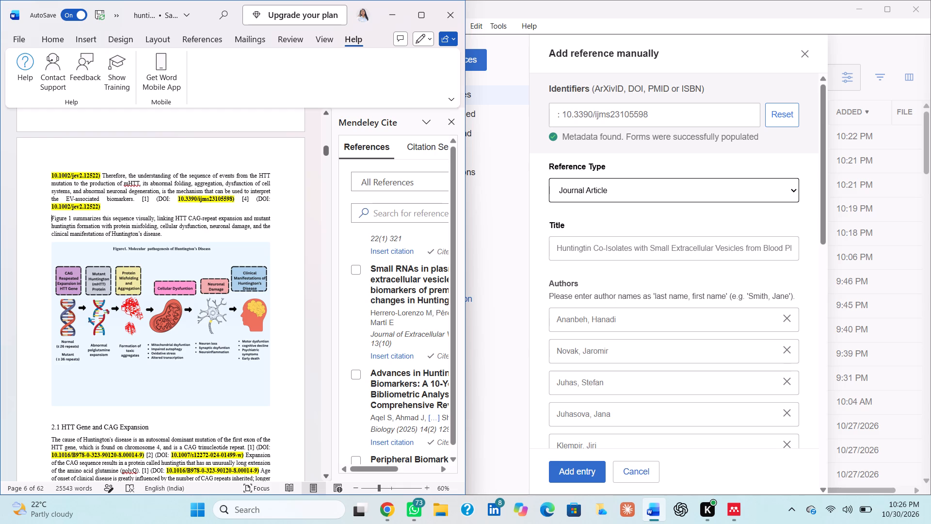
Copy the "Figure 1 summarizes this sequence visually" paragraph into the blank line between the figure and heading 2.1.
drag(50, 217, 162, 235)
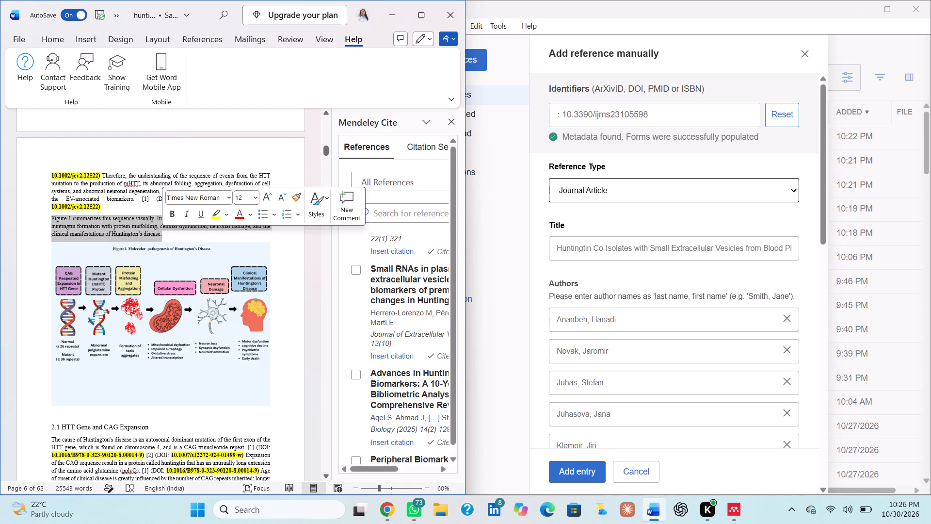
key(ctrl+c)
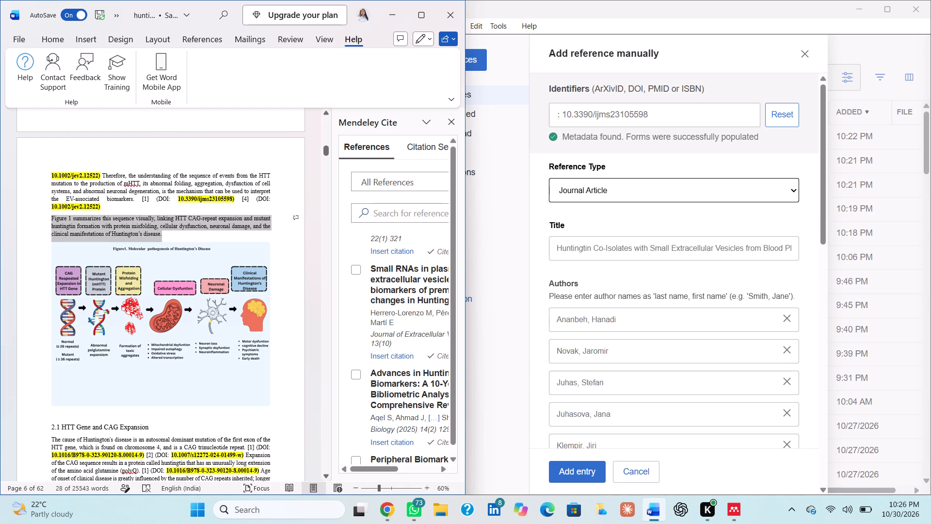
click(141, 409)
key(Down)
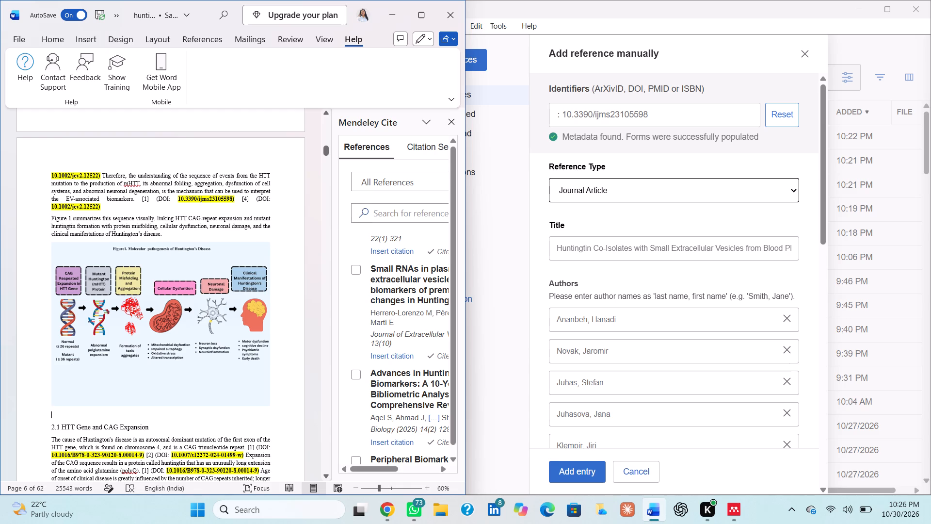
key(ctrl+v)
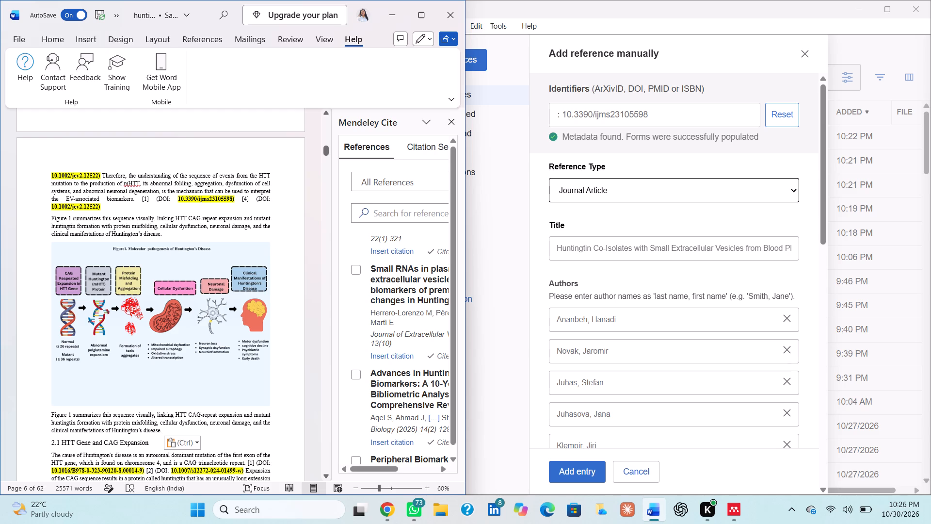
click(57, 41)
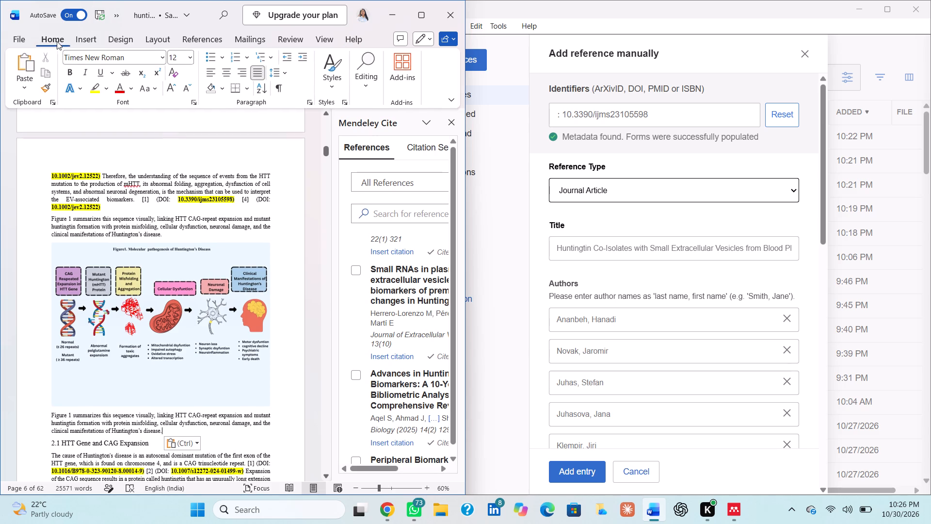
scroll(151, 278, down, 2)
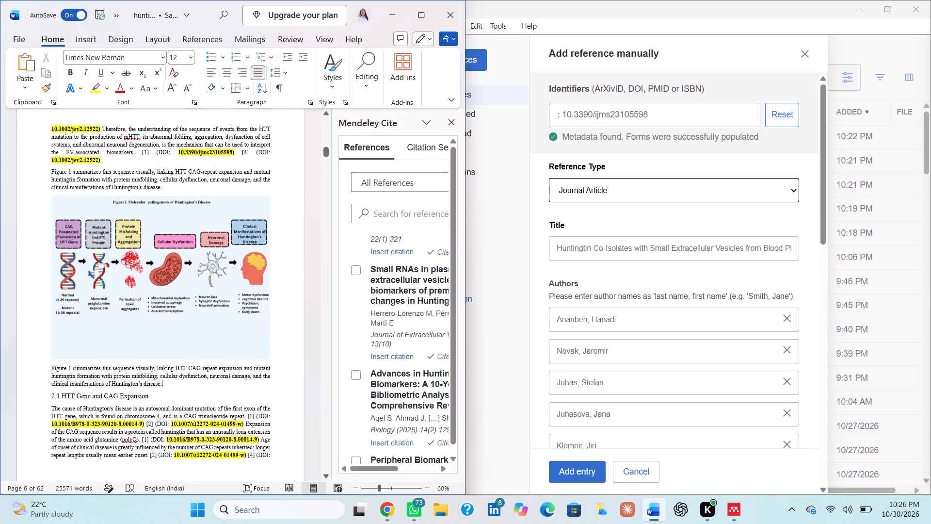
scroll(151, 278, down, 4)
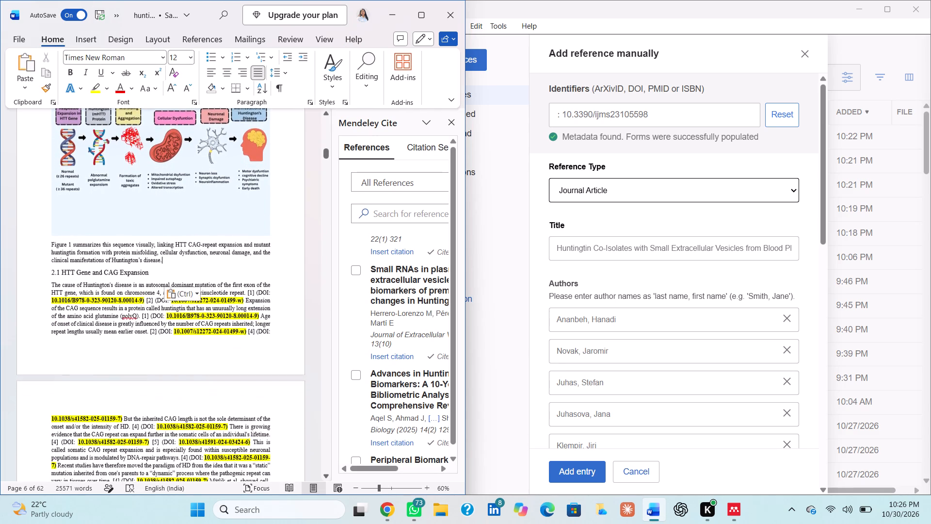
scroll(151, 278, down, 1)
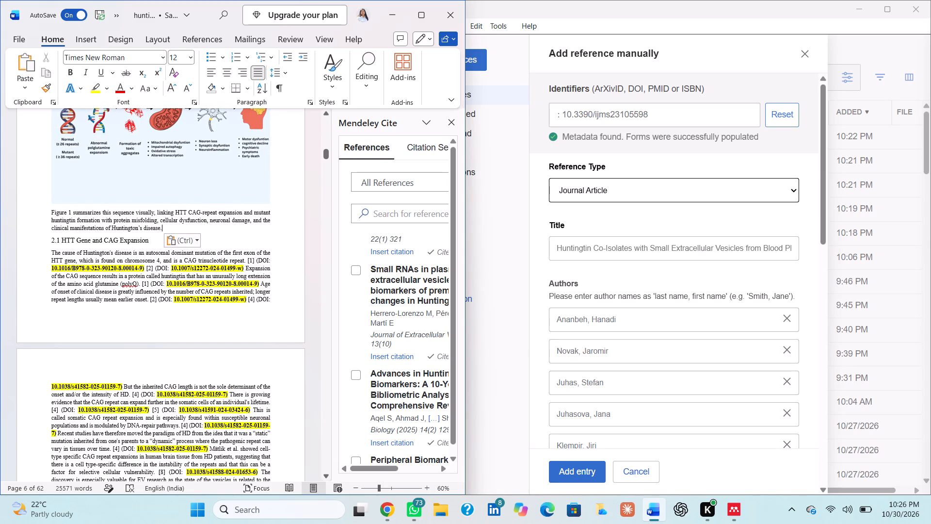
drag(49, 268, 88, 266)
drag(88, 266, 140, 271)
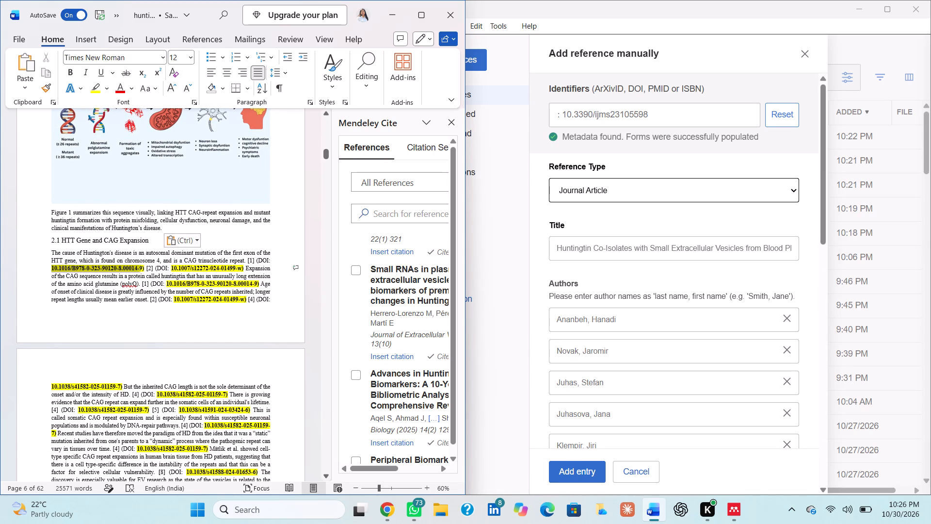
drag(140, 271, 141, 271)
key(ctrl+c)
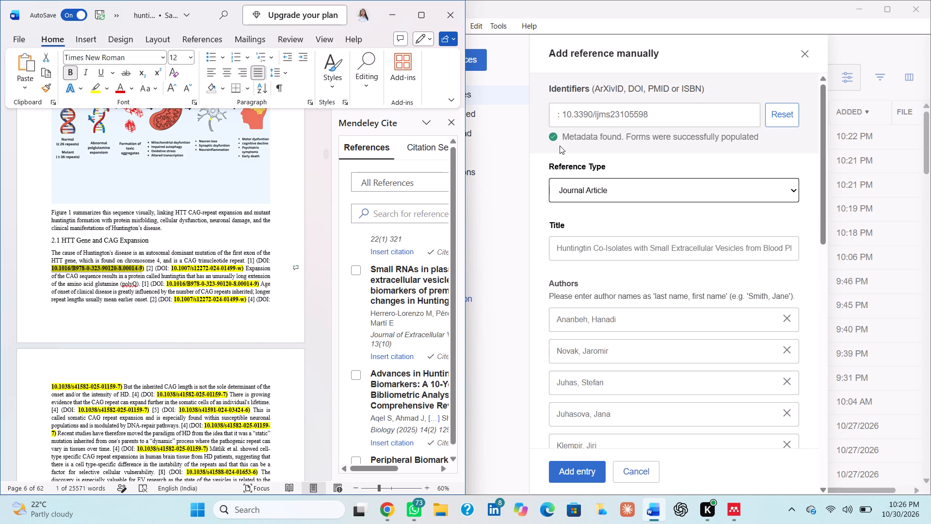
click(660, 118)
key(BackSpace)
key(BackSpace)
key(BackSpace)
key(BackSpace)
key(BackSpace)
key(BackSpace)
key(BackSpace)
key(BackSpace)
key(BackSpace)
key(BackSpace)
key(BackSpace)
key(BackSpace)
key(BackSpace)
key(BackSpace)
key(BackSpace)
key(BackSpace)
key(BackSpace)
key(BackSpace)
key(BackSpace)
key(BackSpace)
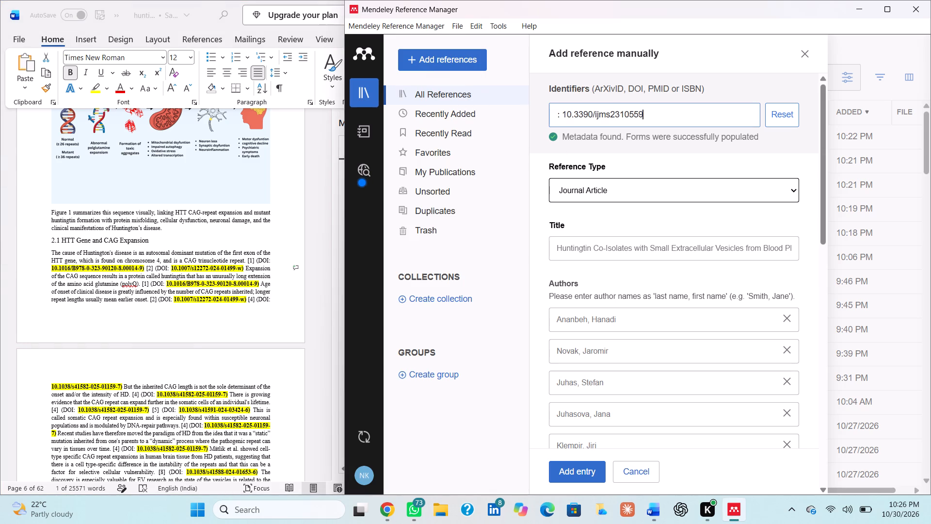
key(ctrl+v)
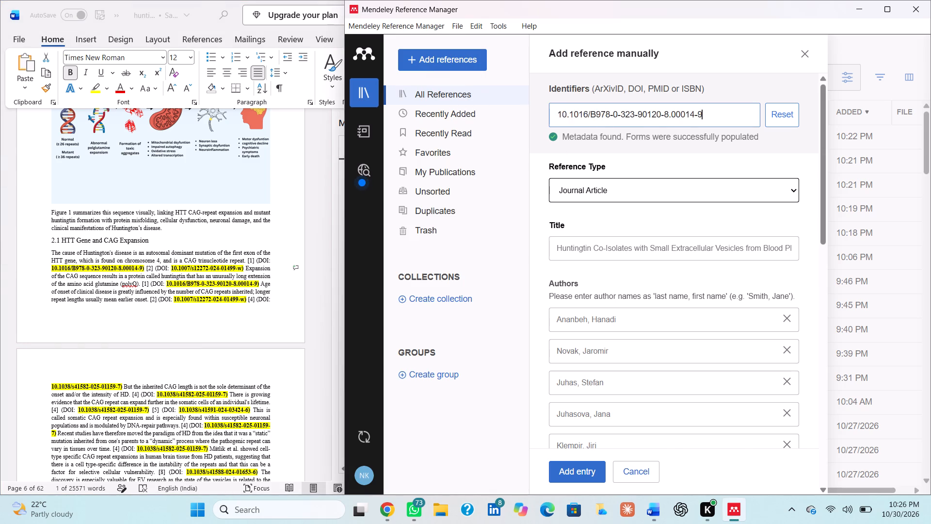
key(Return)
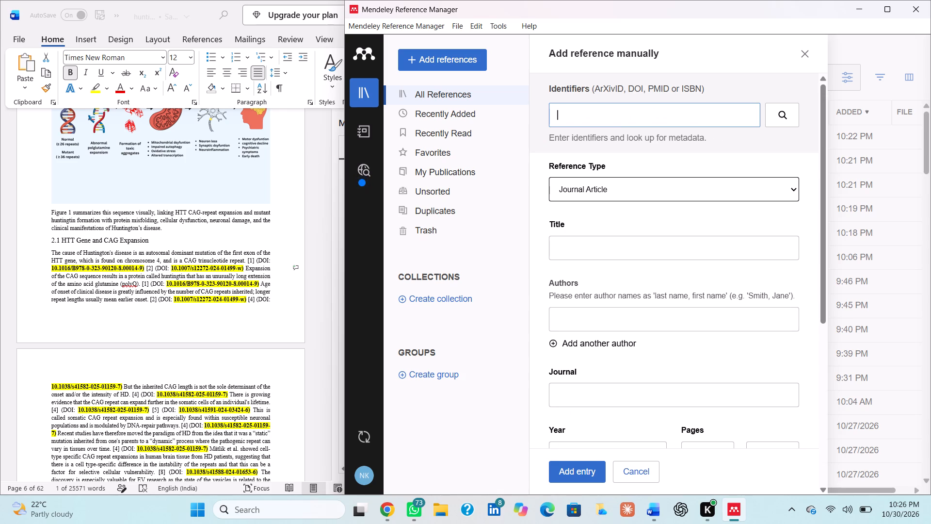
key(ctrl+v)
key(Return)
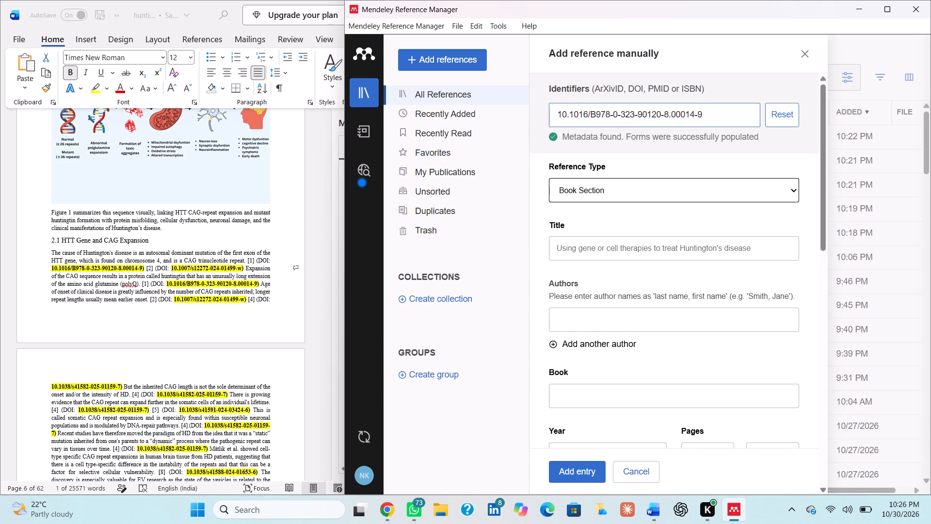
In Word, replace the typed "[1]" after "CAG trinucleotide repeat." with the Mendeley citation for "Using gene or cell therapies to treat Huntington's disease".
click(320, 297)
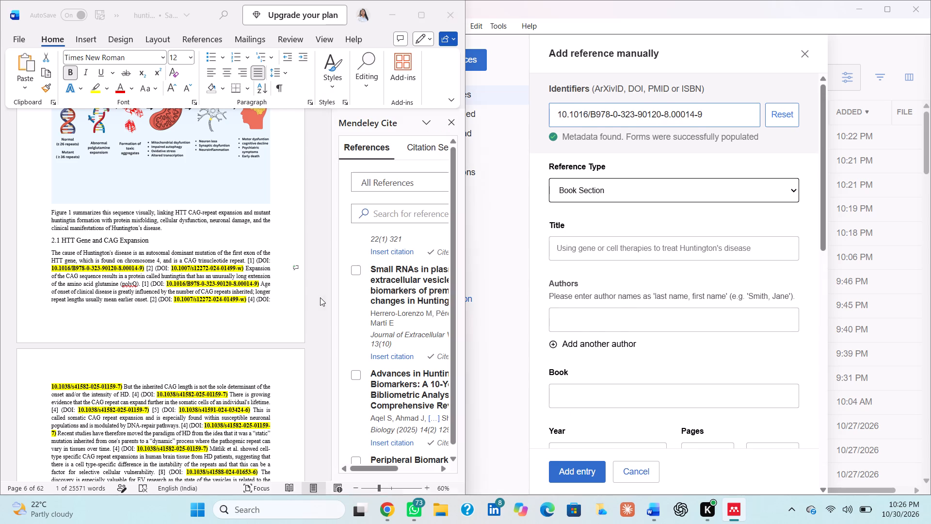
click(255, 263)
key(BackSpace)
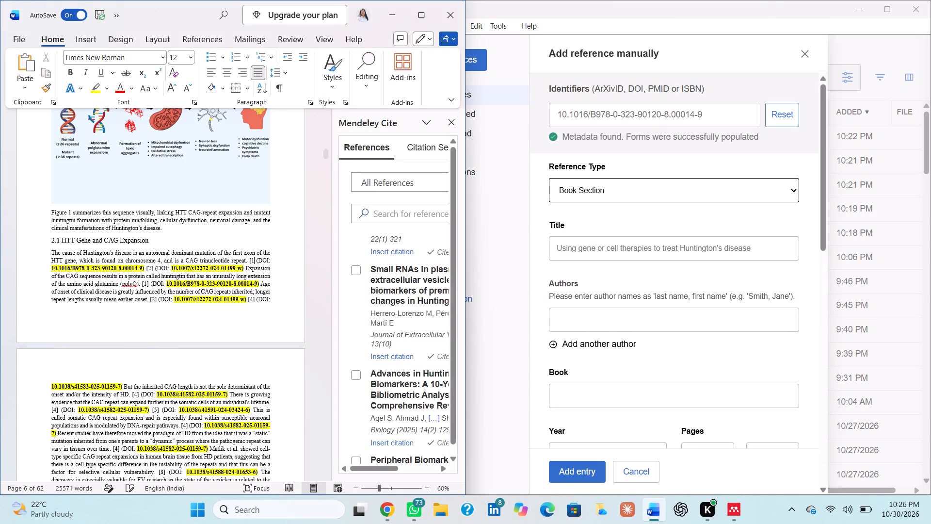
key(BackSpace)
key(BackSpace)
scroll(380, 318, up, 2)
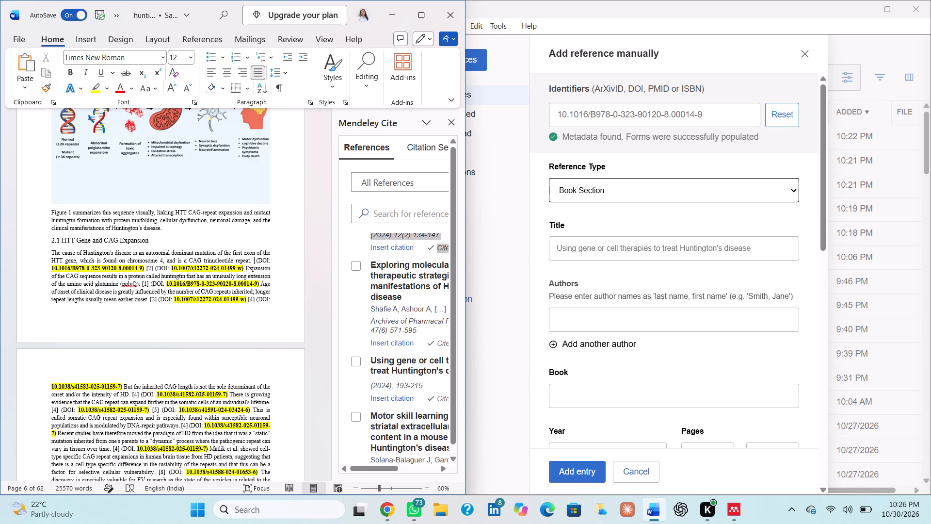
click(357, 359)
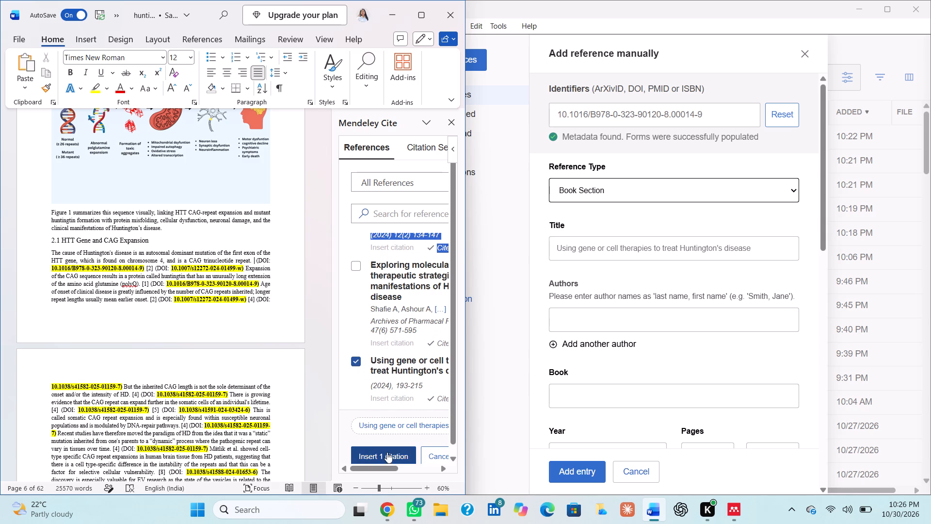
click(387, 458)
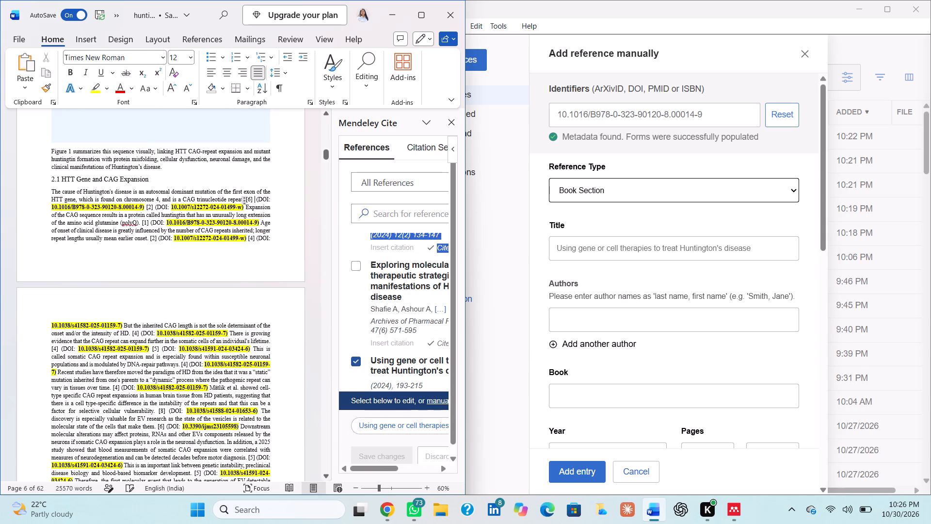
drag(170, 205, 224, 208)
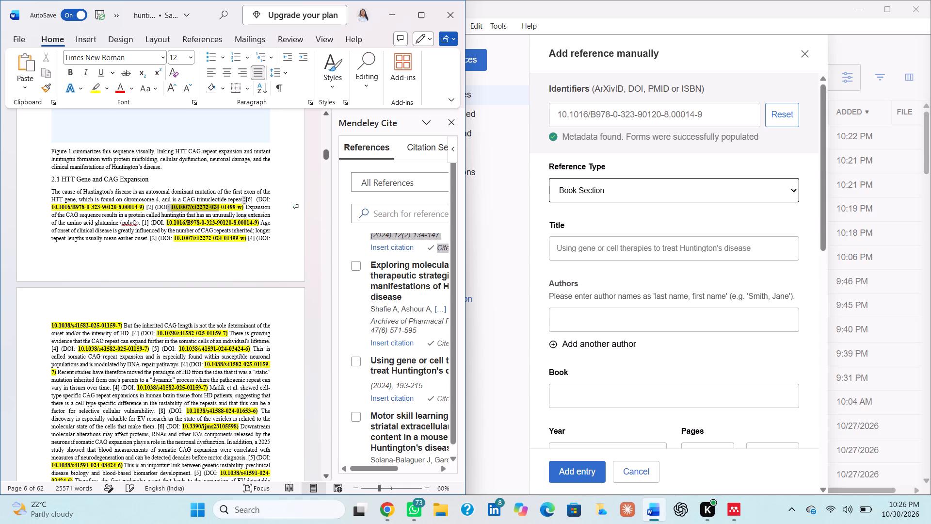
drag(224, 208, 241, 209)
key(ctrl+c)
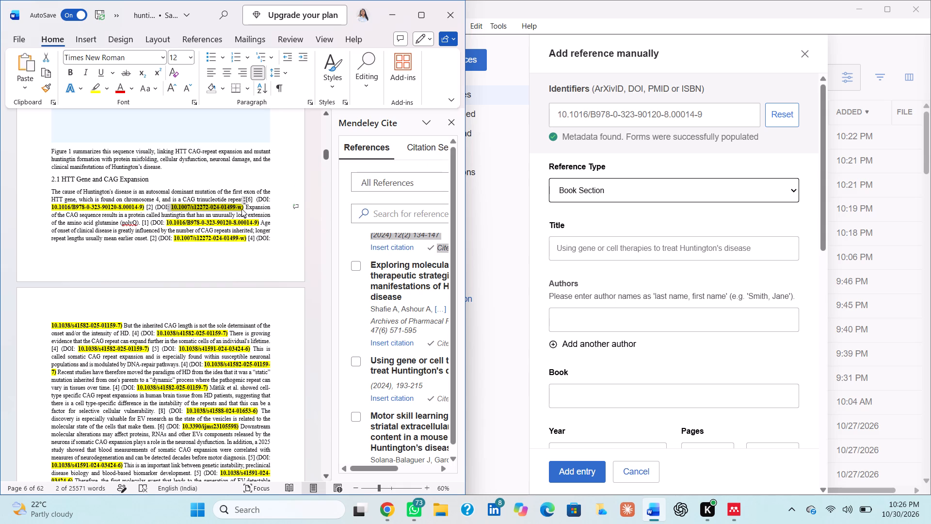
click(769, 121)
click(730, 121)
key(ctrl+v)
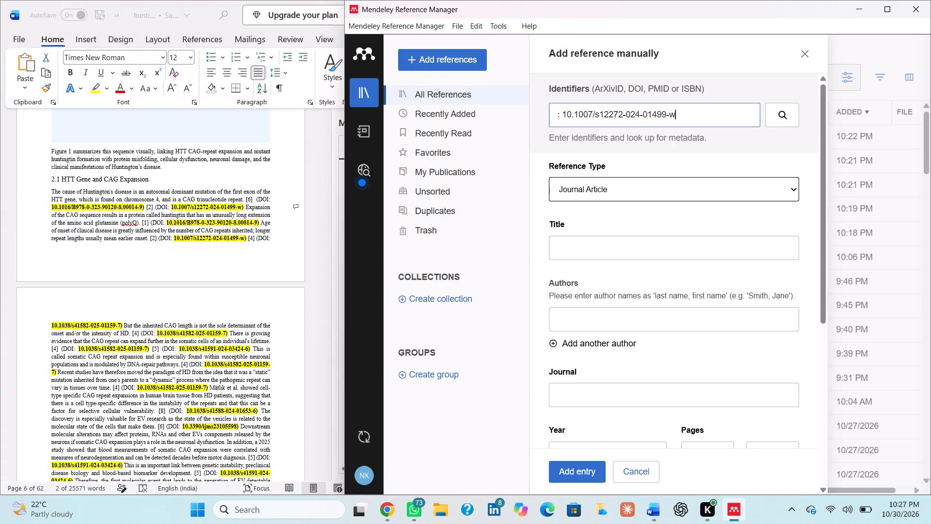
key(Return)
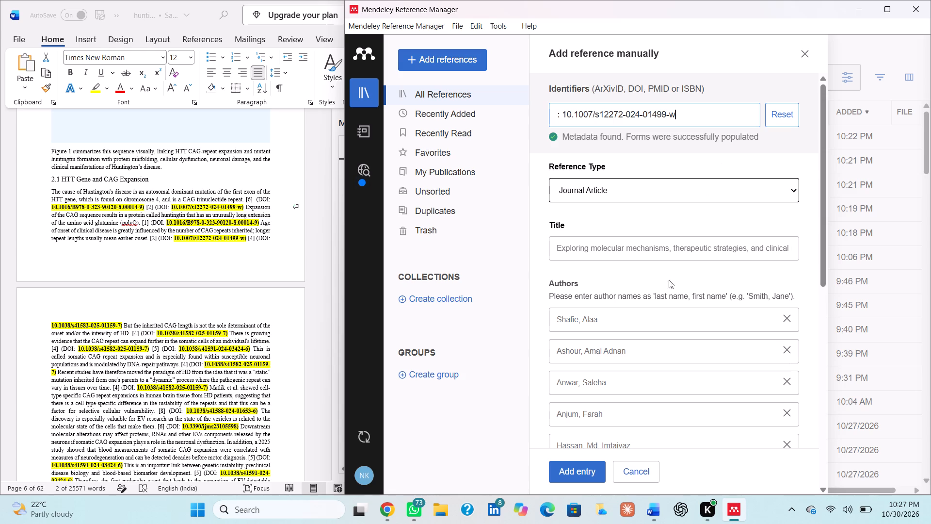
In Word, replace the typed "[2]" before the second DOI in section 2.1 with the Mendeley citation for "Exploring molecular mechanisms, therapeutic strategies…".
click(314, 271)
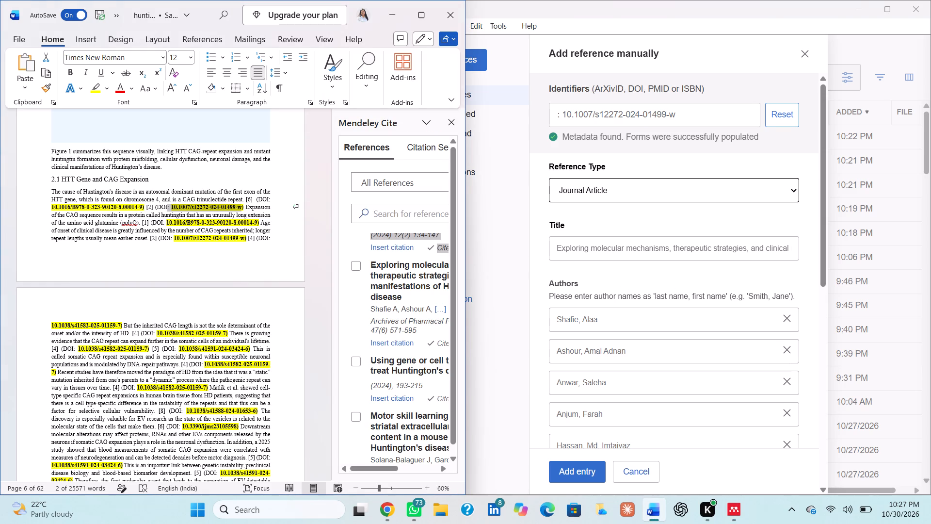
click(354, 265)
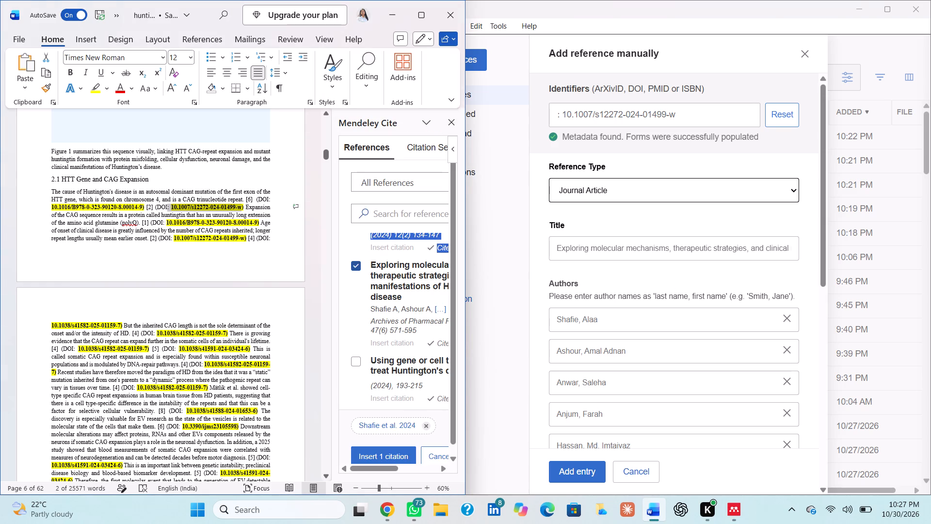
click(154, 206)
key(BackSpace)
key(BackSpace)
key(BackSpace)
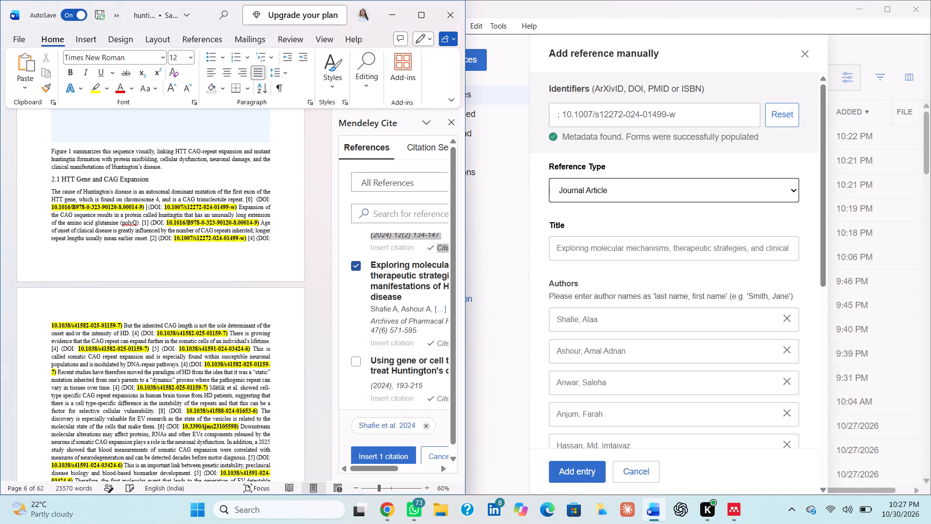
click(376, 463)
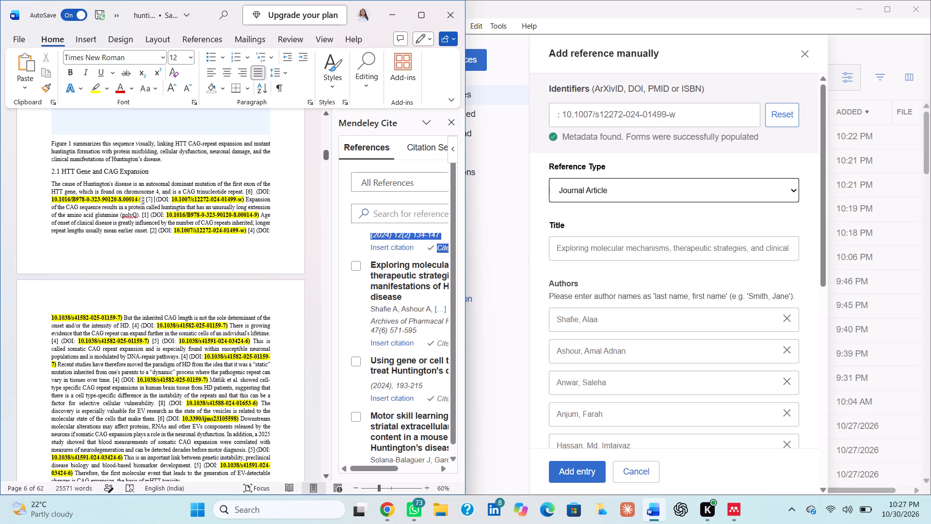
drag(166, 213, 256, 215)
key(ctrl+c)
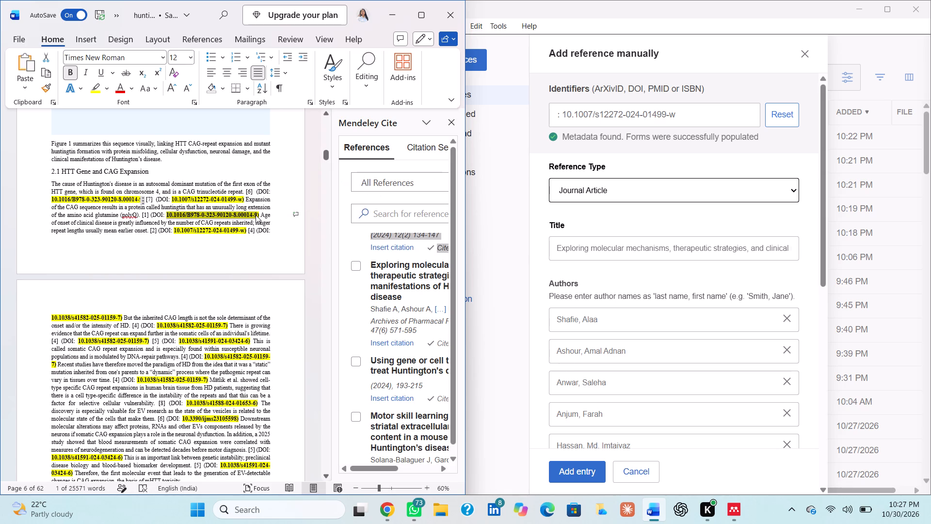
click(778, 113)
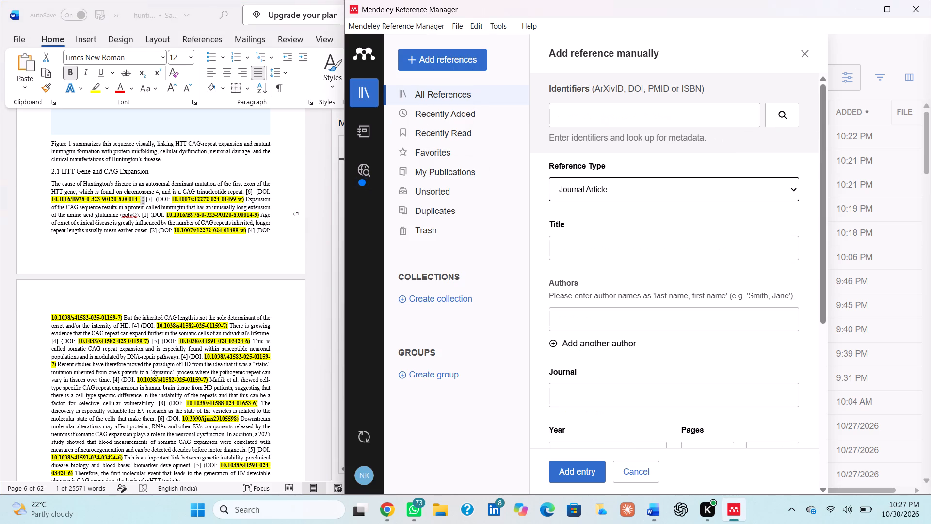
key(ctrl+v)
click(707, 119)
key(ctrl+v)
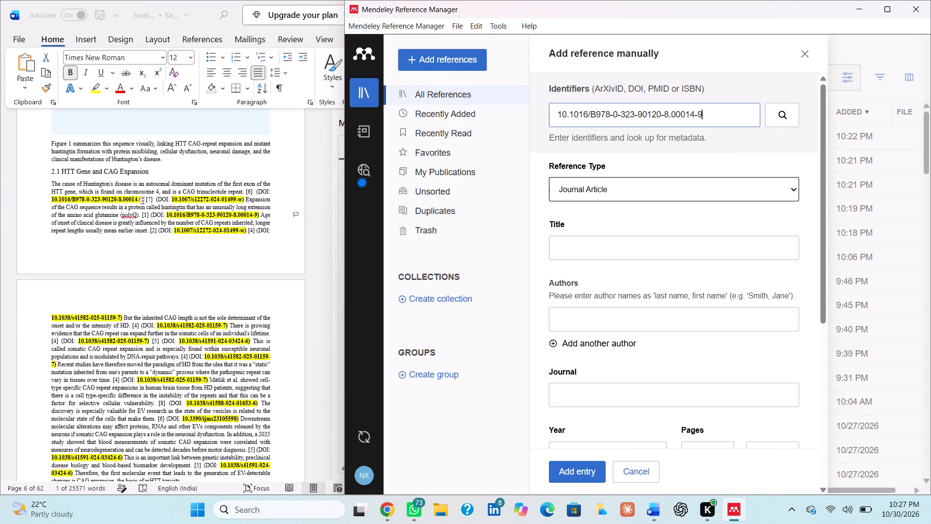
key(Return)
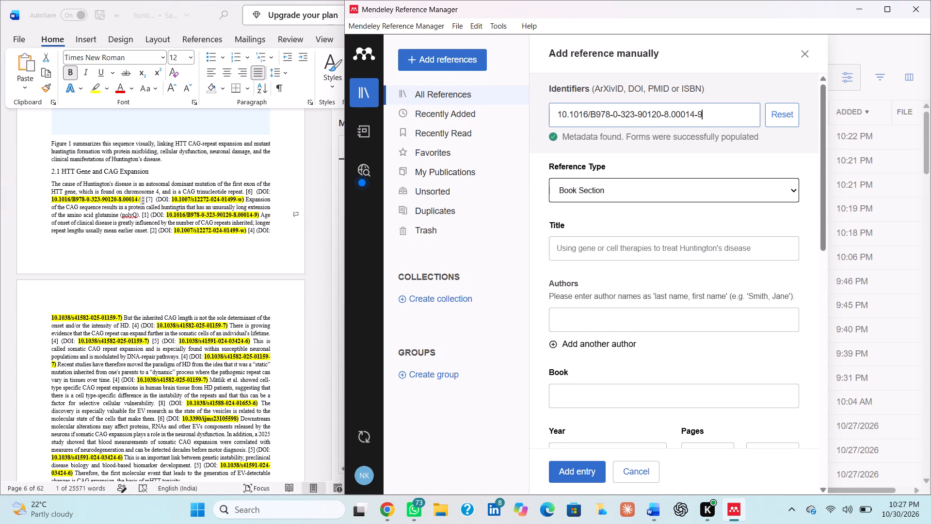
In Word, replace the typed "[1]" after "(polyQ)." with the Mendeley citation for "Using gene or cell therapies to treat Huntington's disease".
click(321, 247)
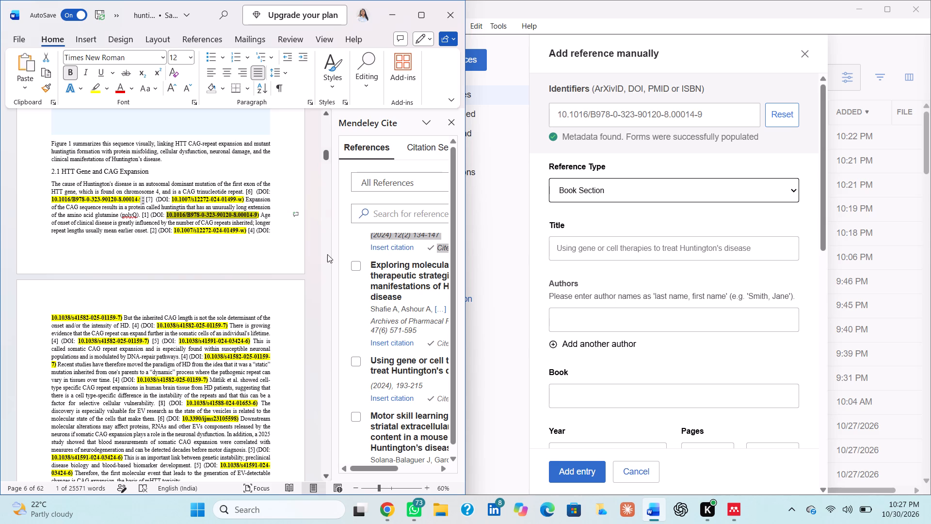
click(354, 362)
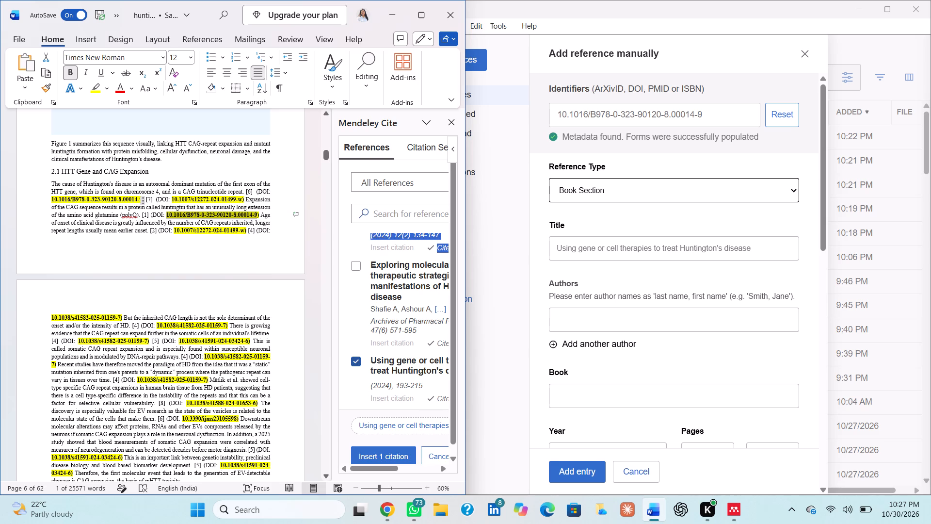
click(148, 217)
key(BackSpace)
key(BackSpace)
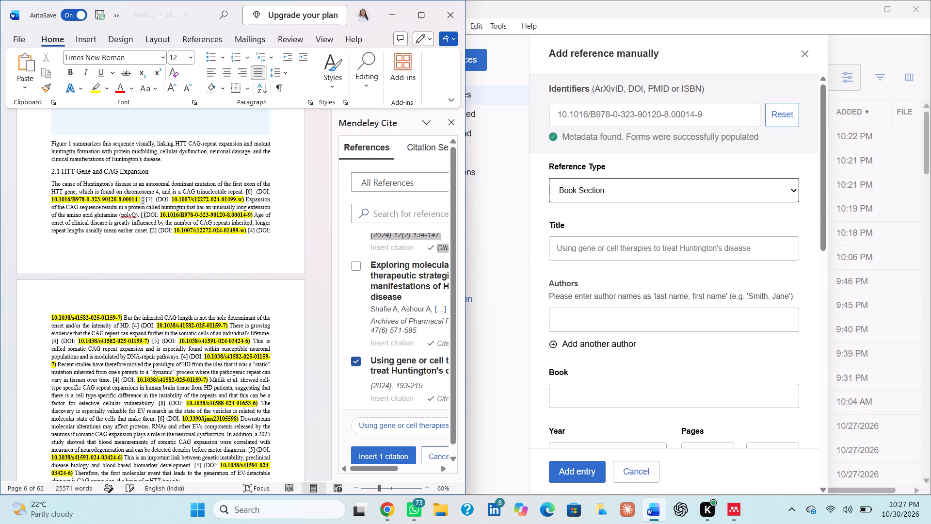
key(BackSpace)
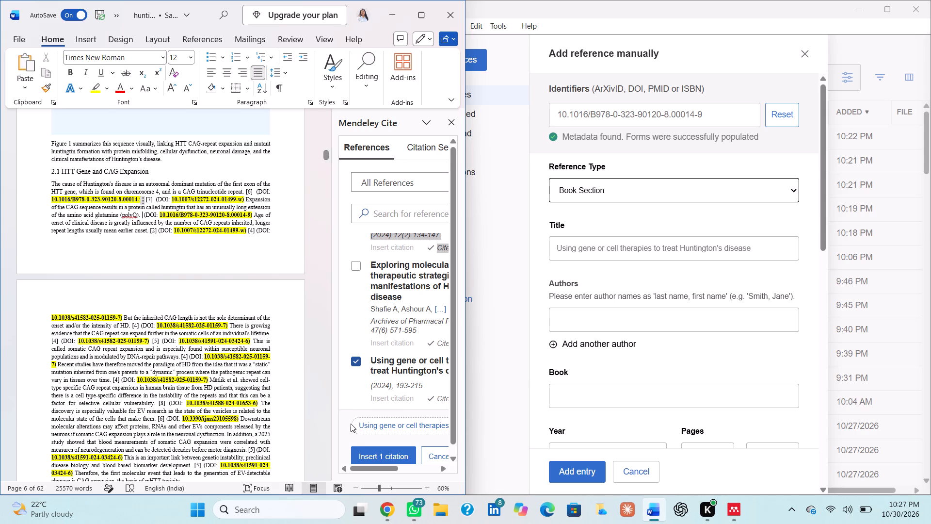
click(365, 452)
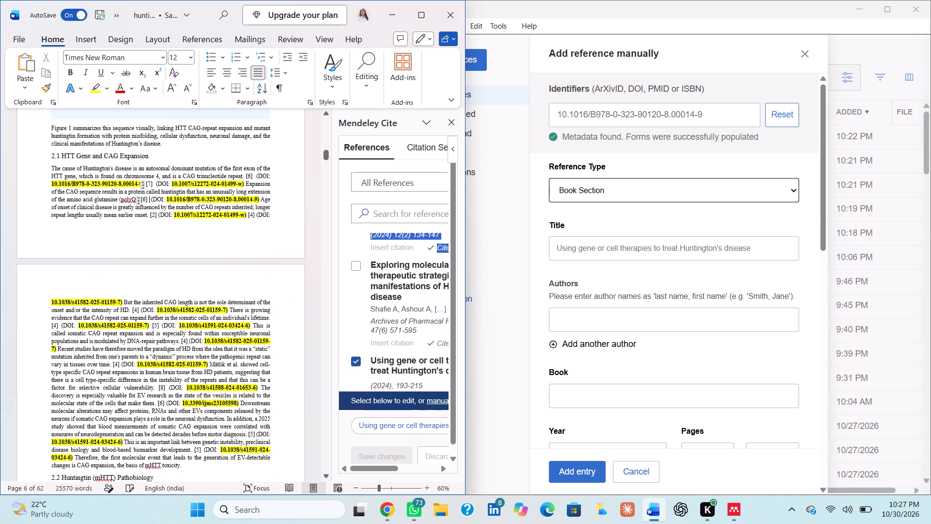
drag(174, 214, 242, 218)
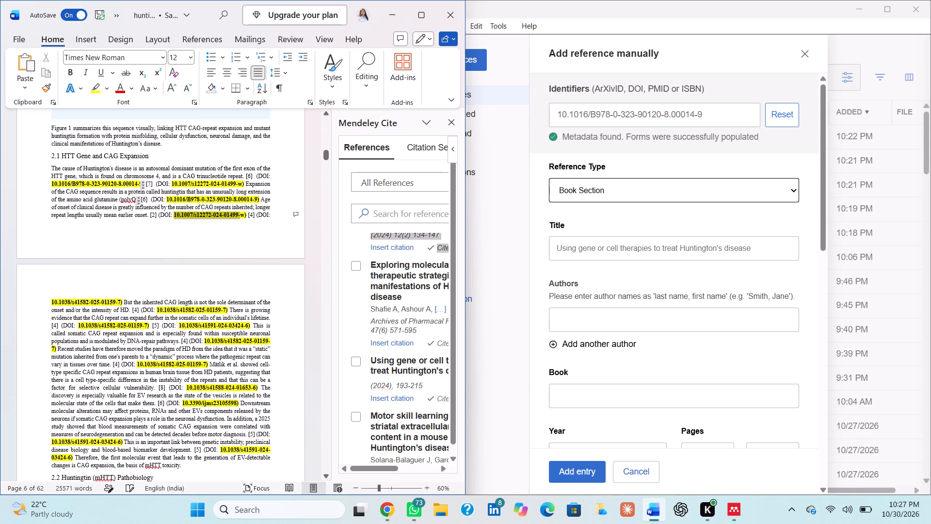
drag(242, 218, 244, 218)
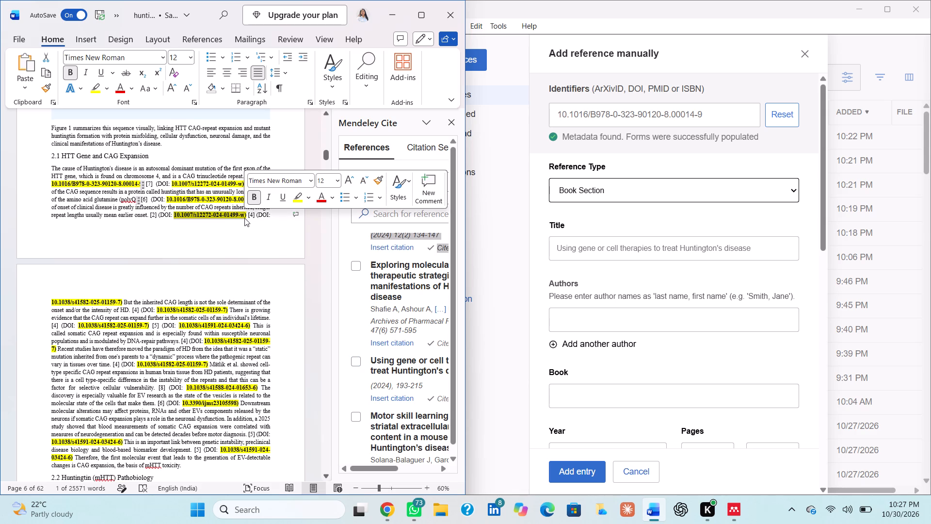
key(ctrl+c)
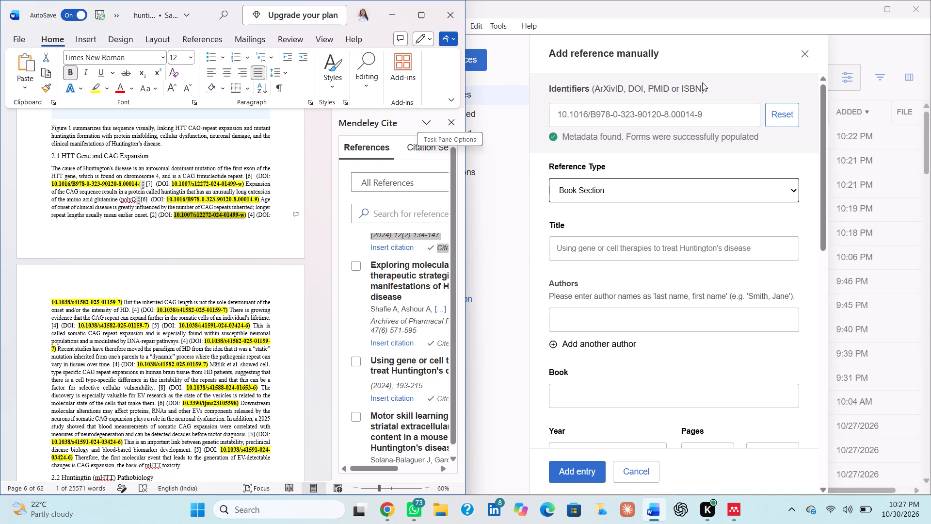
click(777, 125)
click(718, 114)
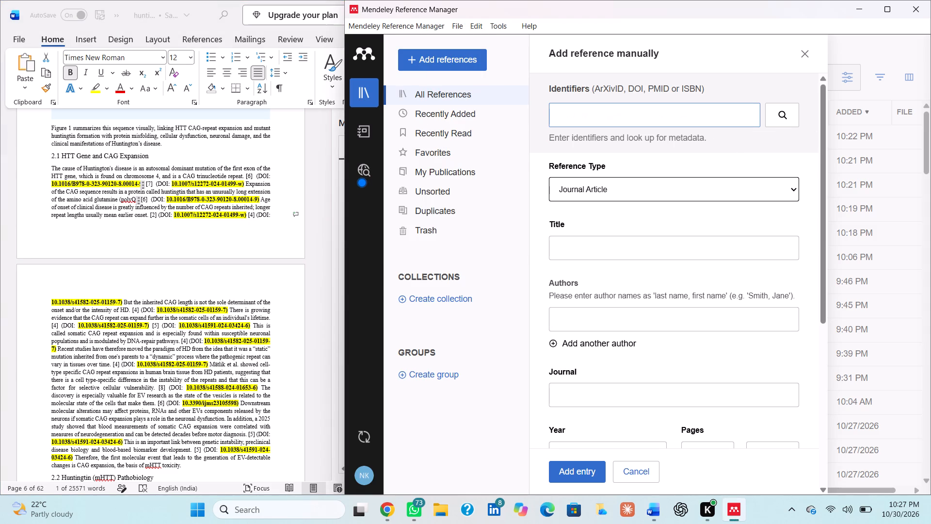
key(ctrl+v)
key(Return)
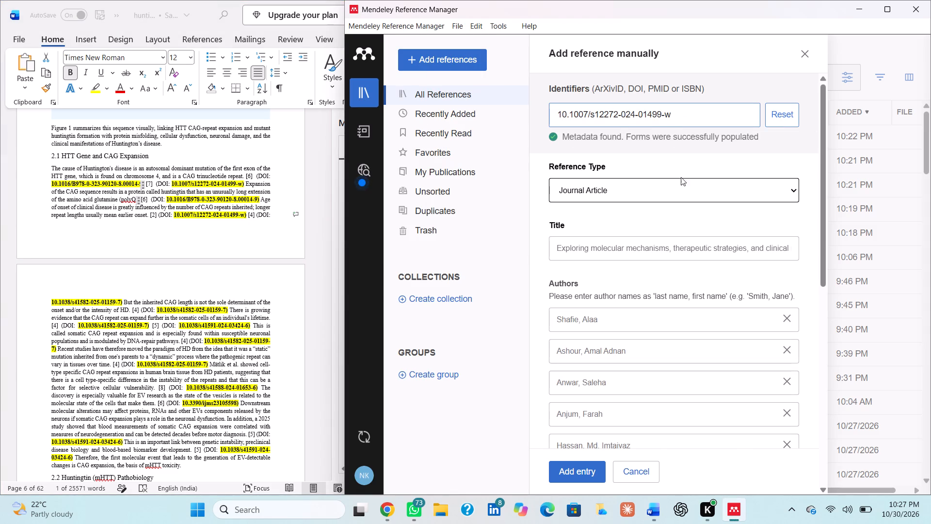
In Word, replace the typed "[2]" after "mean earlier onset." with the Mendeley citation for "Exploring molecular mechanisms, therapeutic strategies…".
click(322, 278)
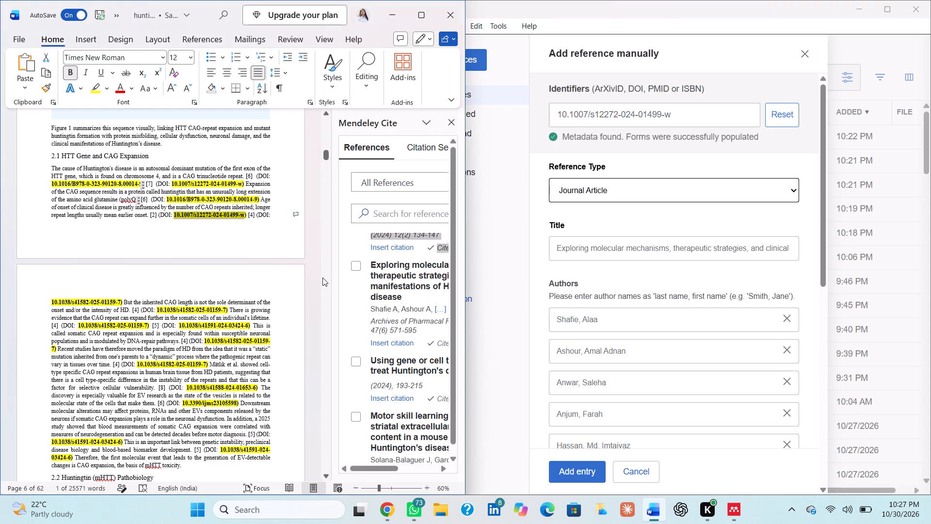
click(158, 215)
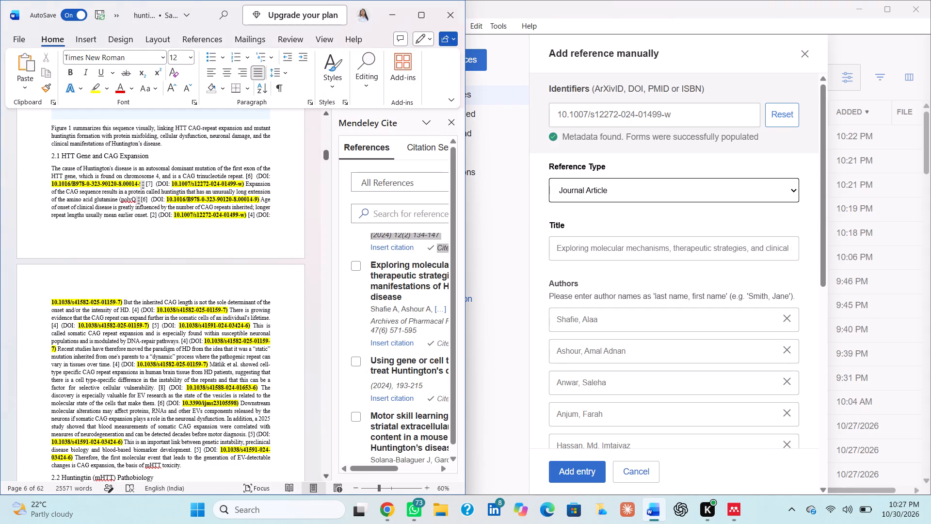
key(BackSpace)
key(BackSpace)
key(BackSpace)
key(BackSpace)
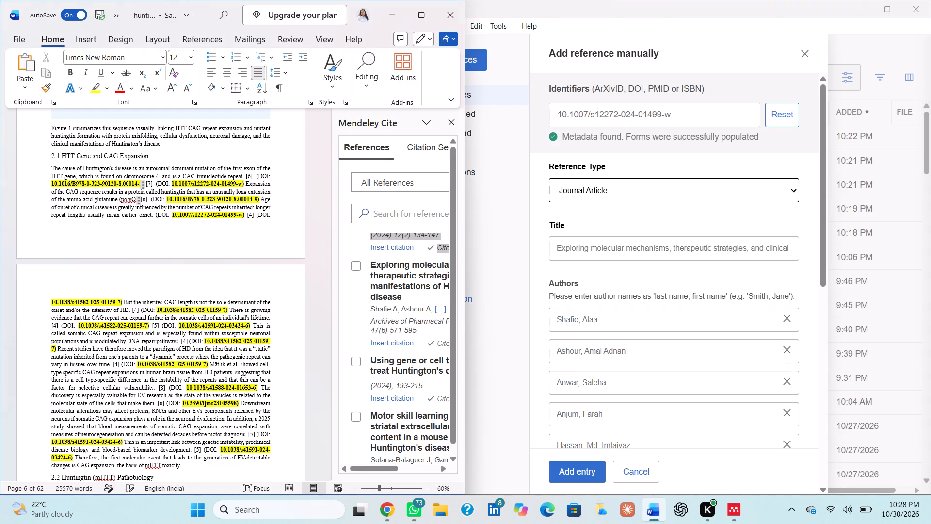
click(355, 267)
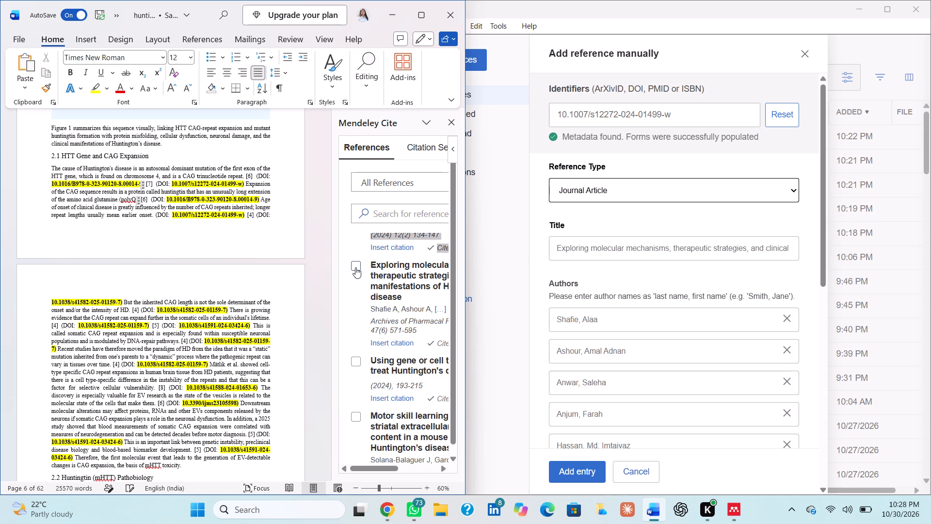
click(153, 217)
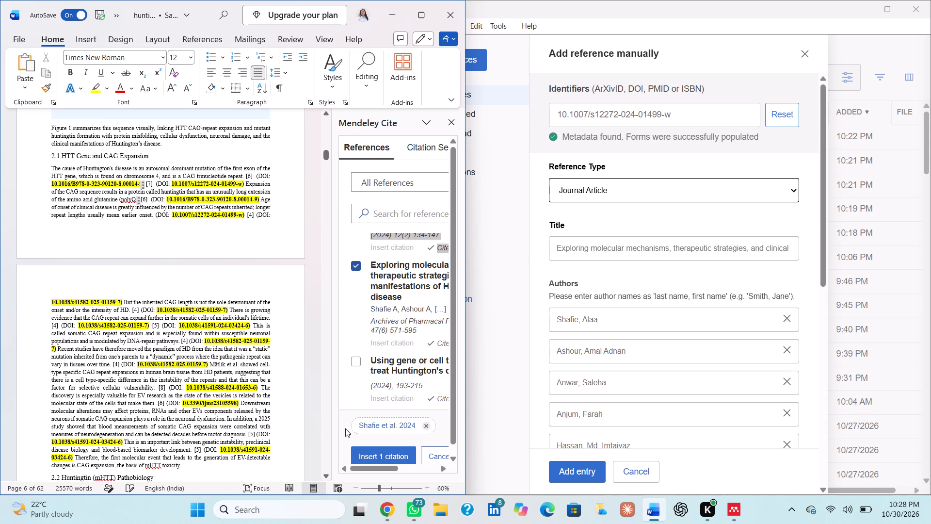
click(379, 457)
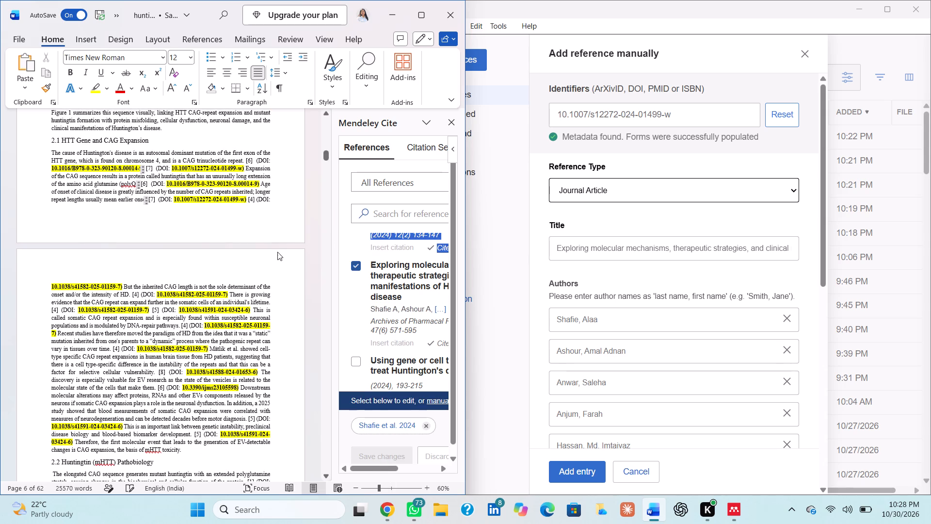
Delete the typed "[4]" before the final "(DOI:" on the last line of page 6.
click(255, 200)
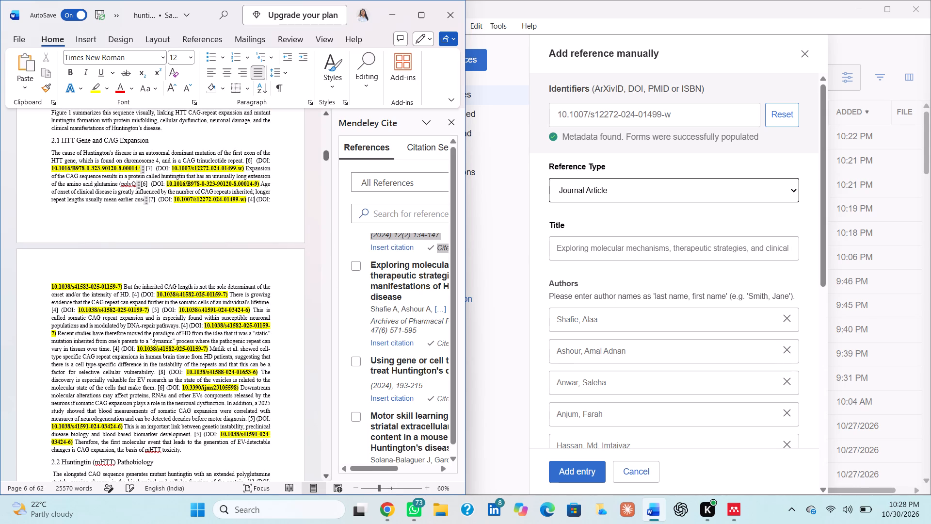
key(BackSpace)
key(BackSpace)
key(BackSpace)
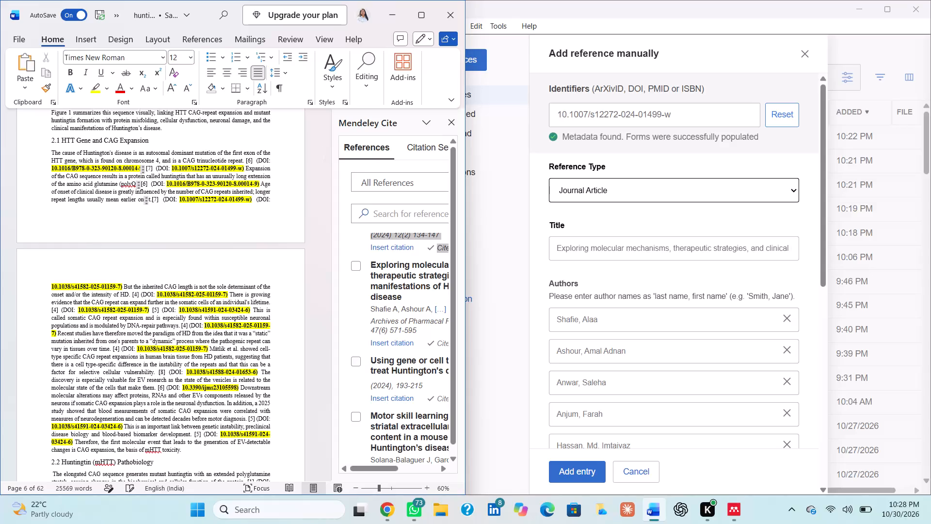
drag(49, 287, 112, 289)
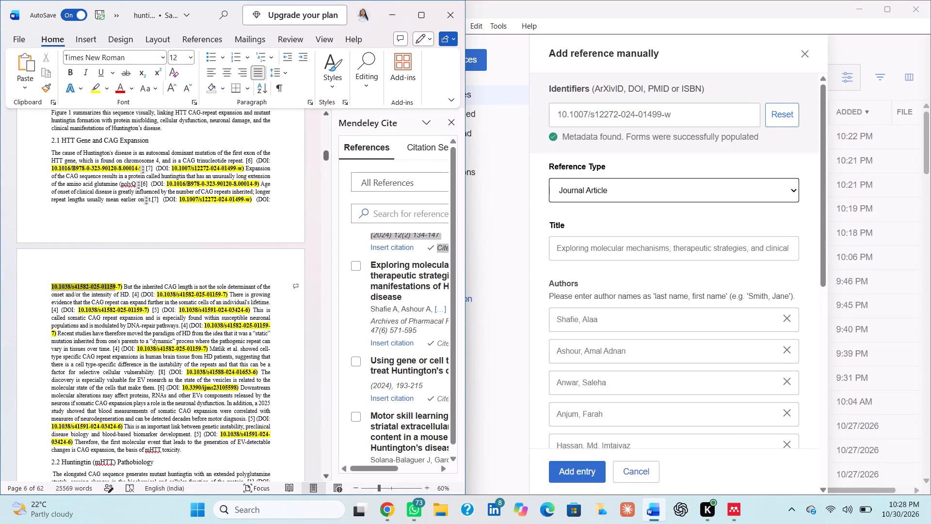
drag(112, 289, 119, 287)
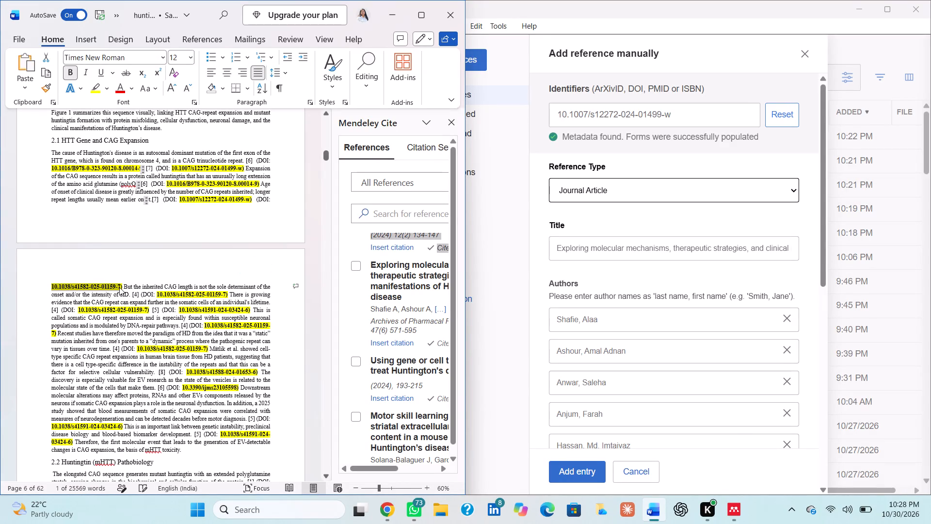
key(ctrl+c)
click(784, 119)
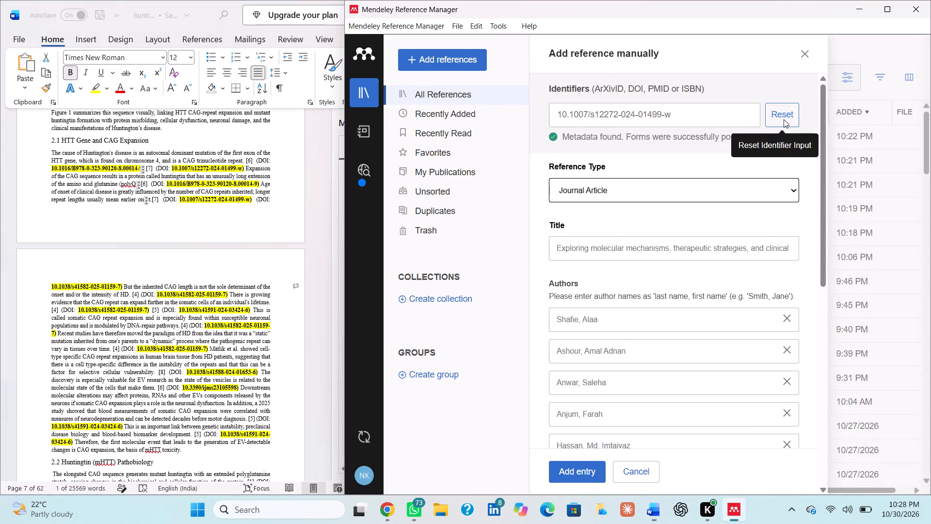
click(703, 121)
key(ctrl+v)
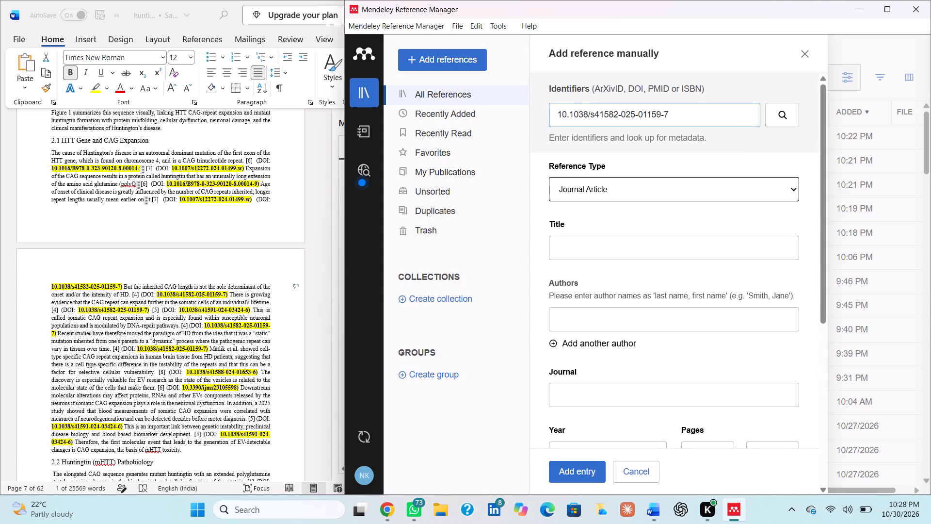
key(Return)
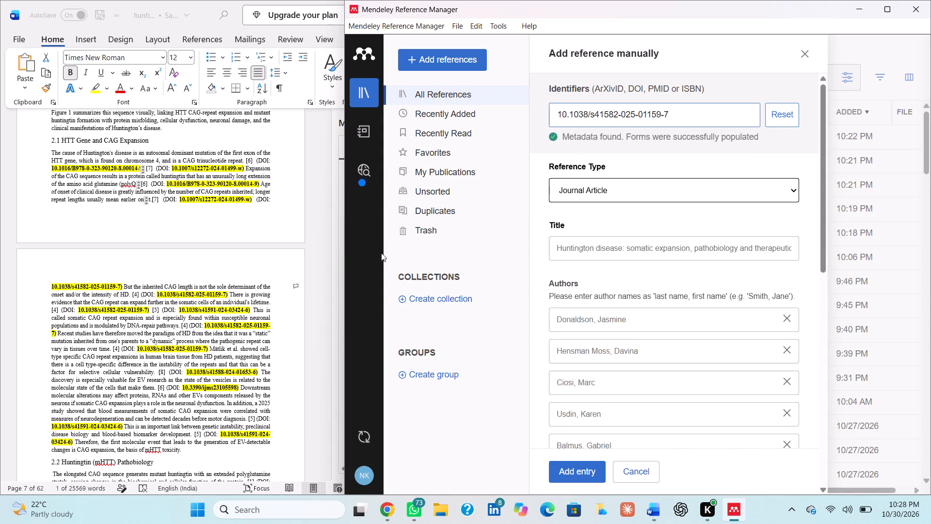
In Word, insert the Mendeley citation for "Huntington disease: somatic expansion, pathobiology and therapeutics" before the final "(DOI:" on page 6.
click(324, 273)
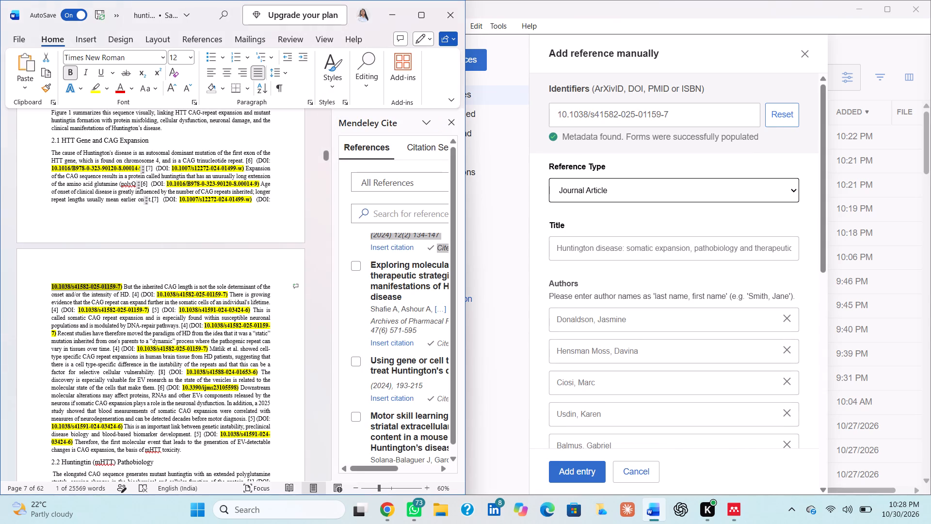
scroll(418, 313, up, 2)
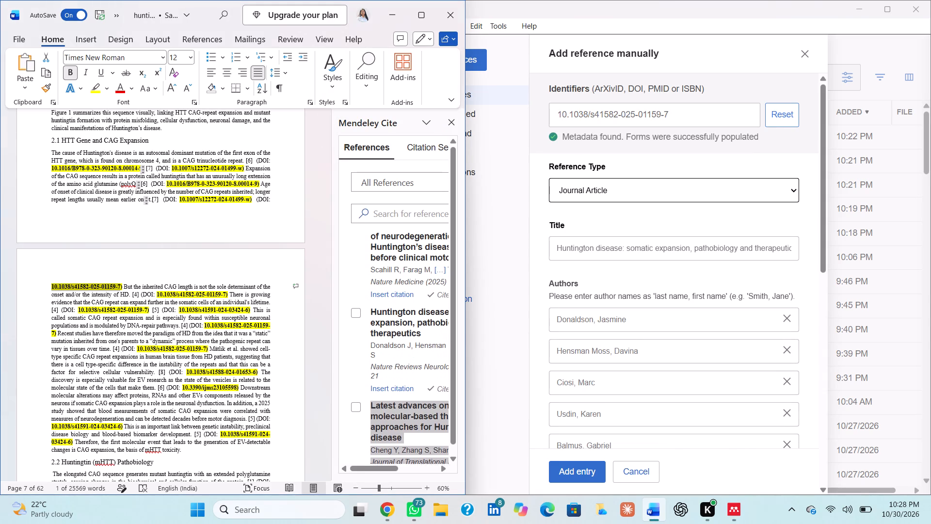
click(352, 318)
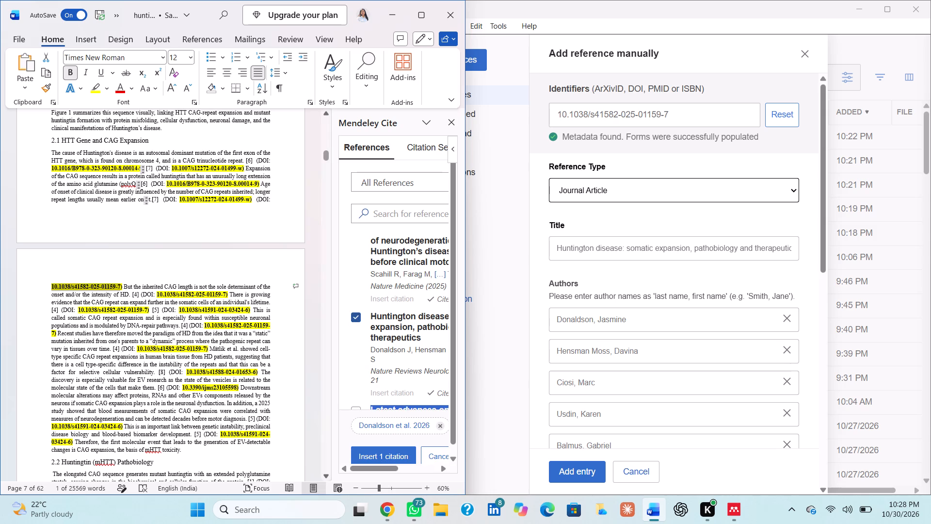
click(256, 202)
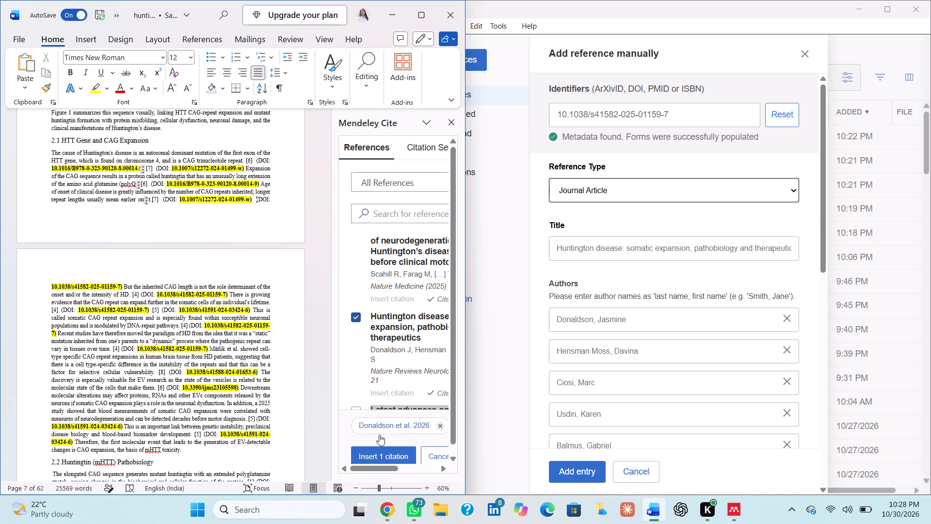
click(381, 446)
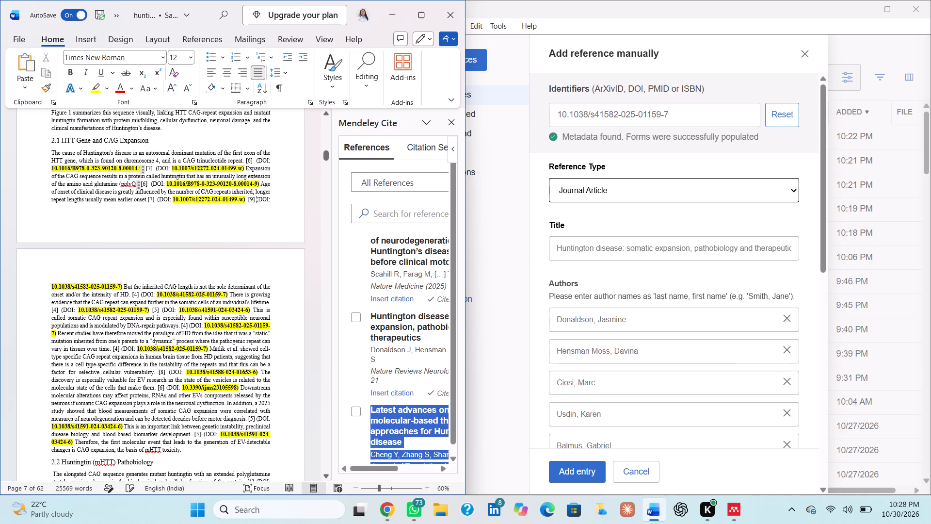
drag(132, 294, 228, 297)
key(BackSpace)
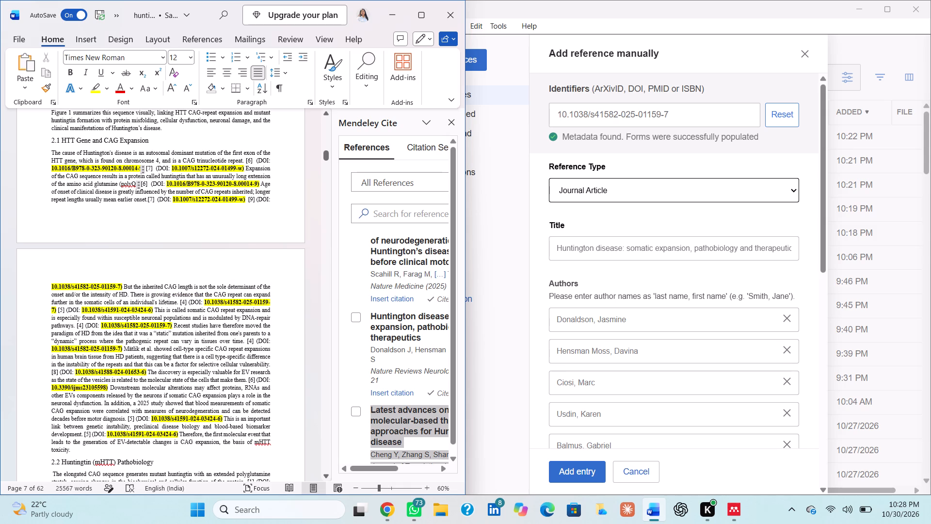
drag(203, 301, 227, 313)
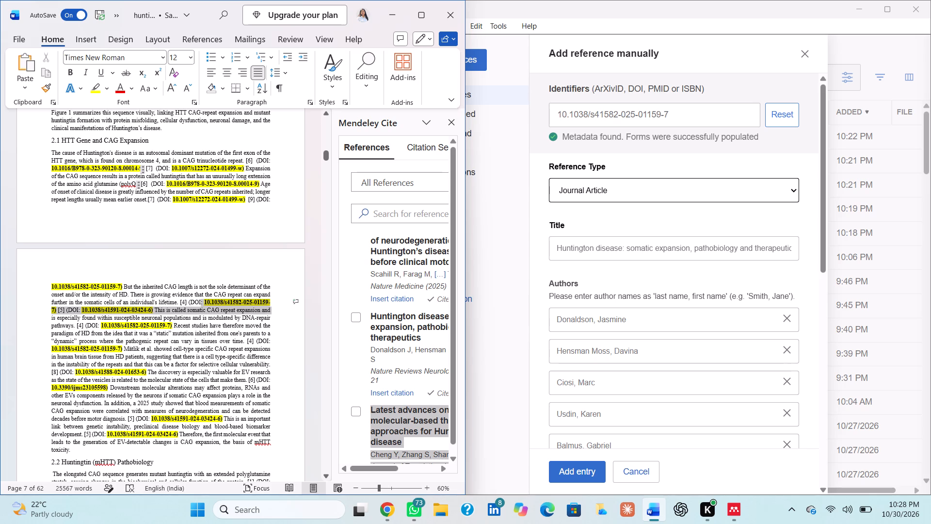
drag(227, 313, 55, 310)
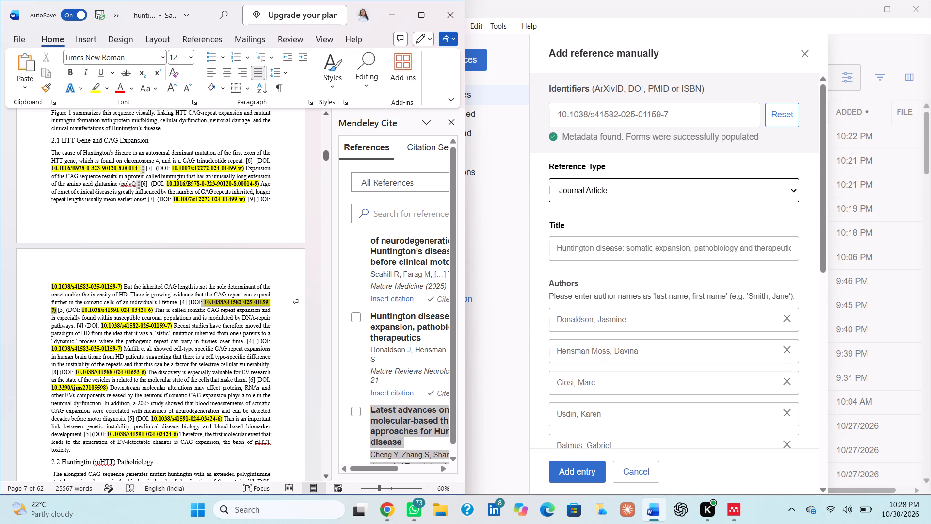
drag(55, 310, 56, 311)
key(ctrl+c)
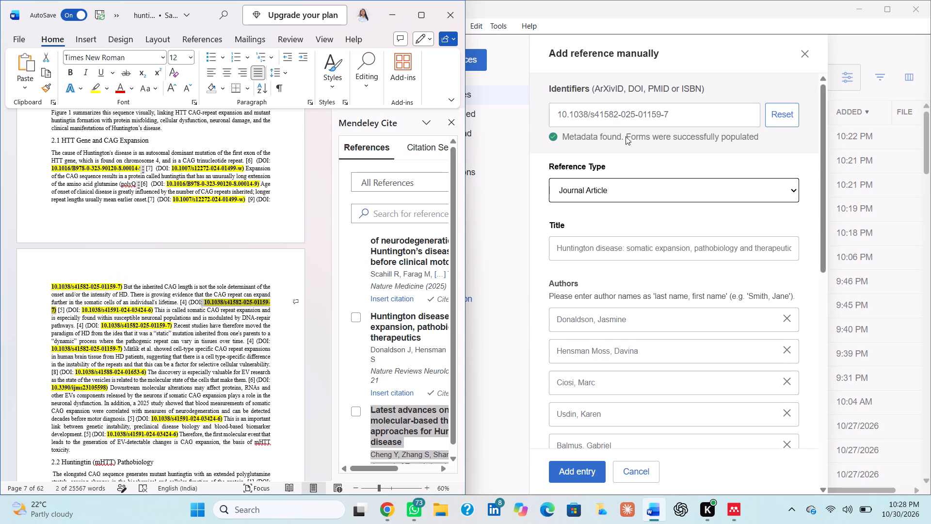
click(776, 114)
click(697, 125)
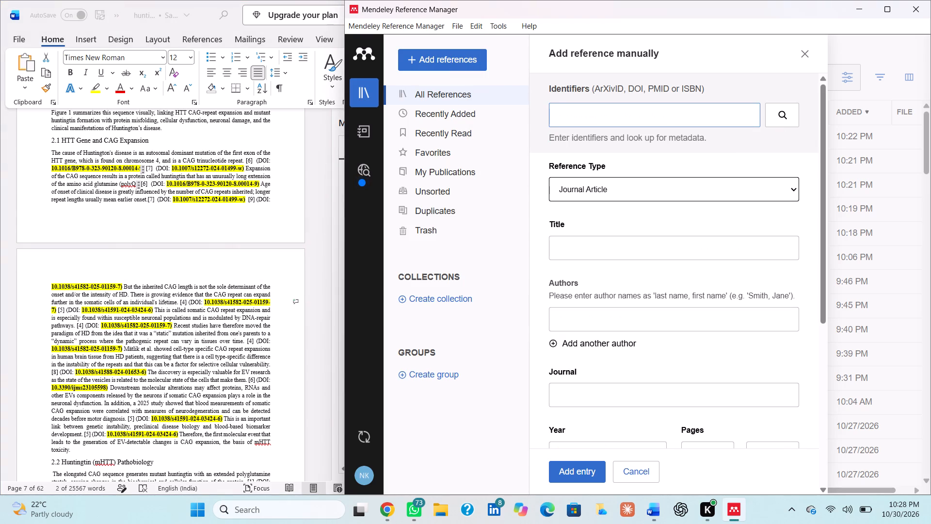
key(ctrl+v)
key(Return)
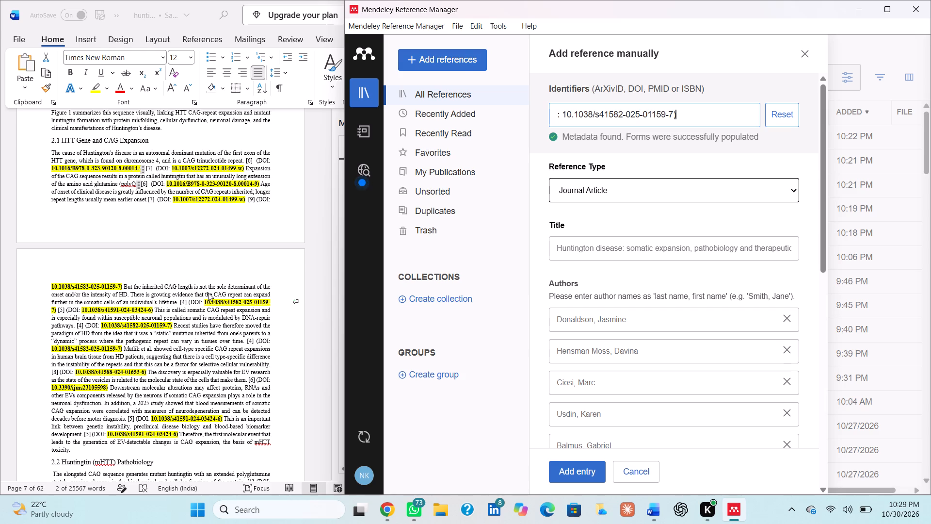
In Word, replace the typed "[4]" after "an individual's lifetime." with the Mendeley citation for "Huntington disease: somatic expansion, pathobiology and therapeutics".
click(187, 302)
click(187, 302)
key(BackSpace)
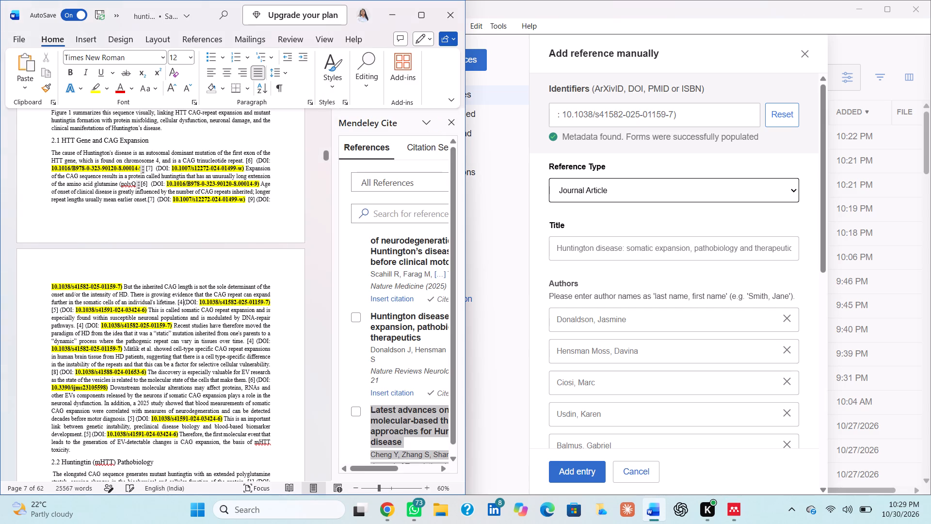
key(BackSpace)
key(BackSpace)
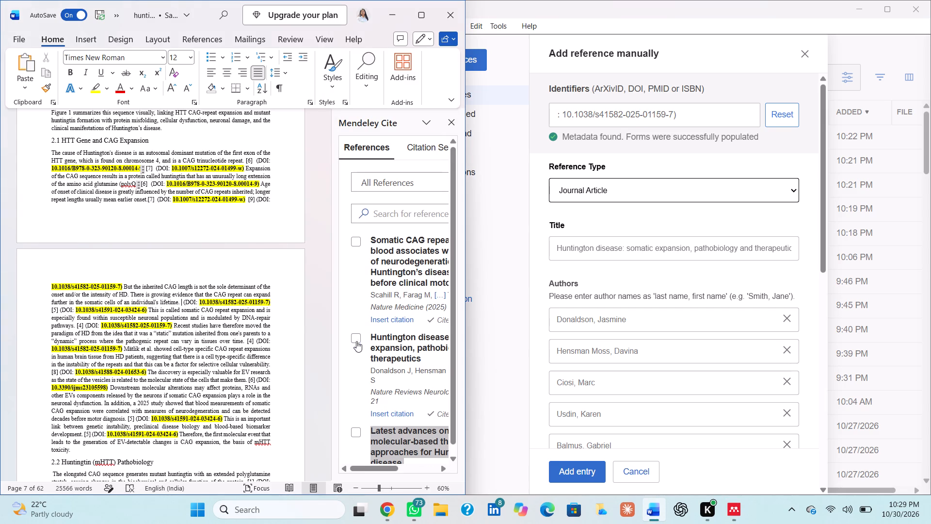
click(356, 336)
click(390, 457)
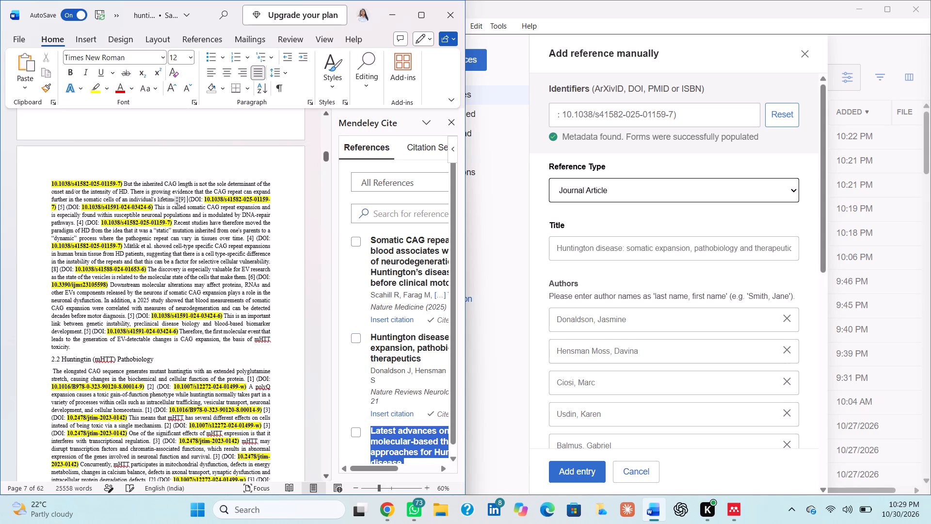
drag(80, 206, 114, 207)
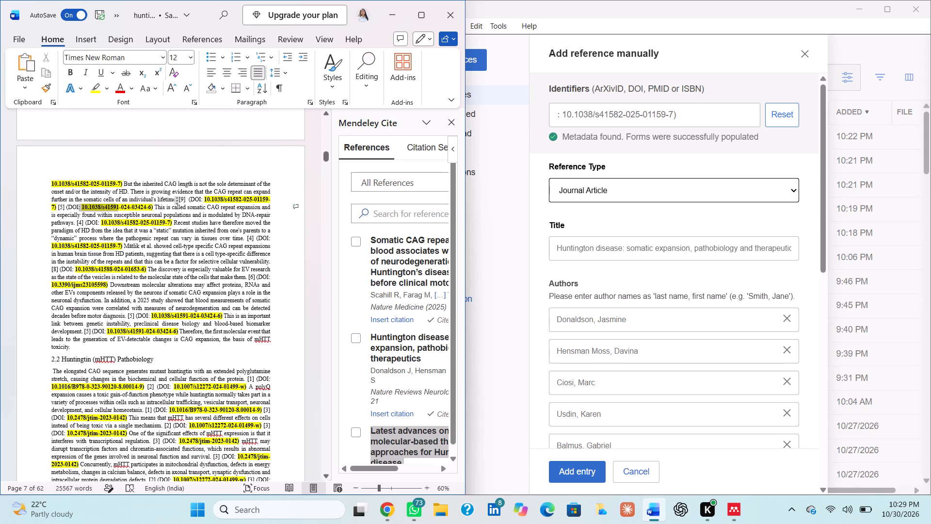
drag(114, 207, 150, 210)
drag(150, 210, 151, 210)
key(ctrl+c)
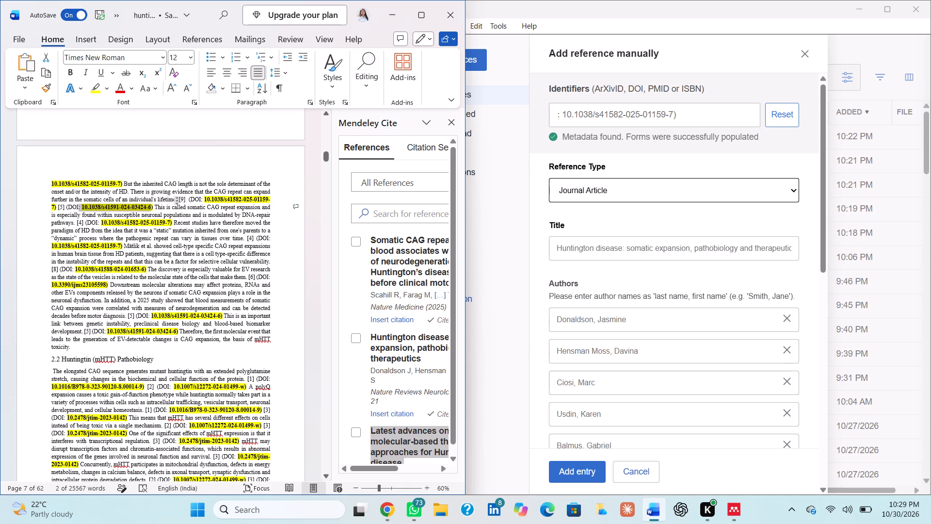
click(770, 119)
click(728, 119)
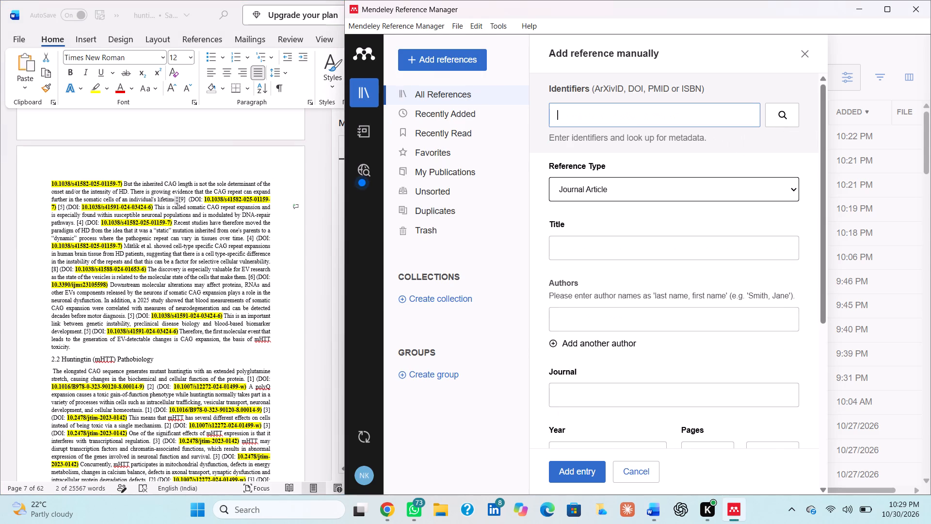
key(ctrl+v)
key(Return)
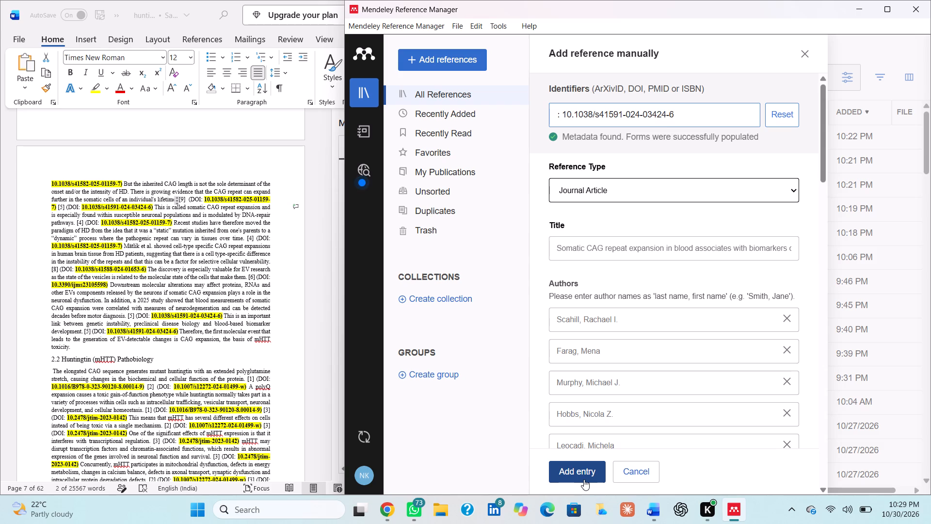
click(308, 391)
click(380, 389)
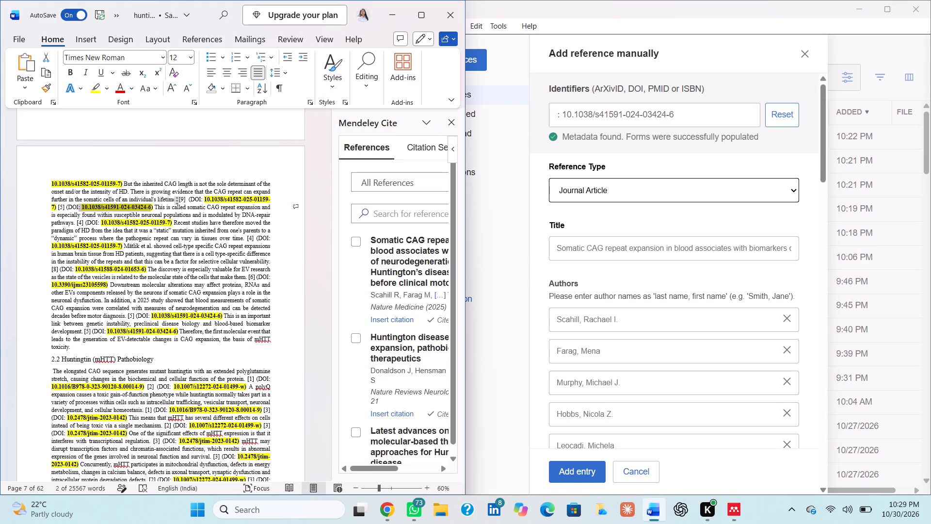
click(354, 243)
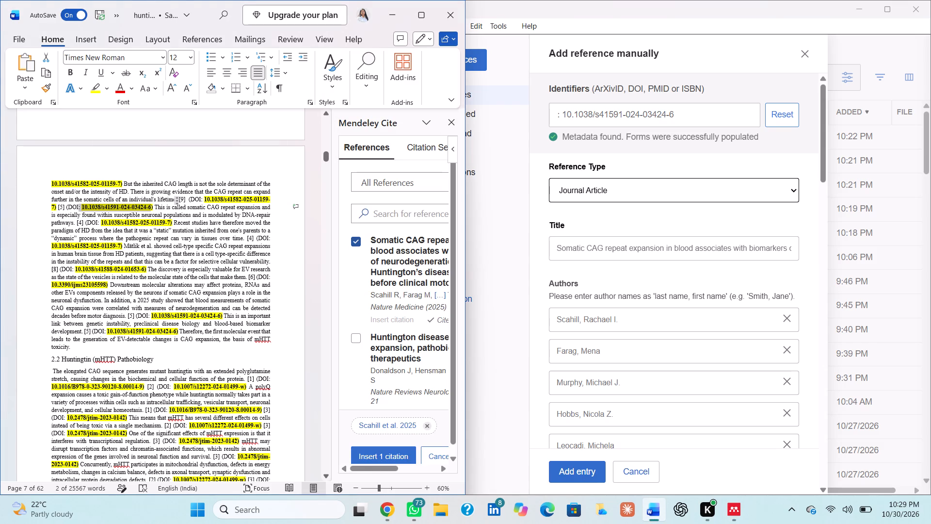
click(62, 210)
key(Right)
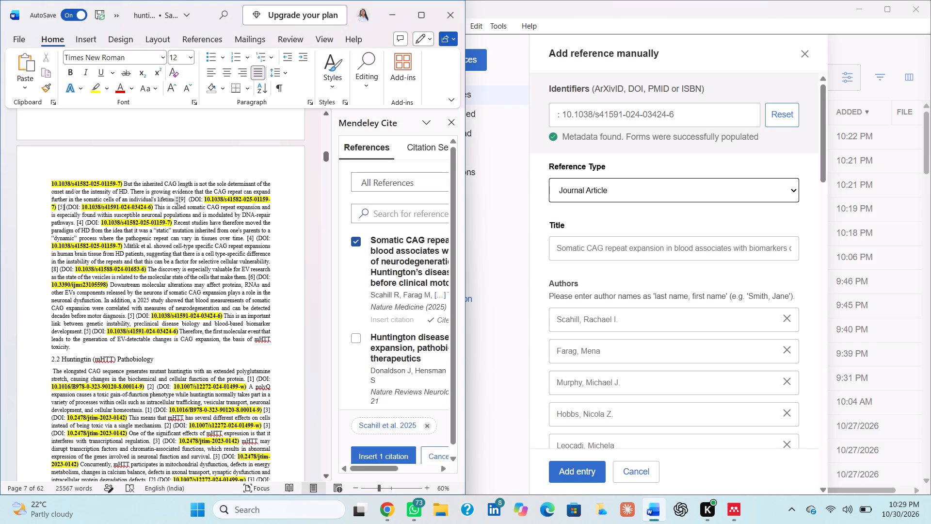
key(BackSpace)
key(BackSpace)
key(BackSpace)
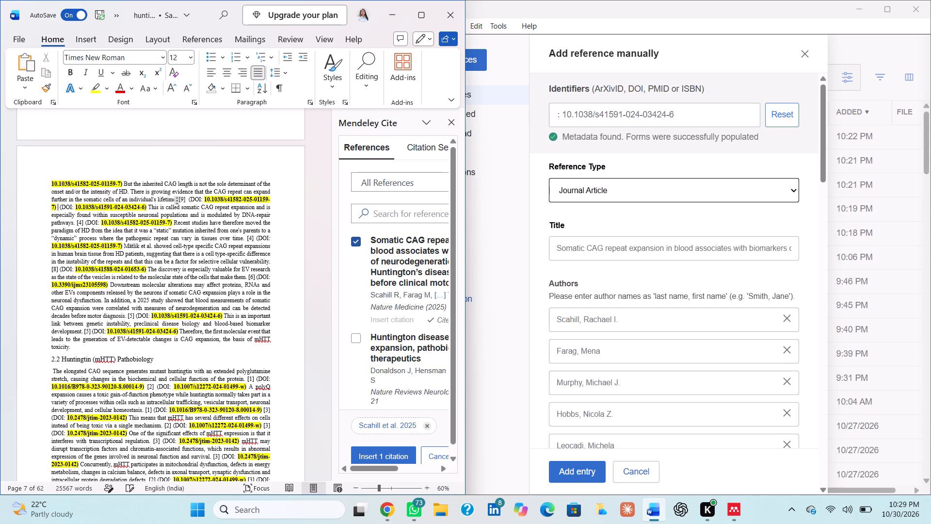
click(377, 458)
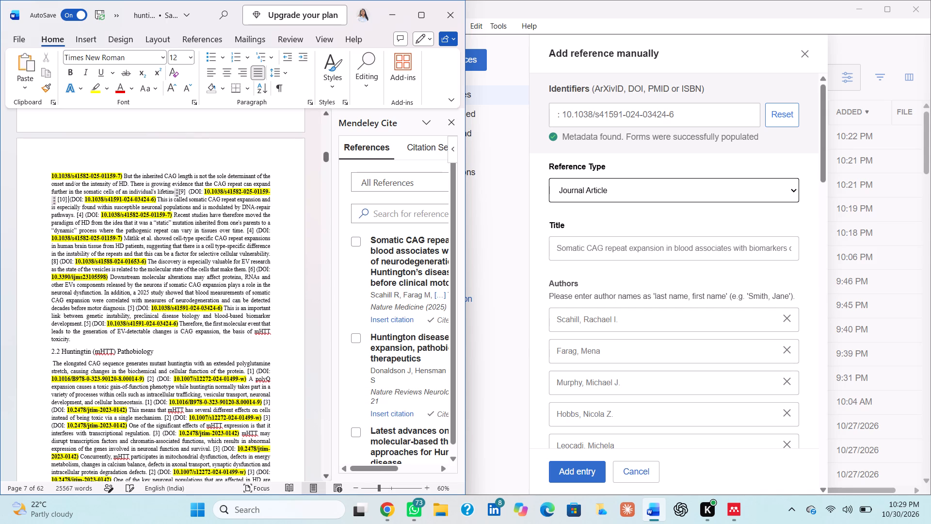
drag(76, 213, 171, 216)
key(BackSpace)
key(Right)
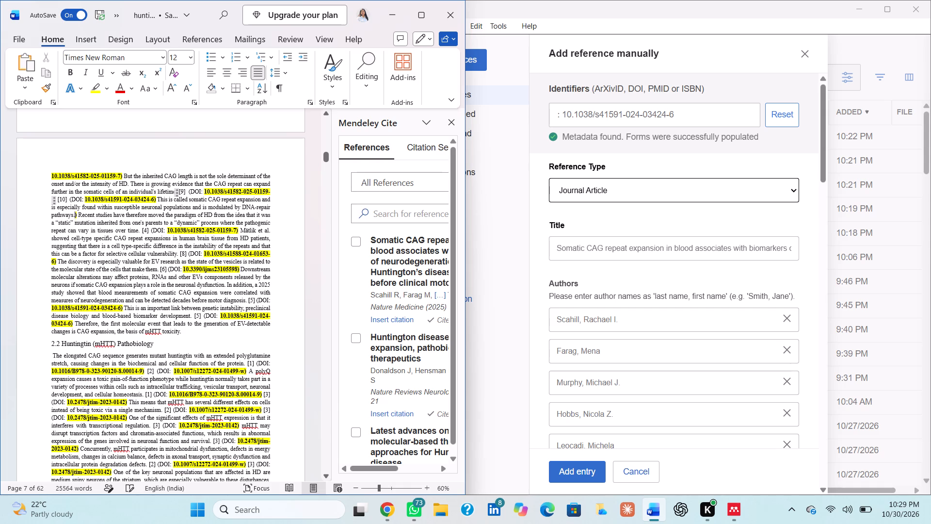
key(BackSpace)
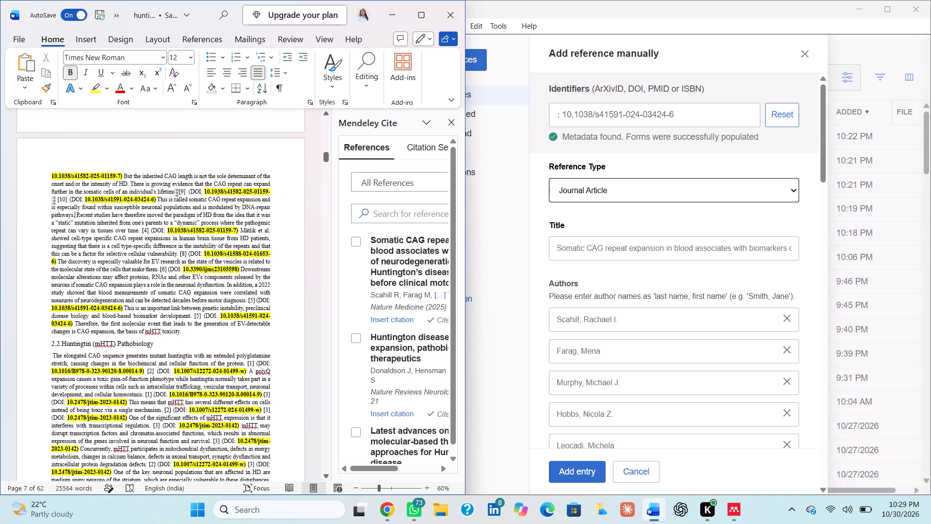
Delete the typed "[4]" after "the pathogenic repeat can vary in tissues over time.".
click(148, 230)
key(BackSpace)
key(BackSpace)
key(BackSpace)
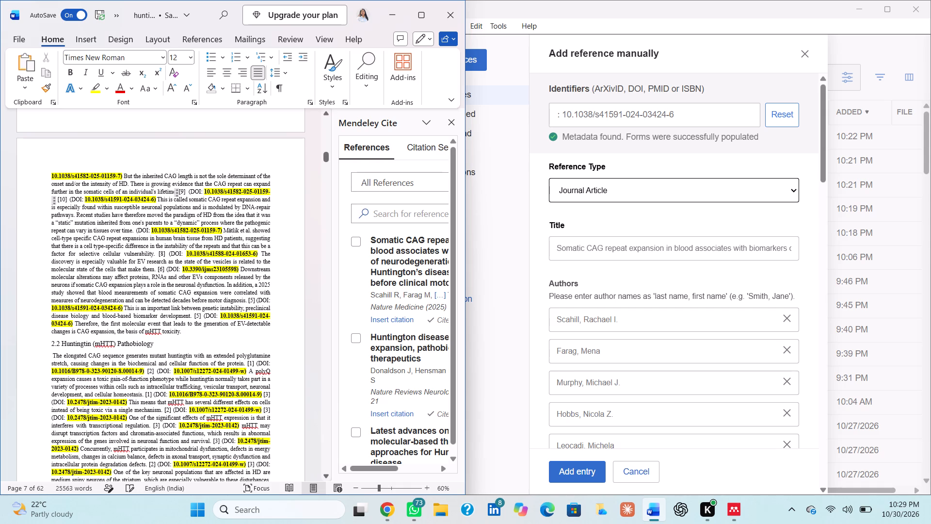
scroll(159, 213, up, 2)
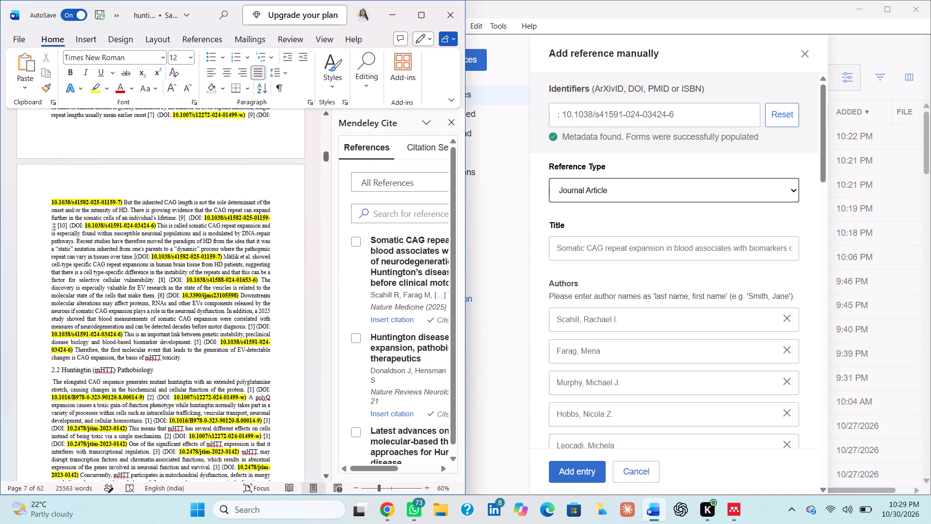
drag(151, 257, 220, 260)
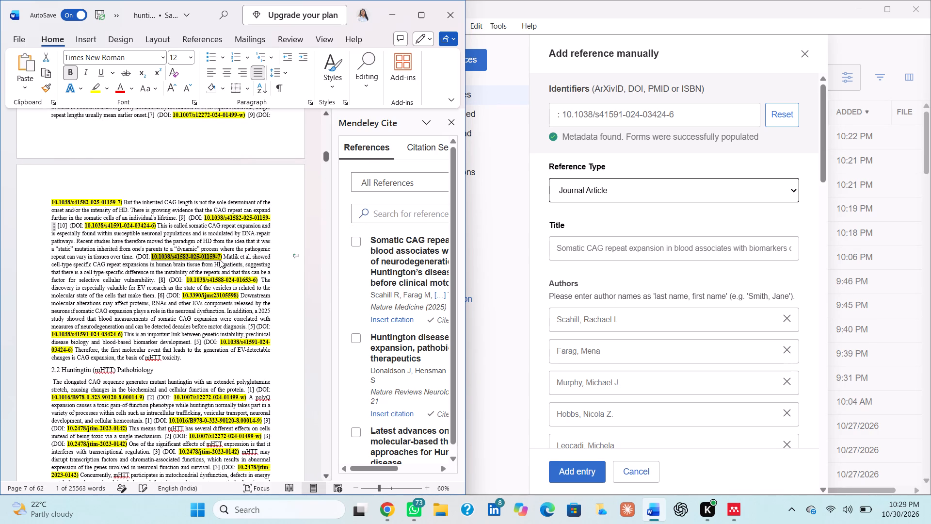
key(ctrl+c)
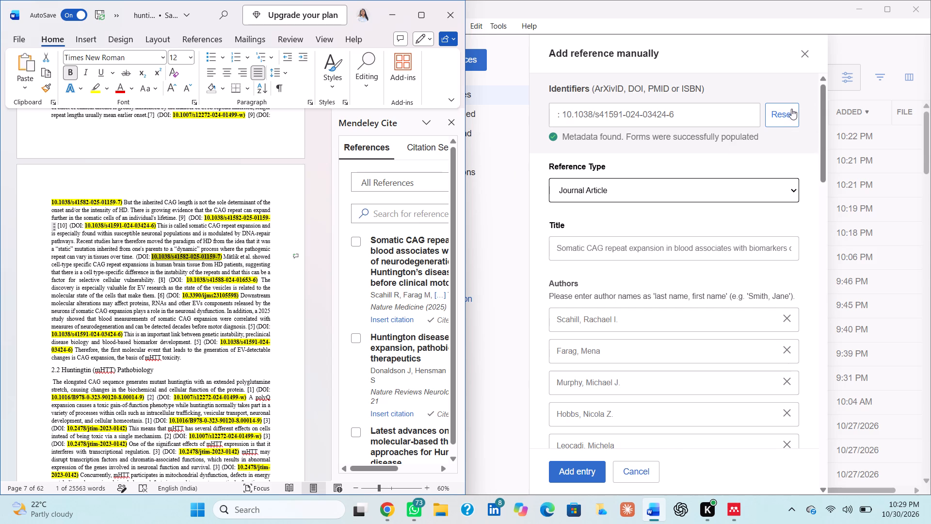
click(790, 110)
click(690, 115)
key(ctrl+v)
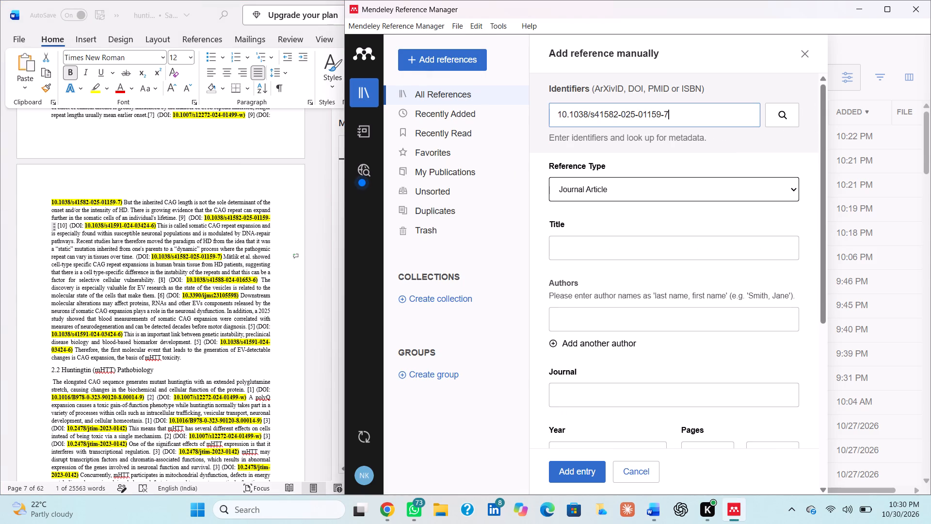
key(Return)
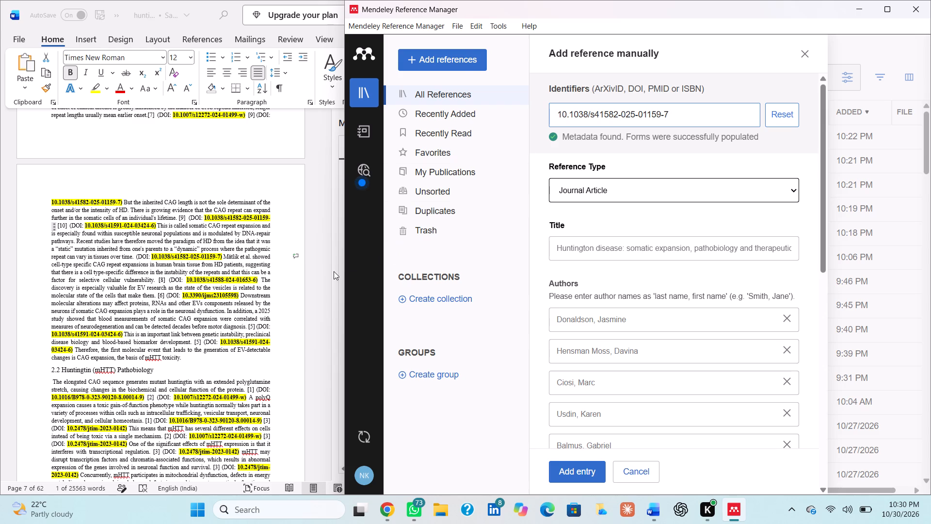
In Word, insert the Mendeley citation for "Huntington disease: somatic expansion, pathobiology and therapeutics" before the "(DOI:" following "vary in tissues over time.".
click(317, 278)
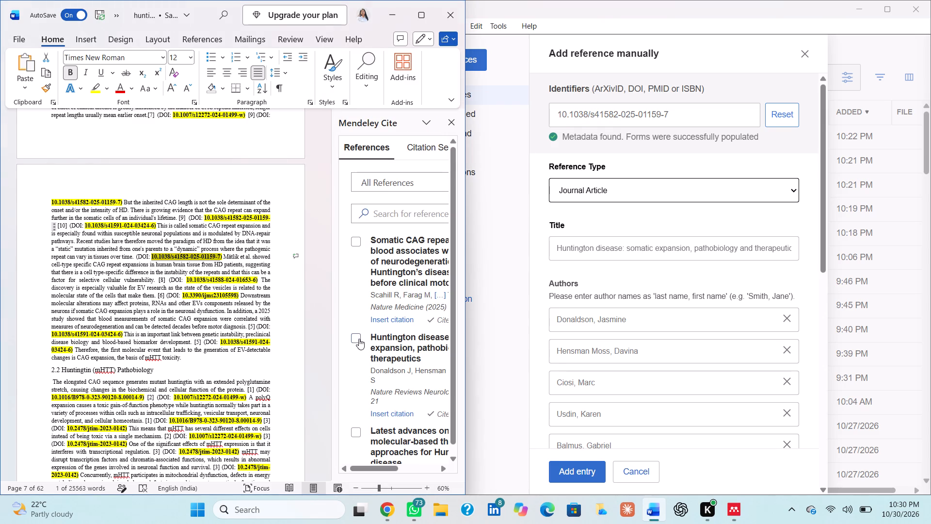
click(357, 339)
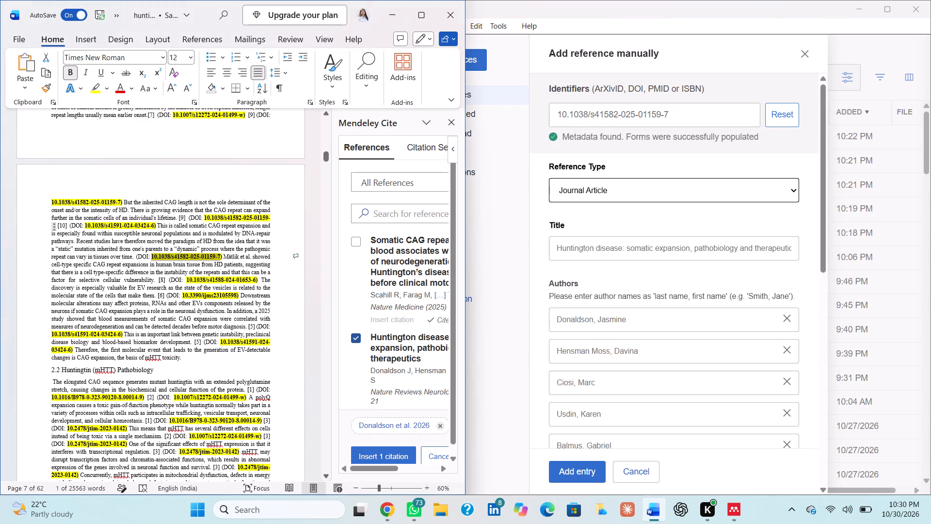
click(136, 257)
click(384, 459)
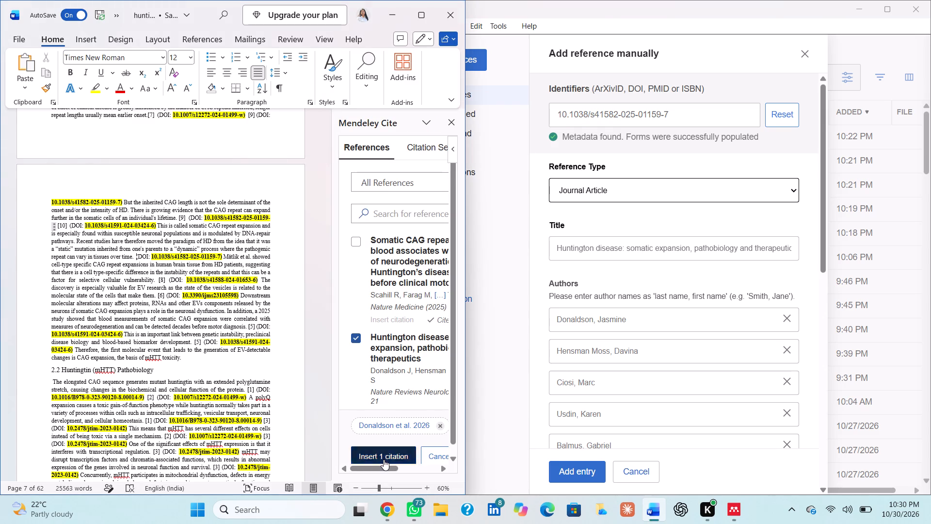
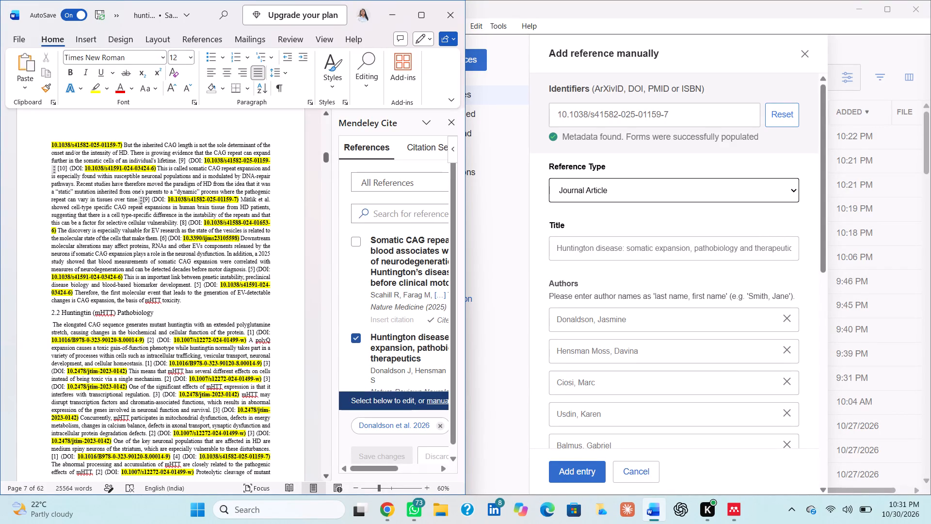
drag(204, 222, 92, 234)
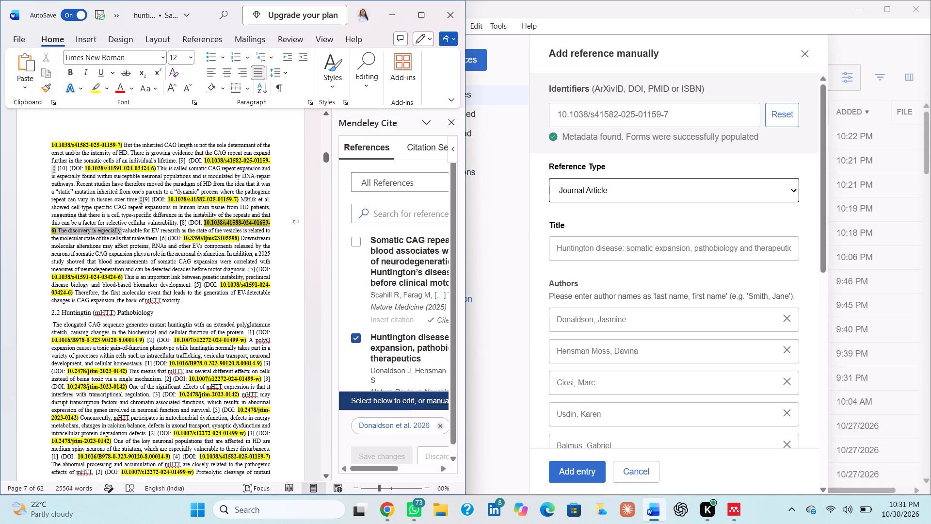
drag(92, 234, 56, 233)
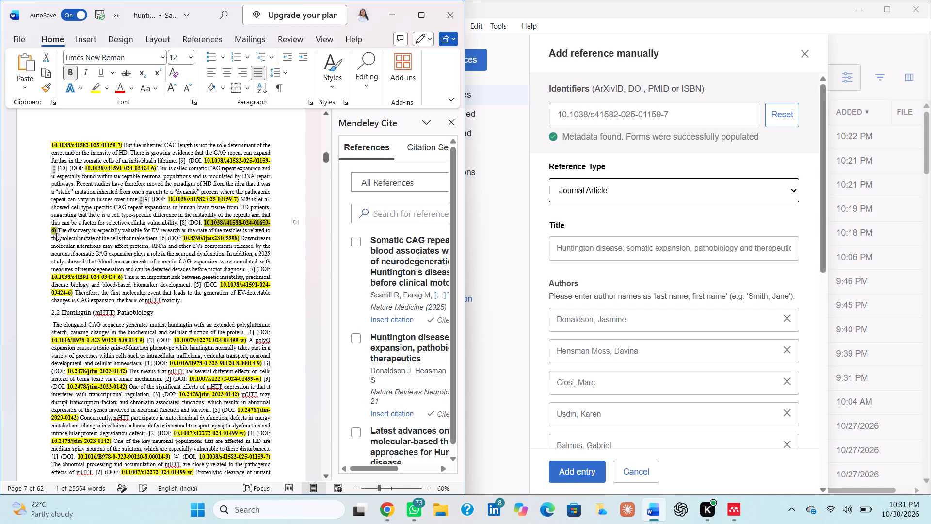
key(ctrl+c)
click(774, 117)
click(689, 119)
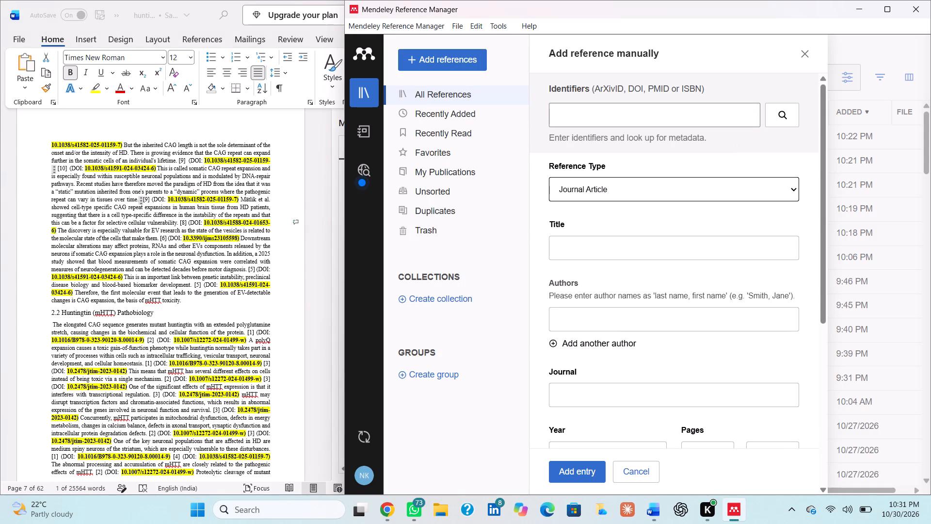
key(ctrl+v)
key(ctrl+v)
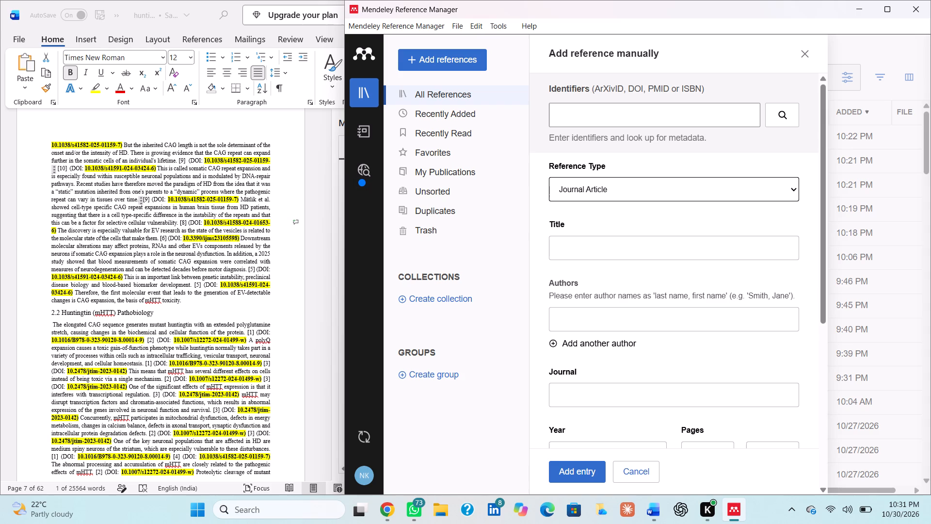
right_click(689, 119)
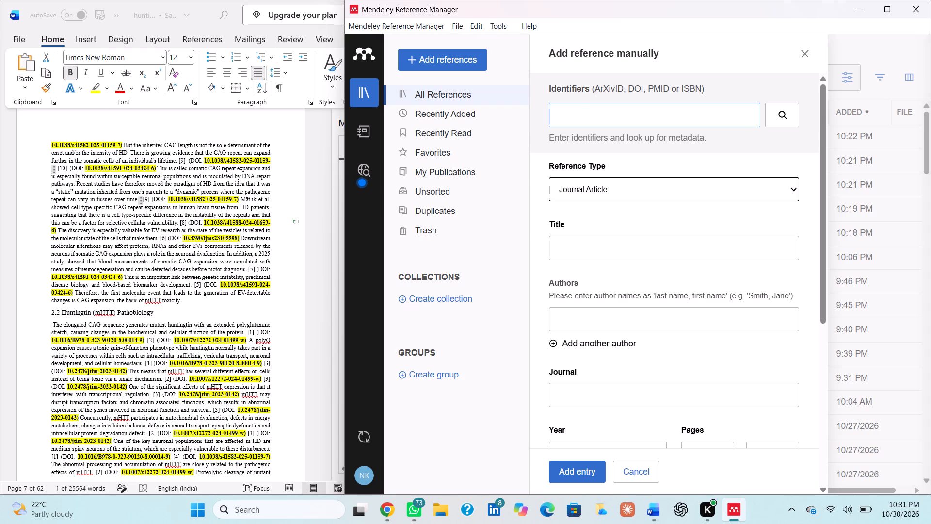
key(ctrl+v)
key(Return)
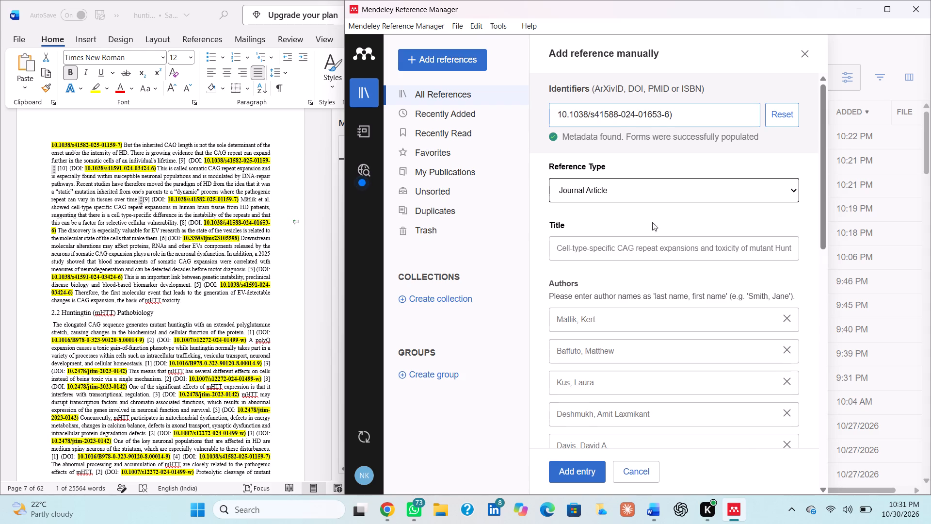
click(581, 474)
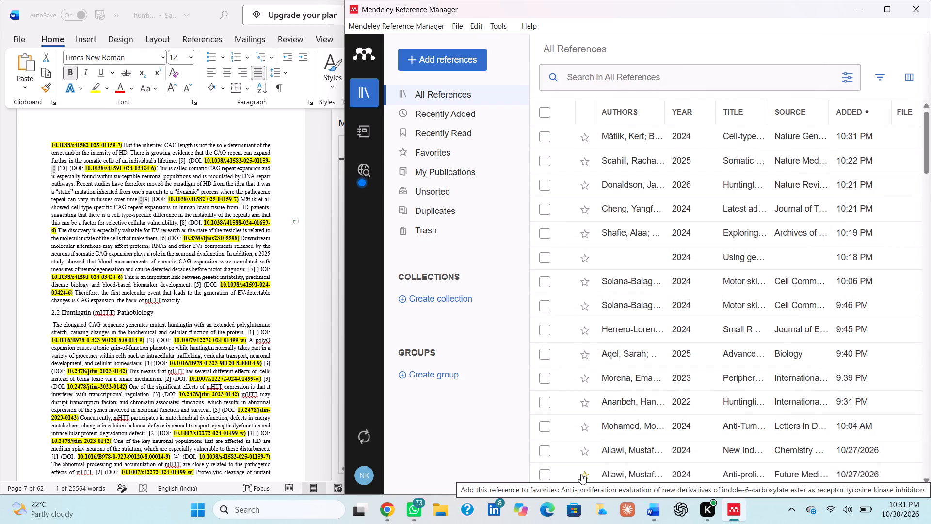
In Word, replace the typed "[8]" after "selective cellular vulnerability." with the Mendeley citation Mätlik et al. 2024, on cell-type-specific CAG repeat expansions.
click(184, 220)
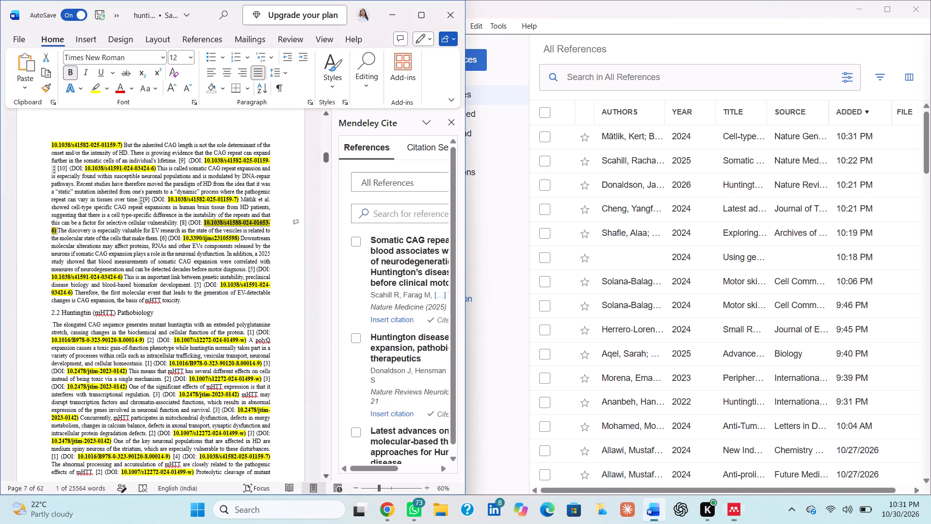
click(187, 223)
key(BackSpace)
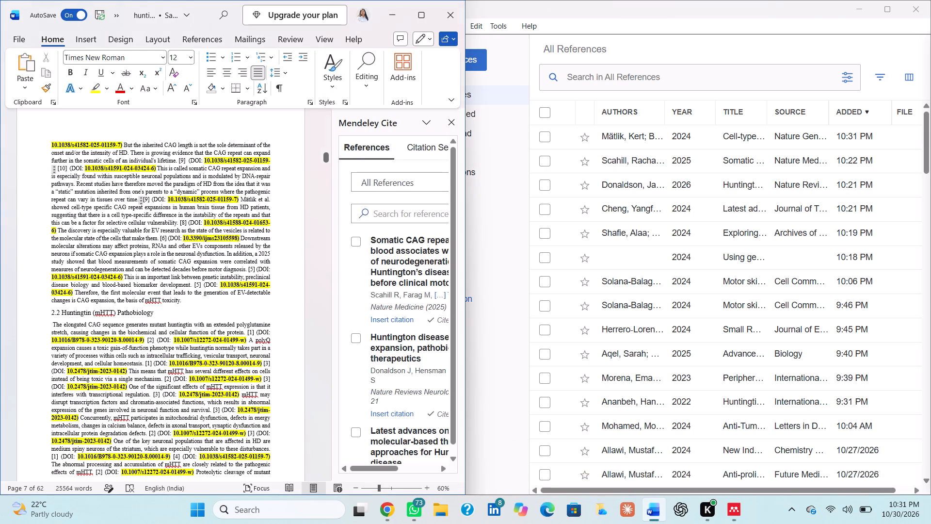
key(BackSpace)
key(BackSpace)
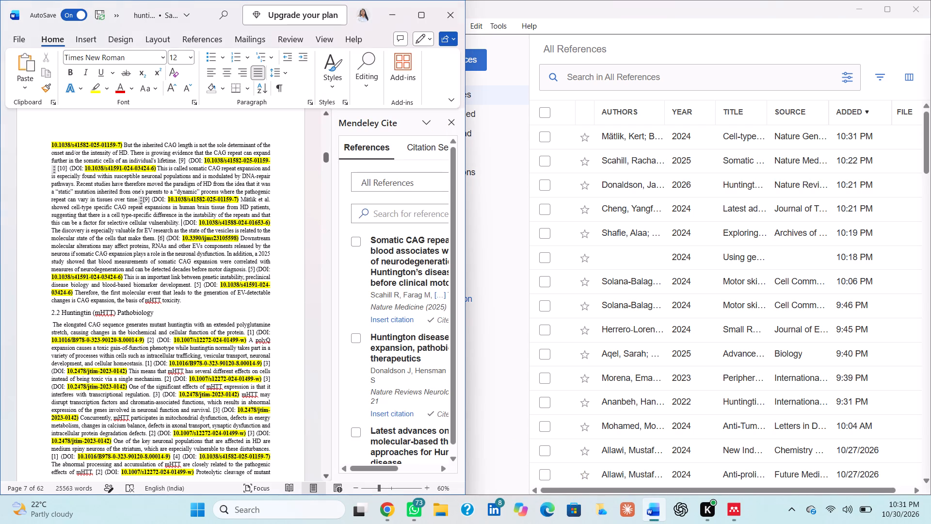
click(315, 255)
scroll(437, 149, left, 3)
click(396, 150)
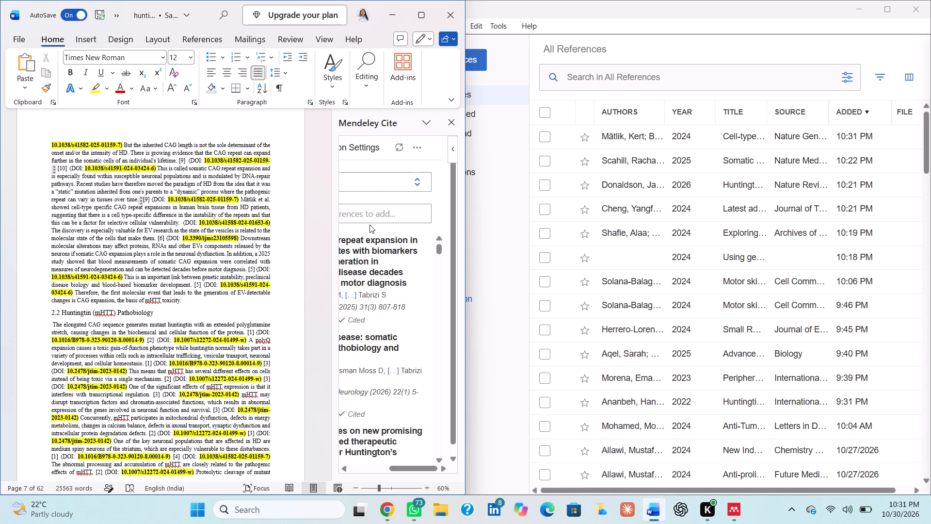
scroll(364, 235, right, 2)
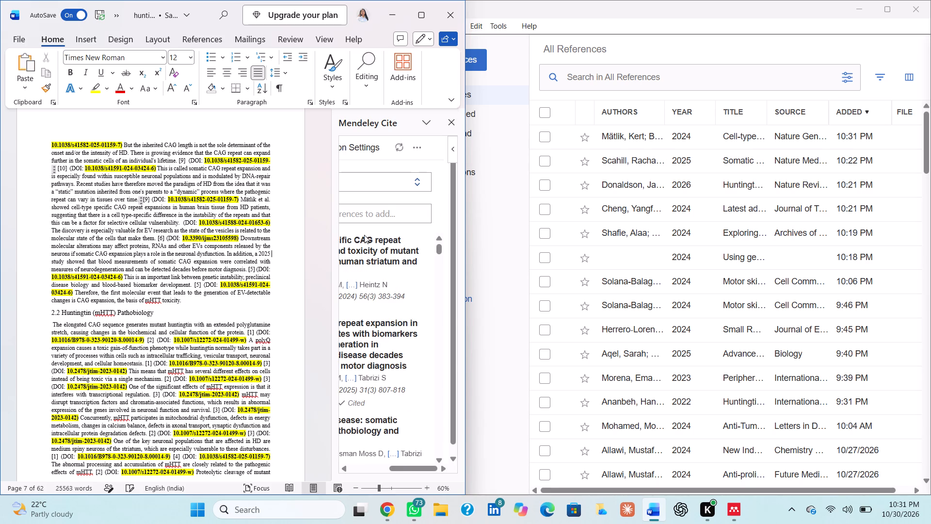
scroll(364, 235, right, 6)
click(353, 244)
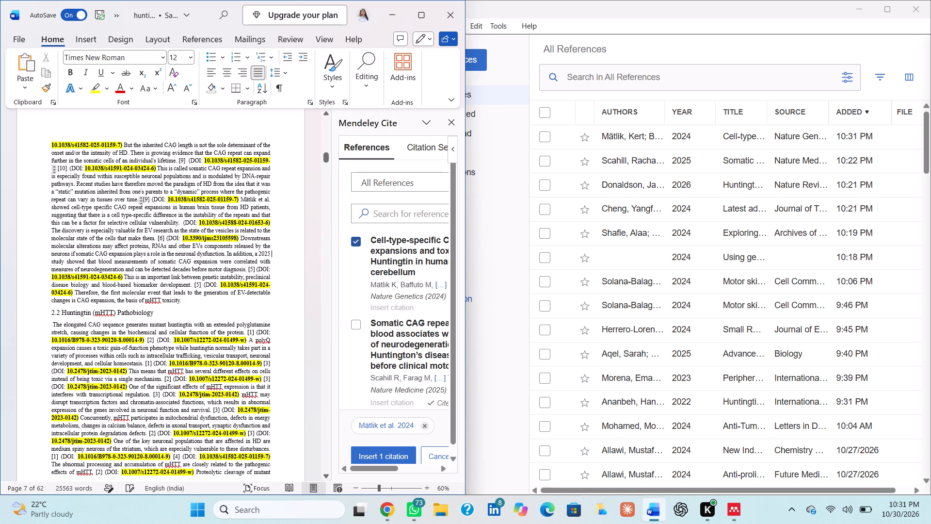
click(180, 225)
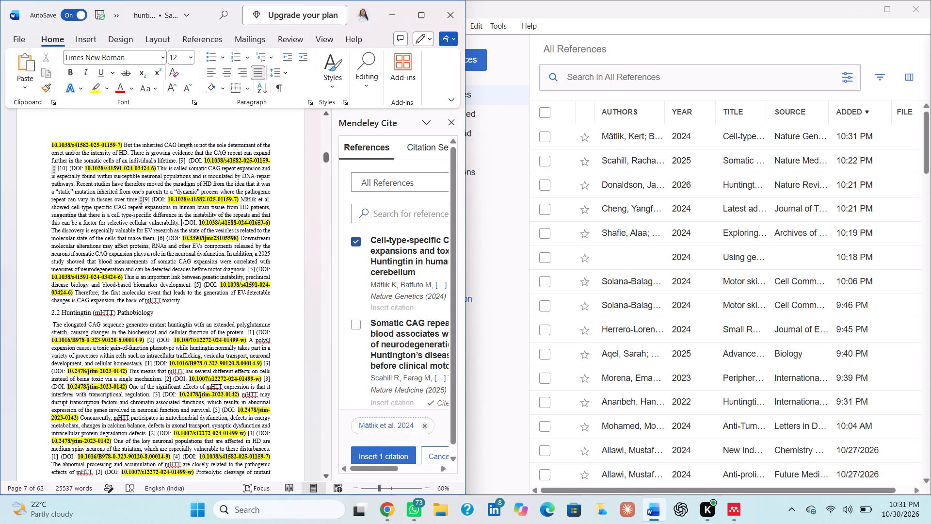
click(381, 458)
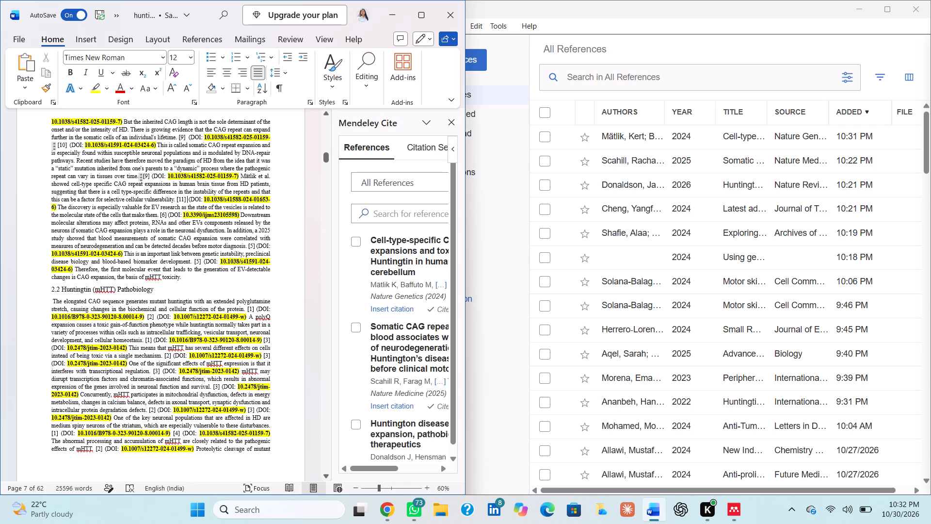
Replace the typed "[6]" before DOI 10.3390/ijms23105598, after "the cells that make them.", with the Mendeley citation Ananbeh et al. 2022.
click(167, 213)
key(BackSpace)
key(BackSpace)
key(BackSpace)
key(BackSpace)
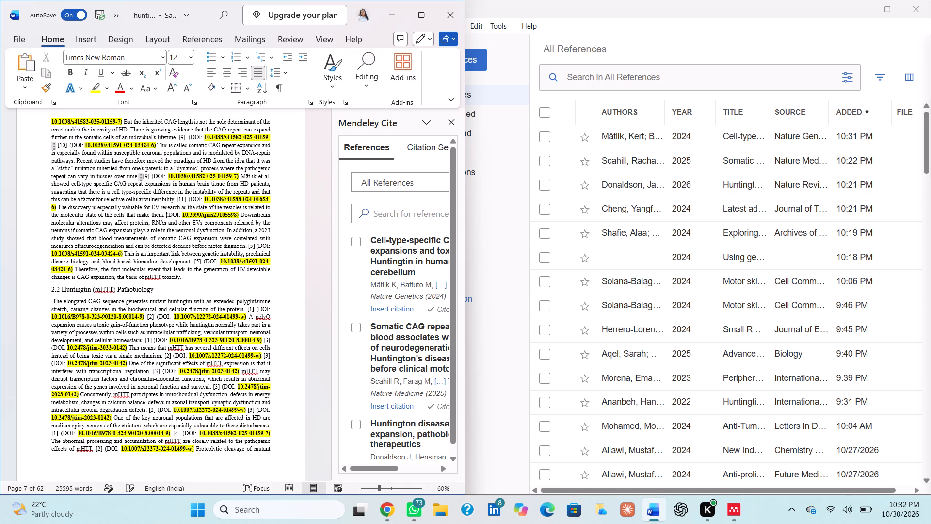
scroll(369, 391, down, 1)
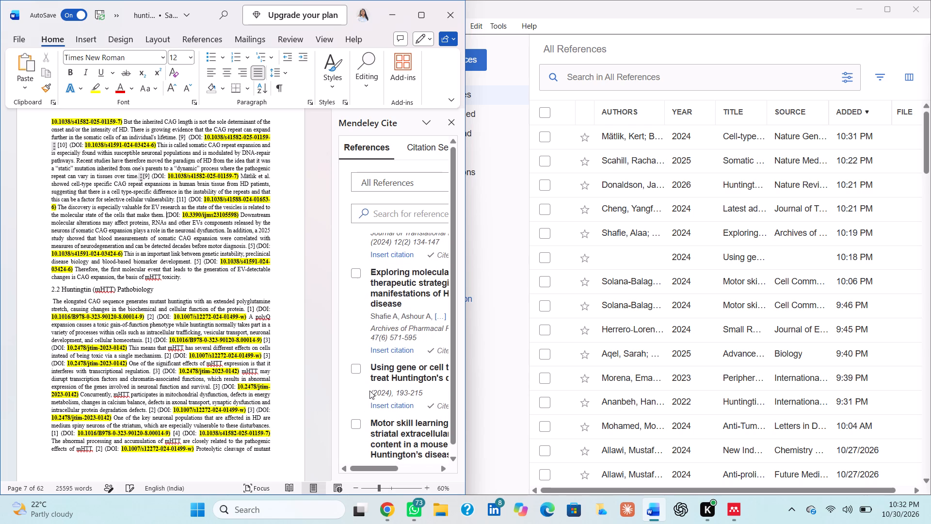
scroll(369, 391, down, 3)
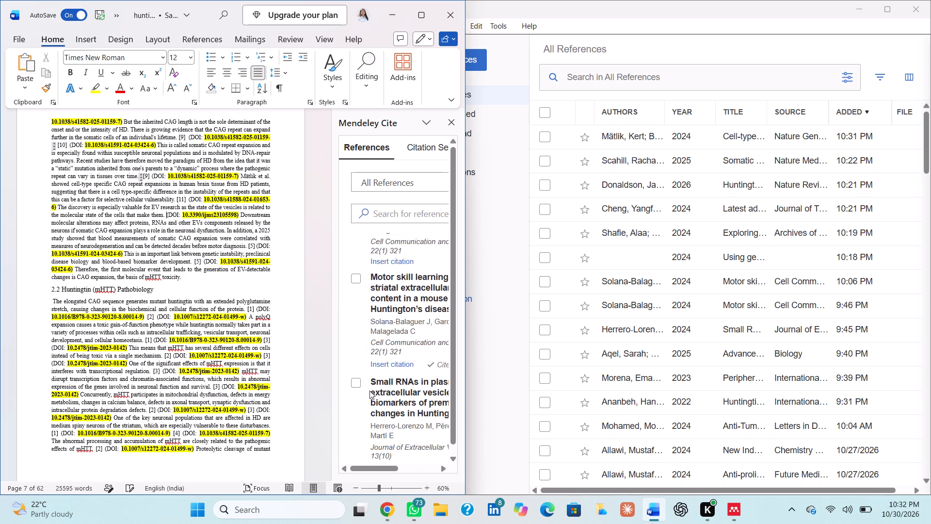
scroll(369, 391, down, 3)
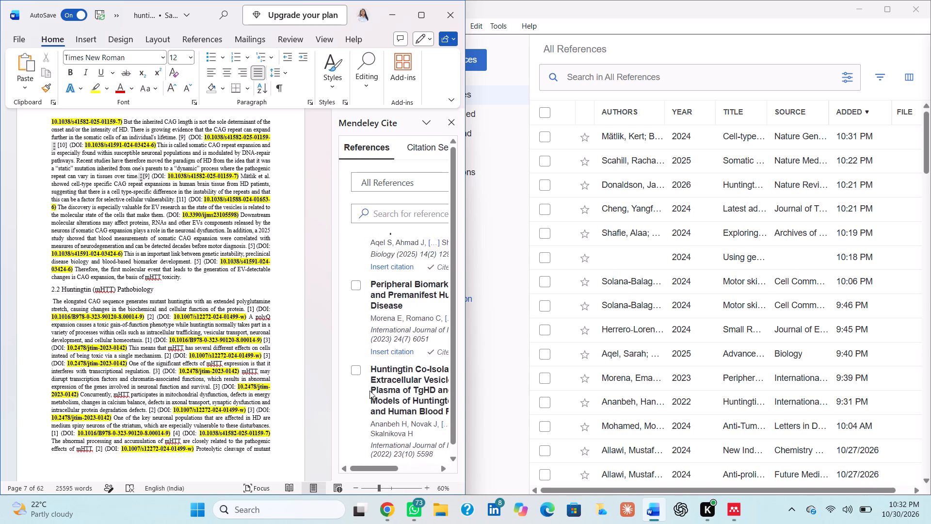
click(355, 371)
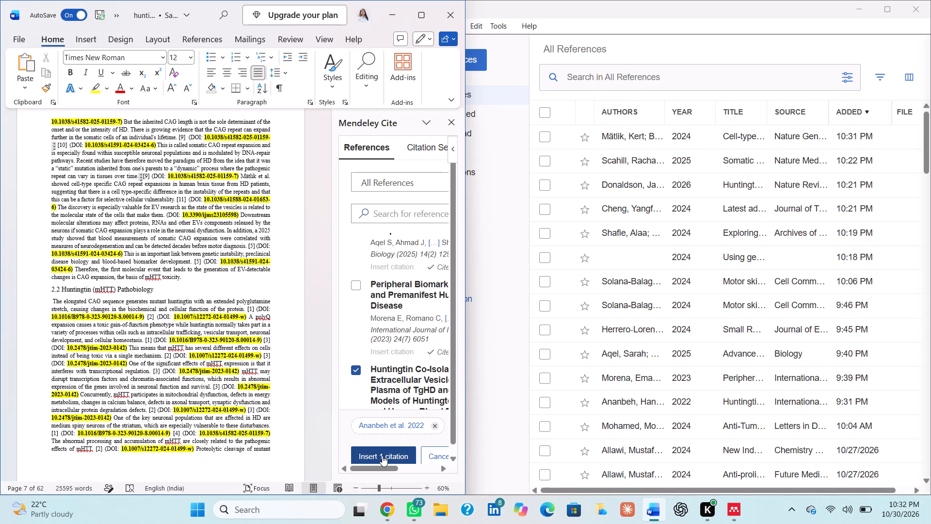
click(382, 456)
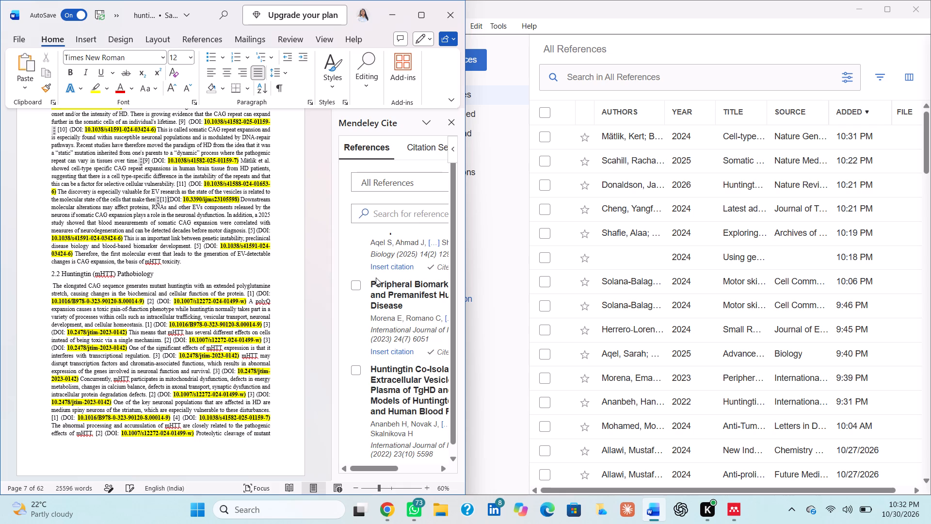
Replace the typed "[5]" after "can be detected decades before motor diagnosis." with the Mendeley citation Mätlik et al. 2024.
scroll(376, 278, up, 6)
click(355, 245)
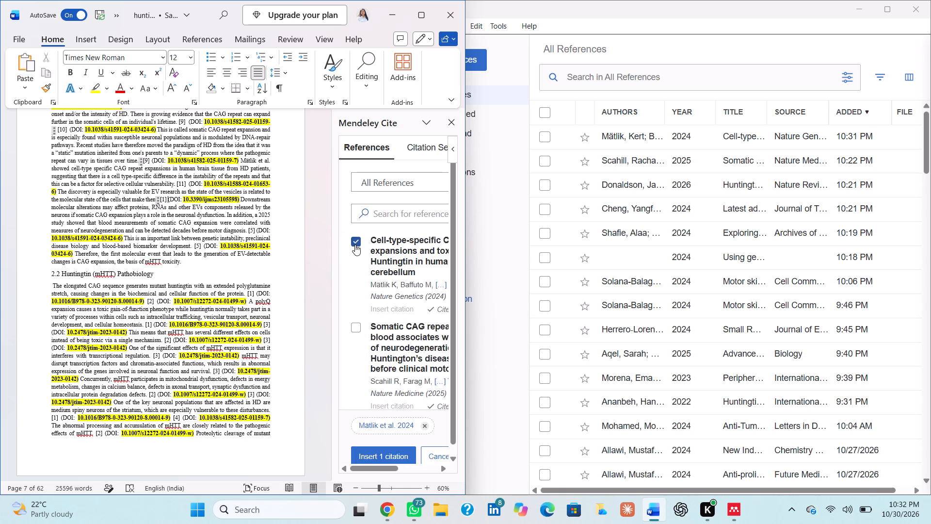
click(254, 229)
key(Right)
key(BackSpace)
key(BackSpace)
key(BackSpace)
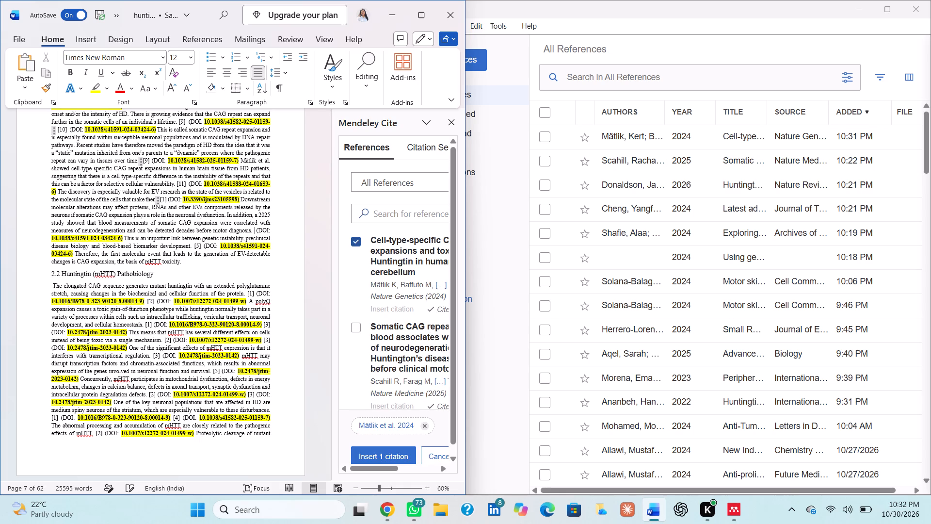
click(383, 455)
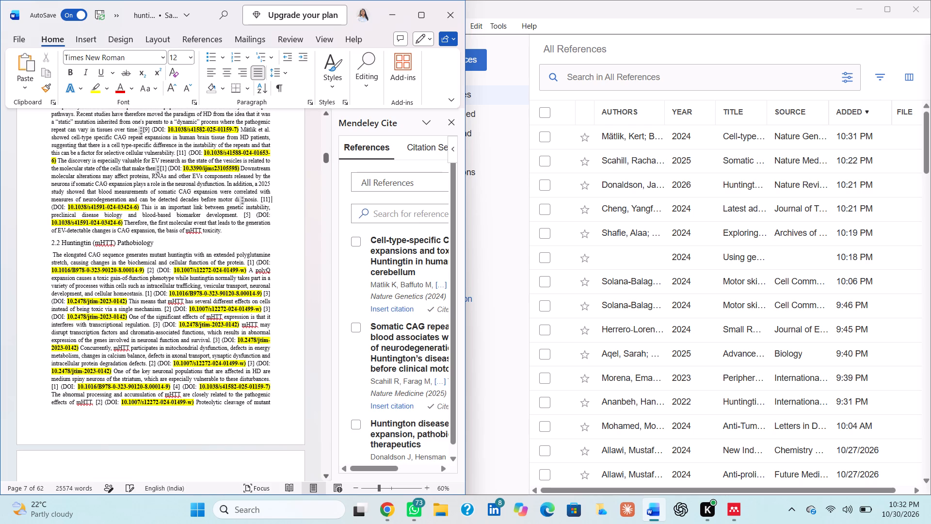
Replace the typed "[5]" after "blood-based biomarker development." with the Mendeley citation Mätlik et al. 2024.
click(250, 215)
key(BackSpace)
key(BackSpace)
key(BackSpace)
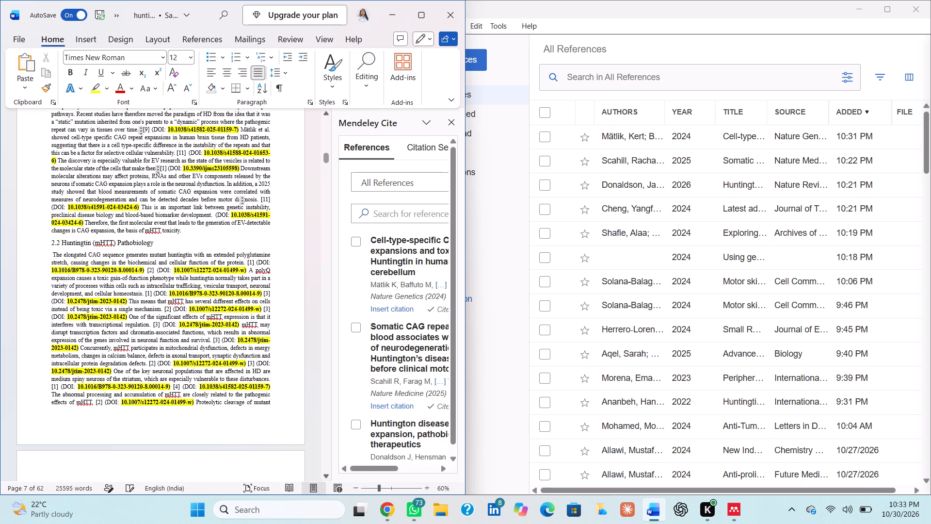
click(356, 241)
click(377, 457)
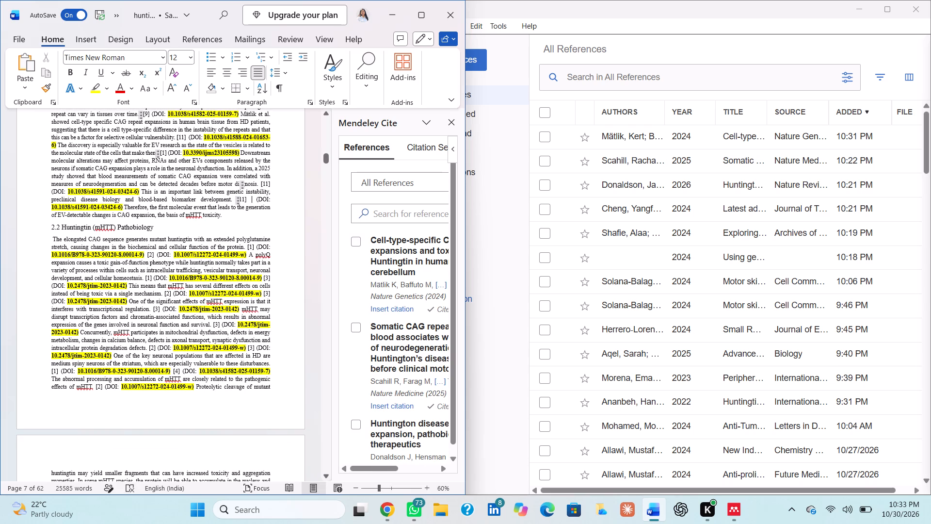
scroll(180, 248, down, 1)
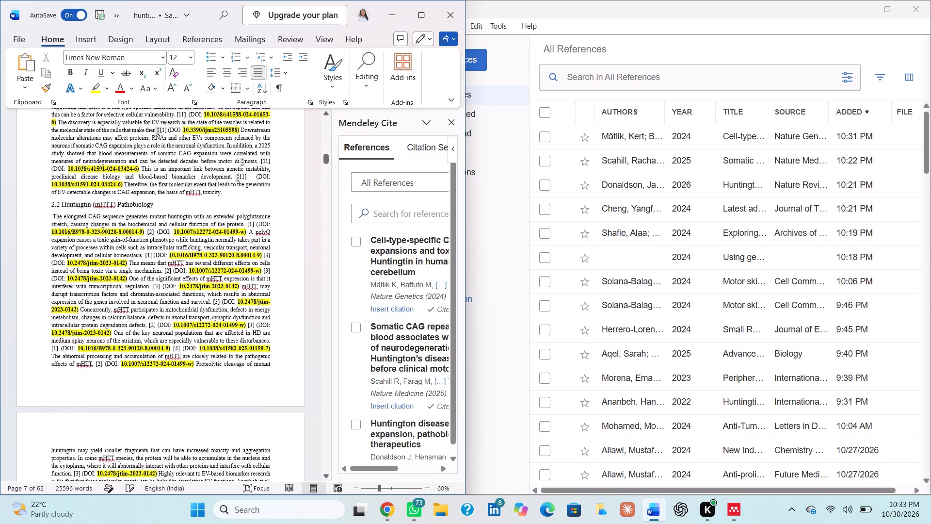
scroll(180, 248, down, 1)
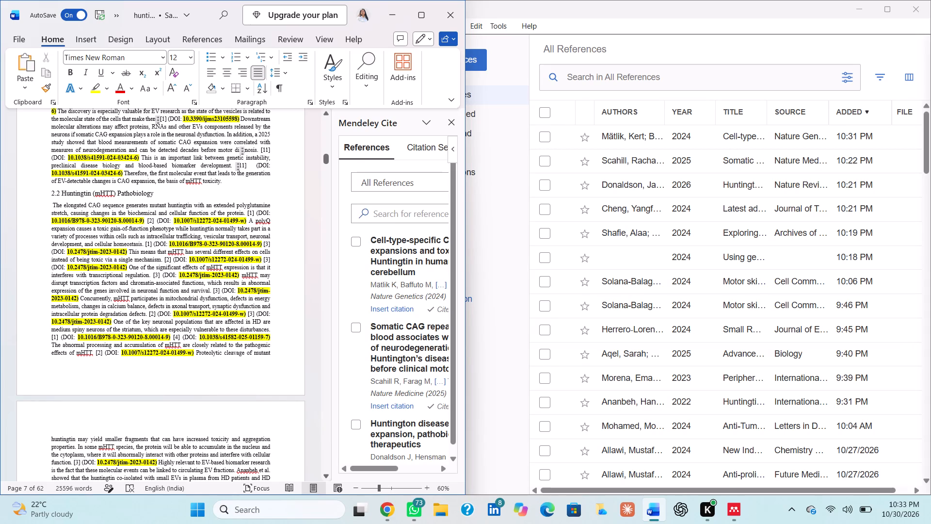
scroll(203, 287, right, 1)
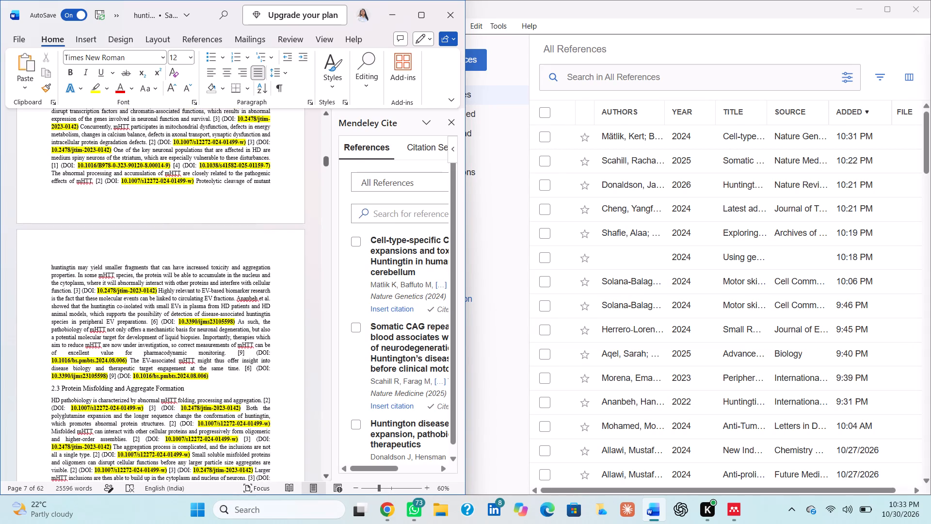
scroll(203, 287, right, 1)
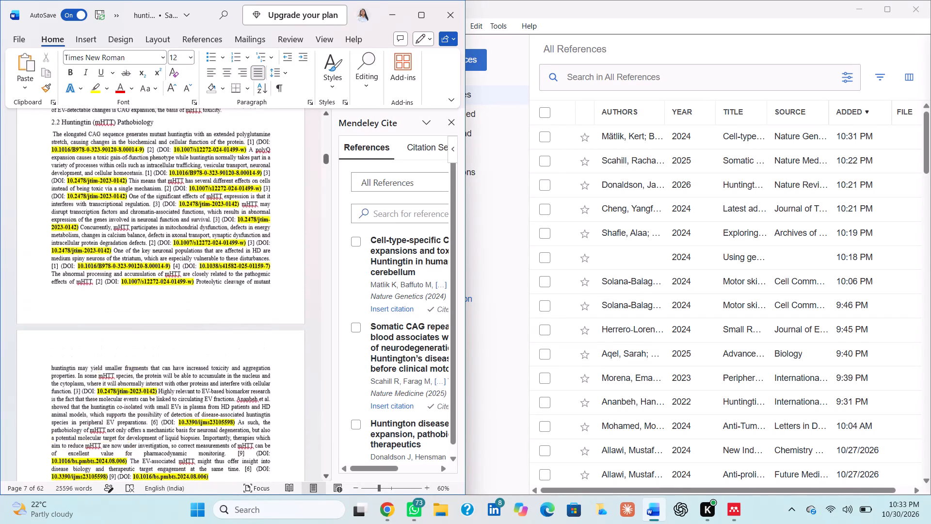
Delete the typed "[1]" after "cellular function of the protein." in section 2.2 Huntingtin (mHTT) Pathobiology.
scroll(203, 287, right, 1)
scroll(203, 287, down, 1)
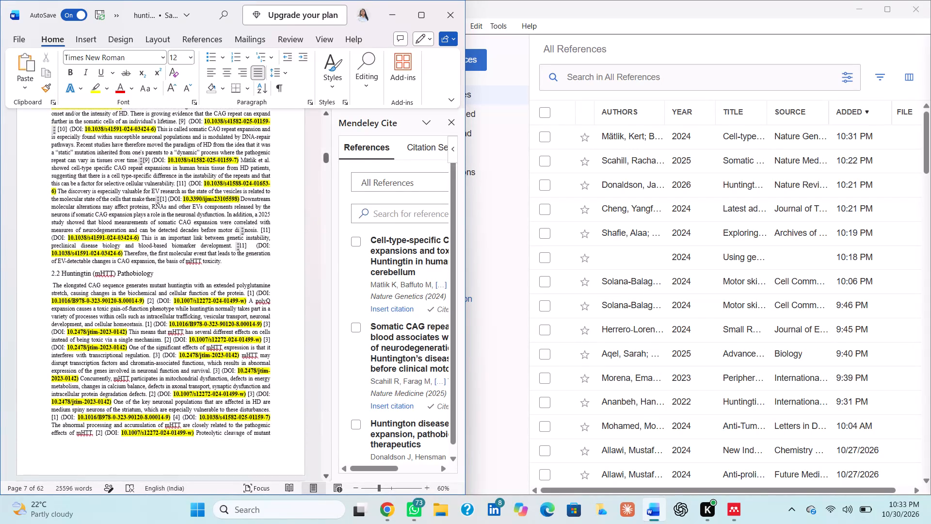
ctrl+scroll(188, 291, up, 1)
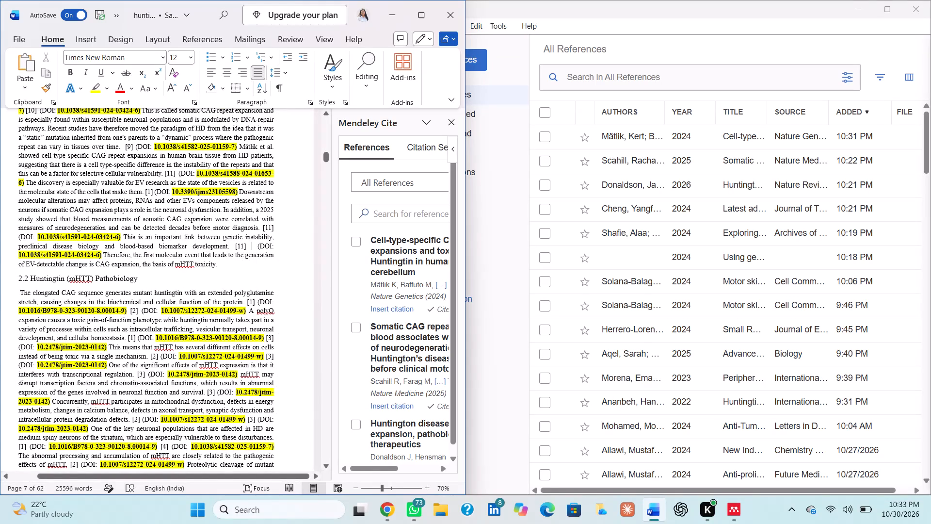
ctrl+scroll(188, 291, up, 3)
scroll(206, 301, down, 1)
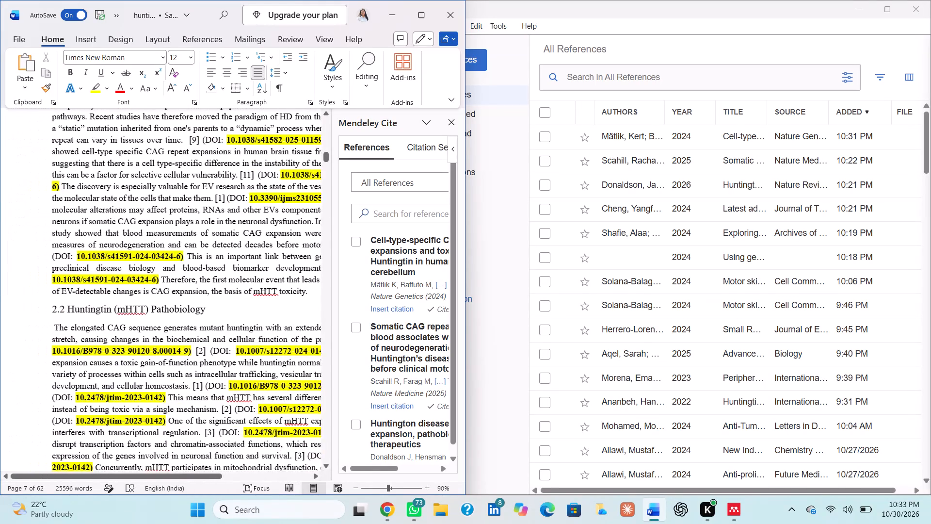
scroll(206, 301, down, 2)
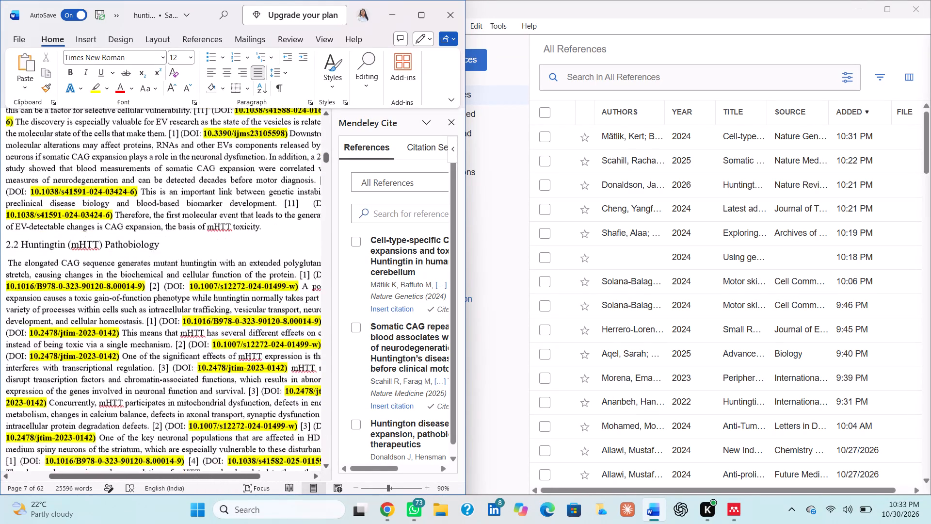
scroll(206, 301, down, 1)
ctrl+scroll(206, 301, down, 1)
scroll(219, 307, left, 1)
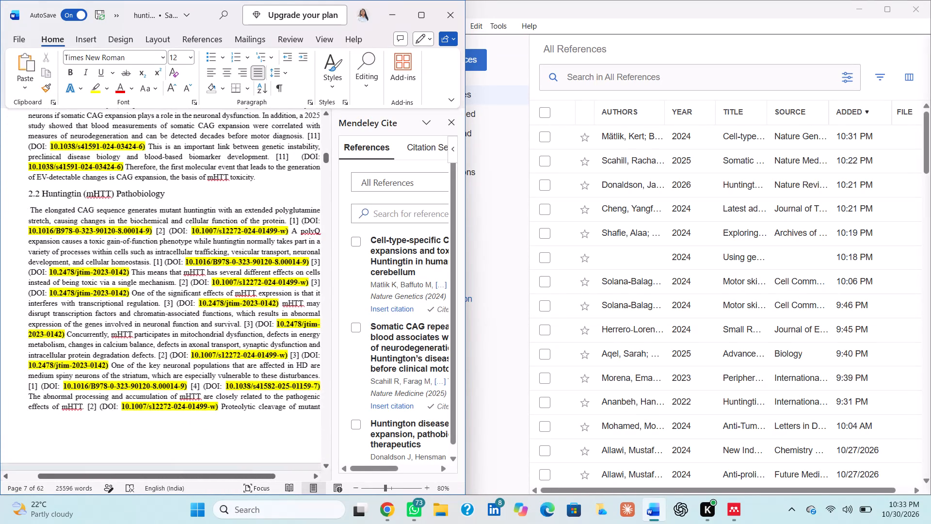
scroll(219, 307, left, 1)
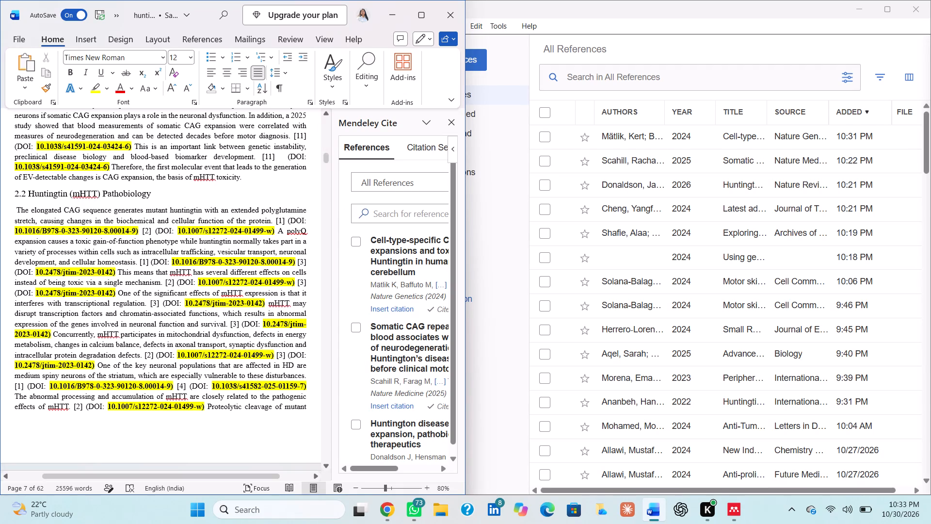
click(285, 222)
key(BackSpace)
key(BackSpace)
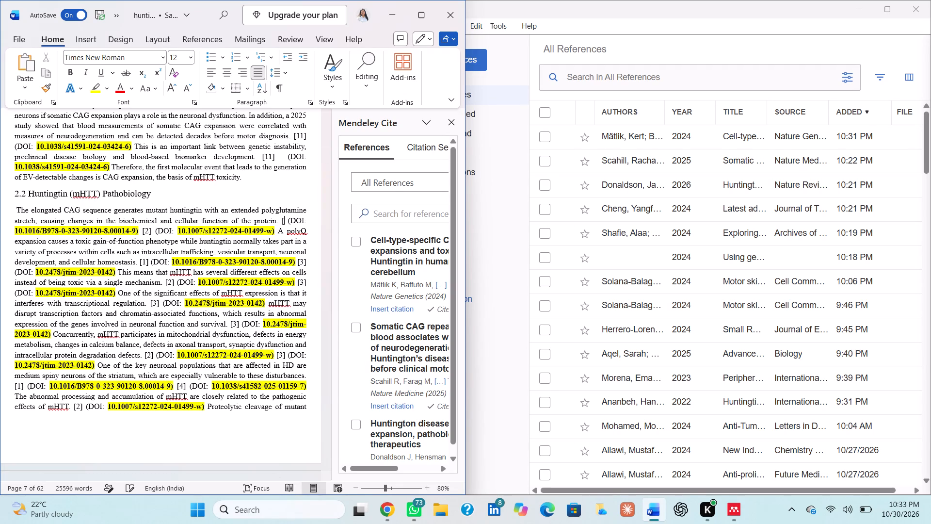
key(BackSpace)
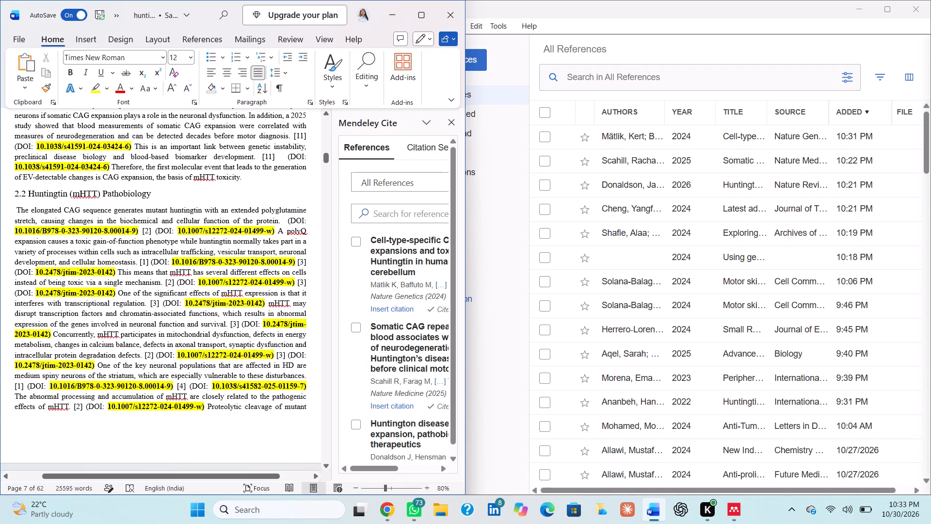
drag(13, 229, 135, 237)
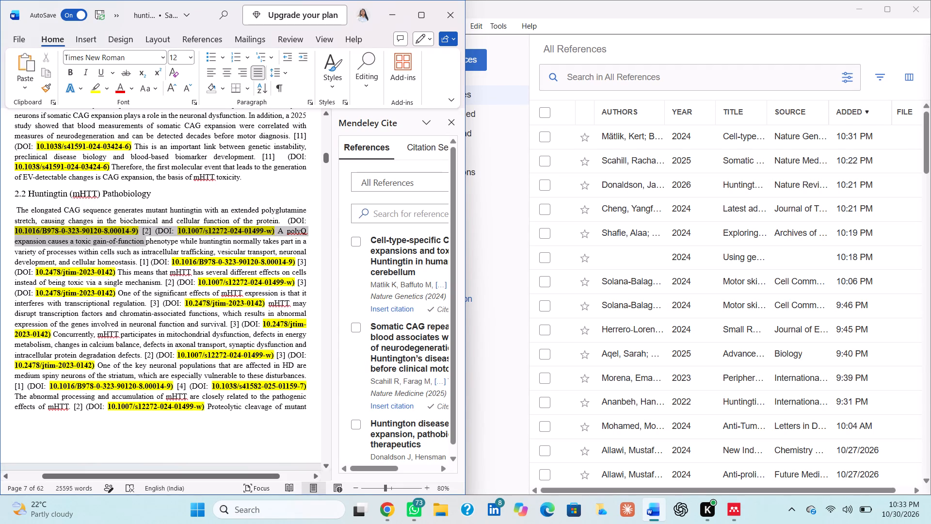
drag(135, 237, 134, 234)
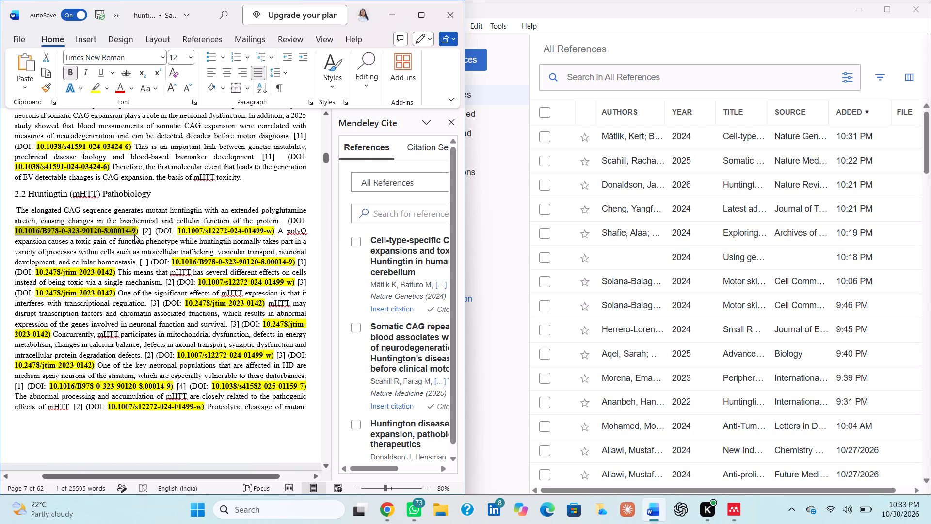
key(ctrl+c)
click(475, 55)
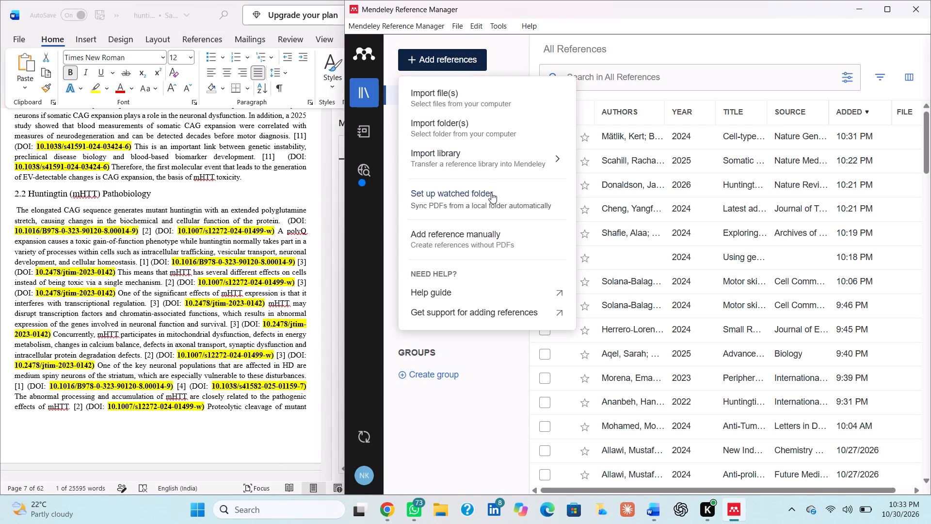
click(487, 229)
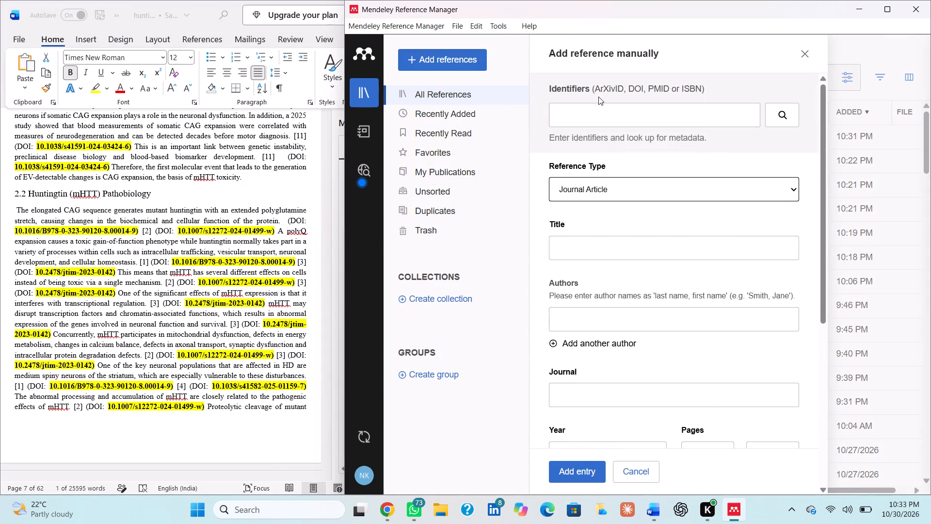
click(593, 109)
key(ctrl+v)
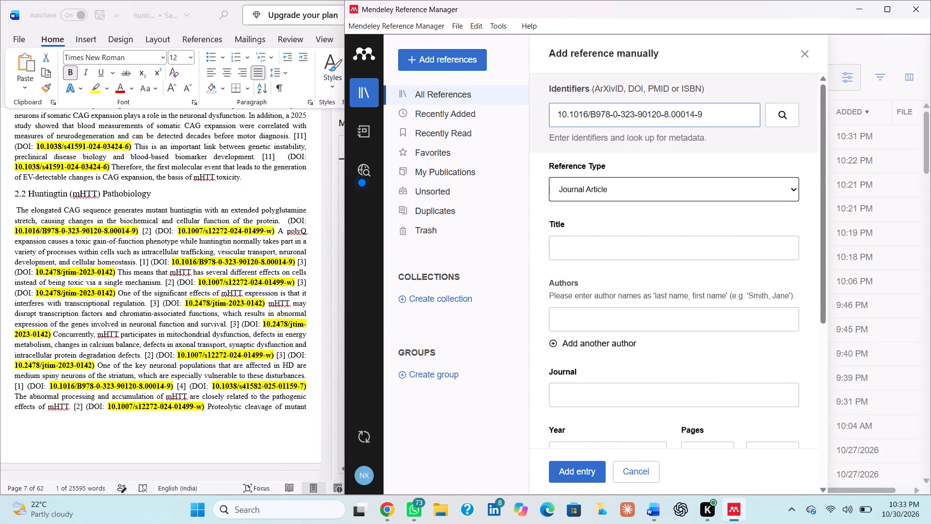
key(Return)
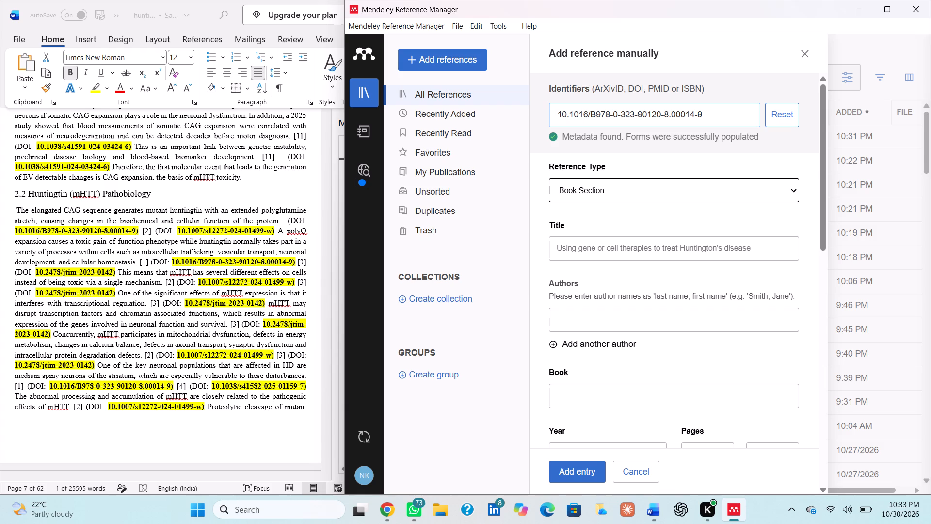
In Word, insert the Mendeley citation "Using gene or cell therapies to treat Huntington's disease" after "cellular function of the protein.".
click(325, 254)
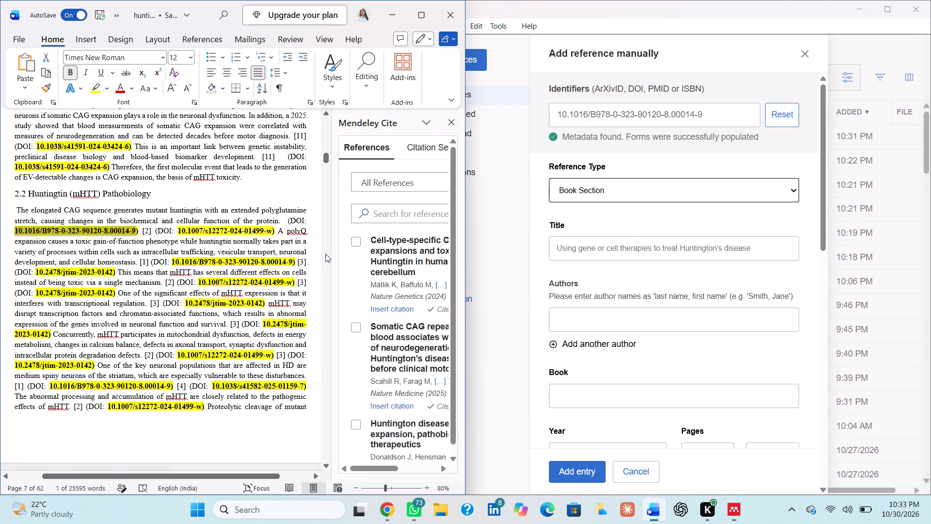
click(282, 221)
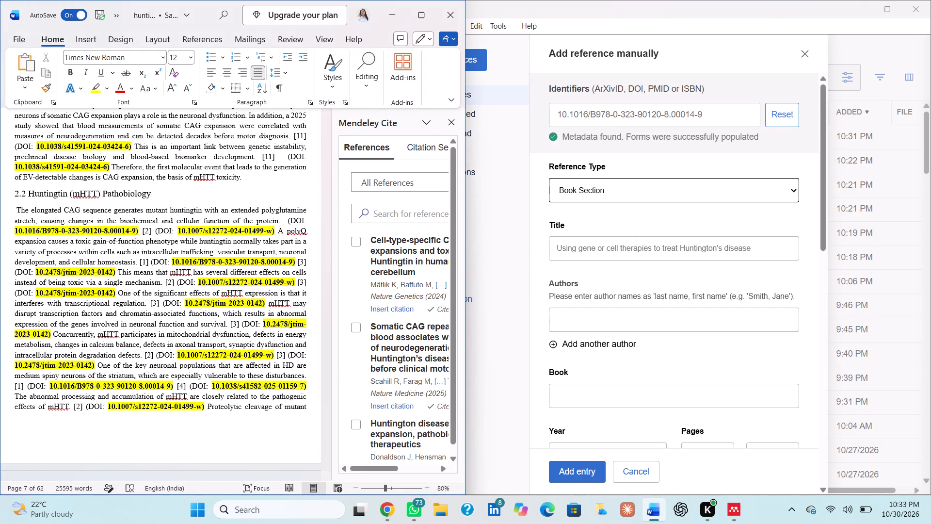
scroll(388, 338, down, 1)
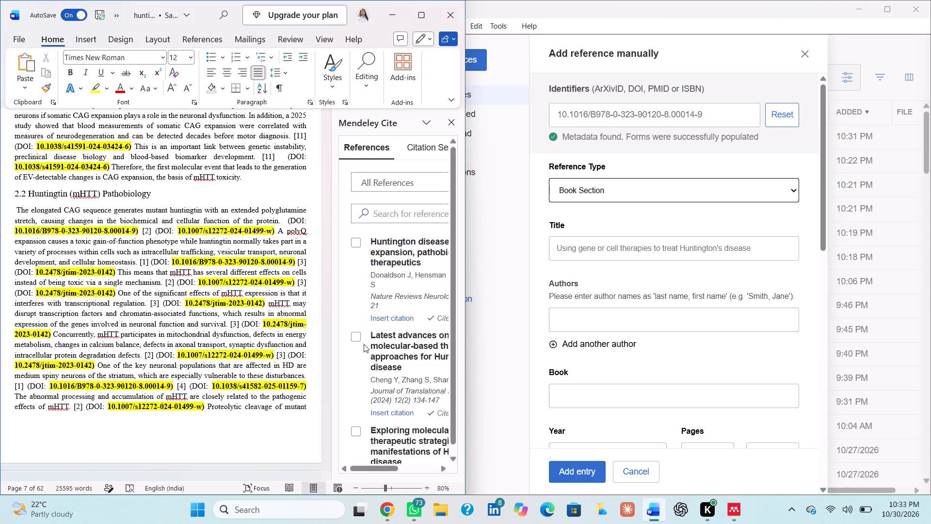
scroll(364, 344, down, 1)
click(356, 338)
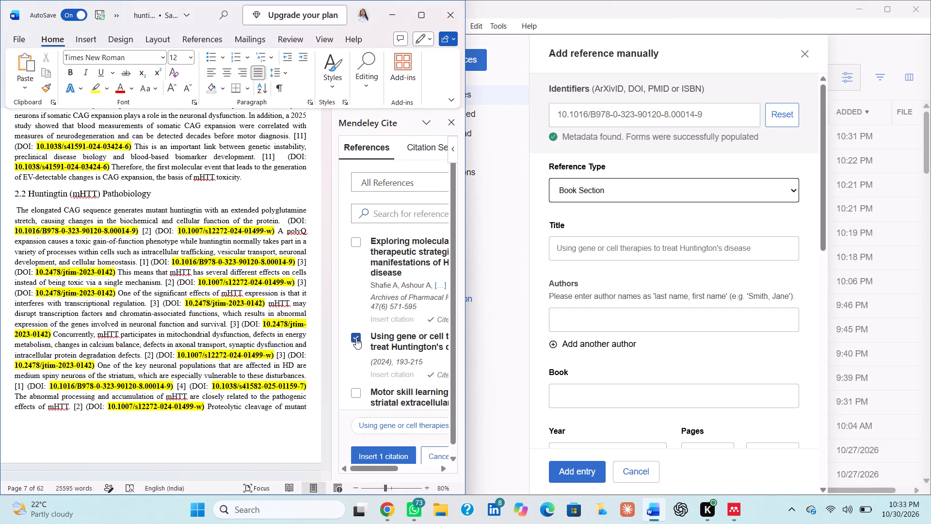
click(380, 455)
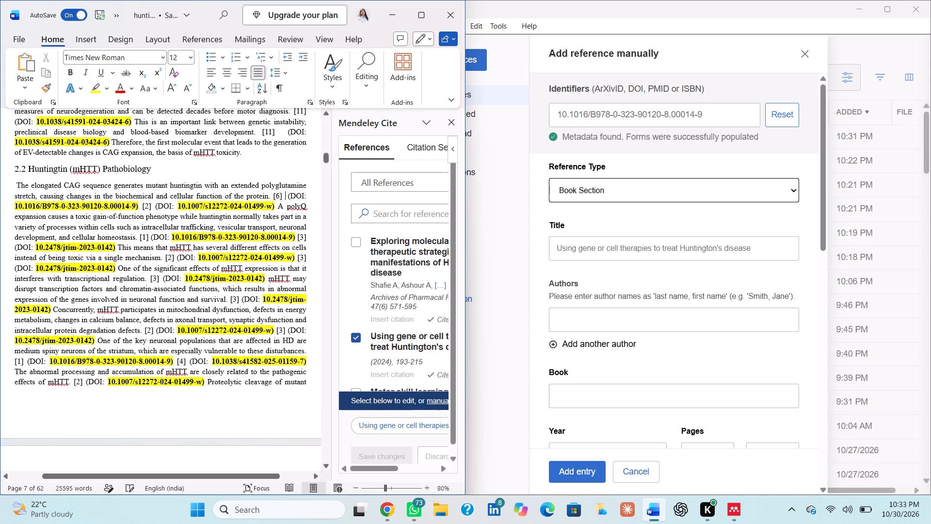
drag(177, 206, 257, 210)
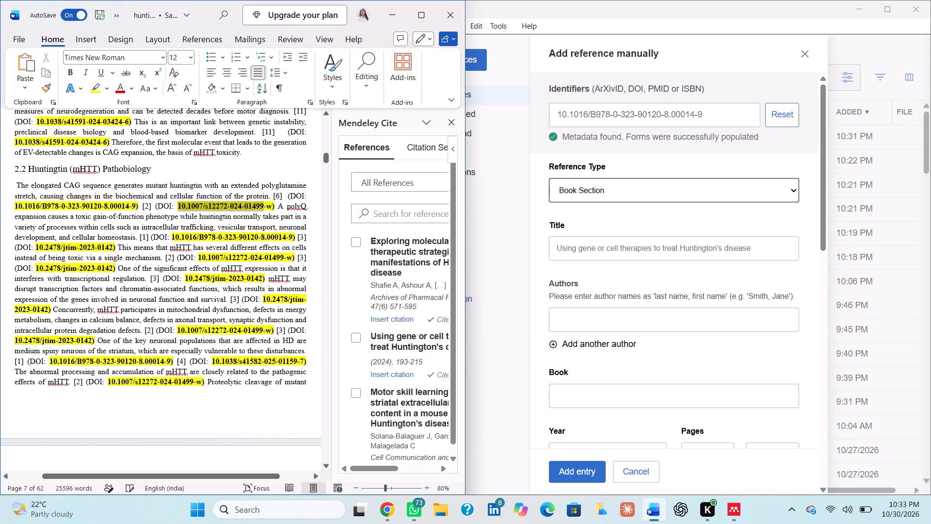
drag(257, 210, 269, 209)
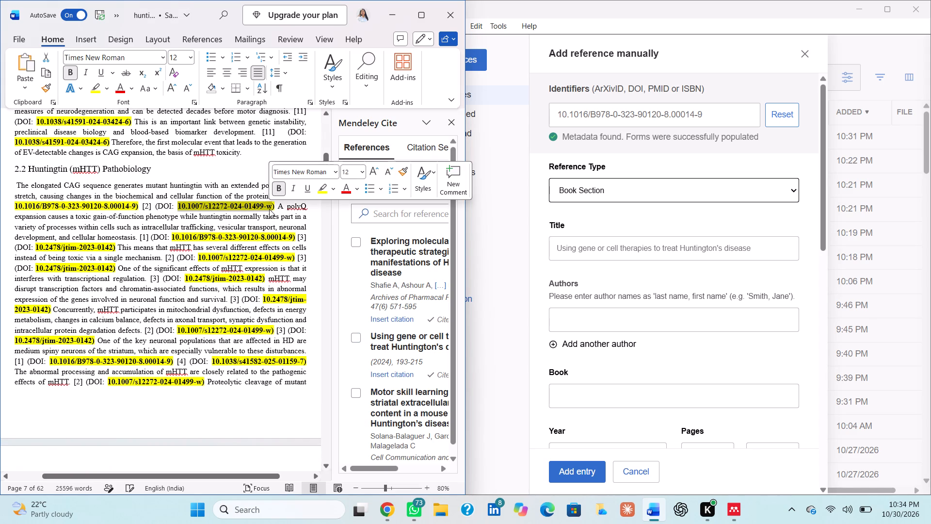
key(ctrl+c)
click(771, 114)
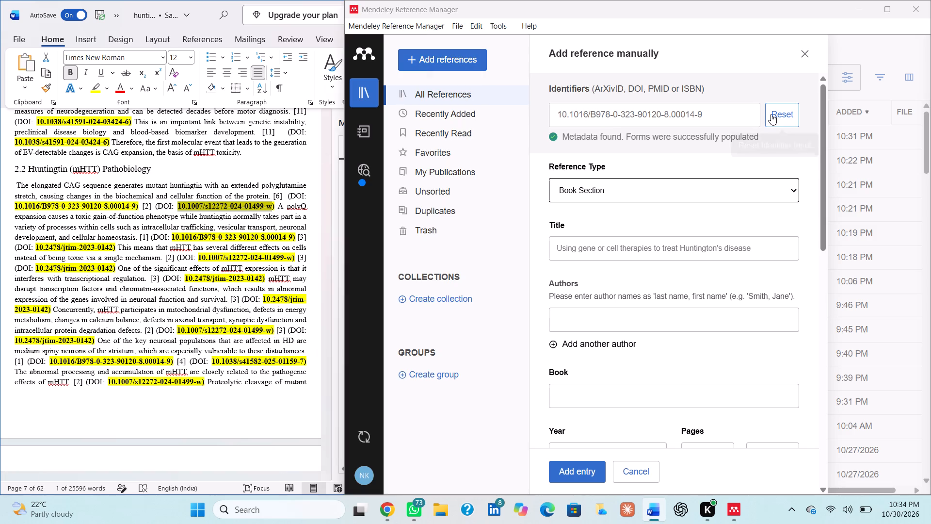
click(732, 117)
key(ctrl+v)
key(Return)
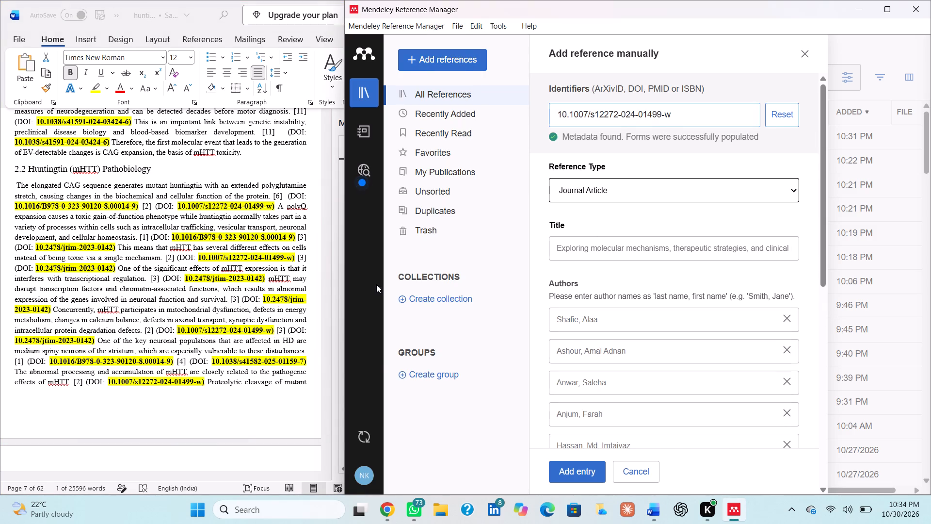
click(323, 280)
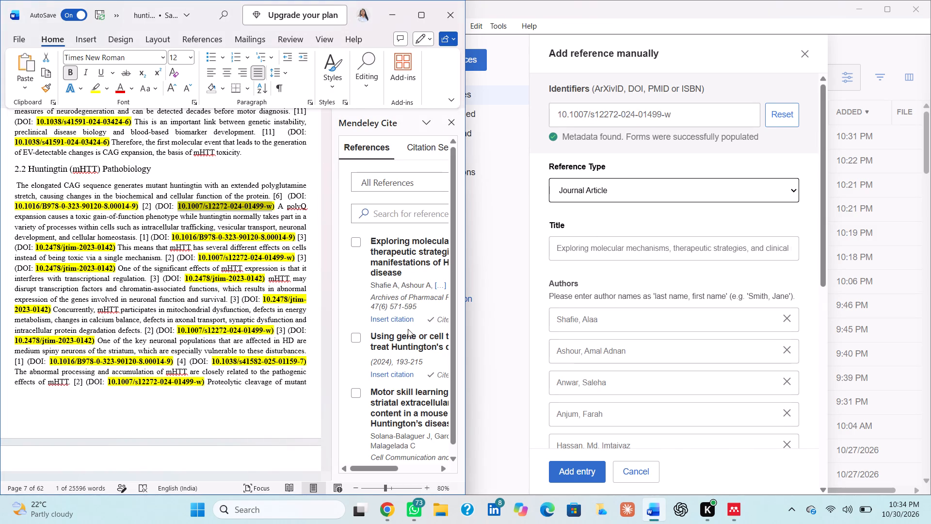
click(356, 243)
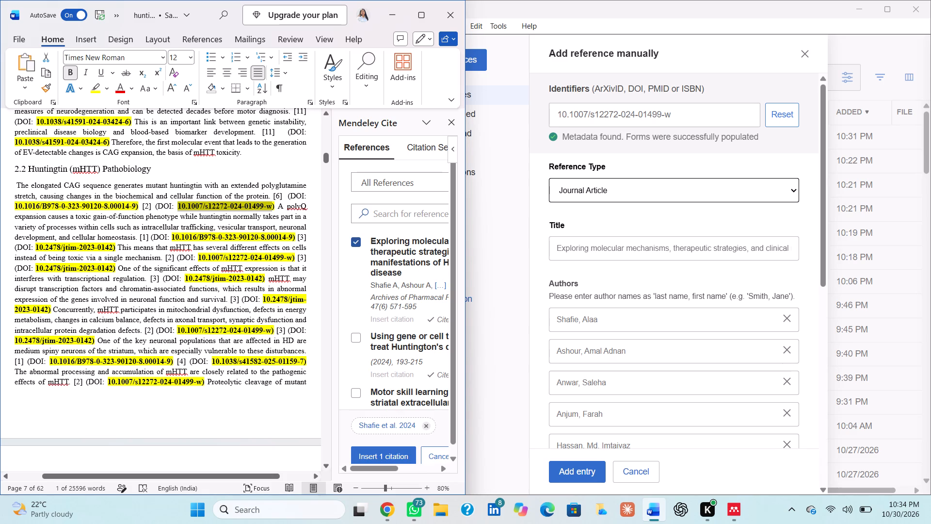
click(151, 204)
key(BackSpace)
key(BackSpace)
key(BackSpace)
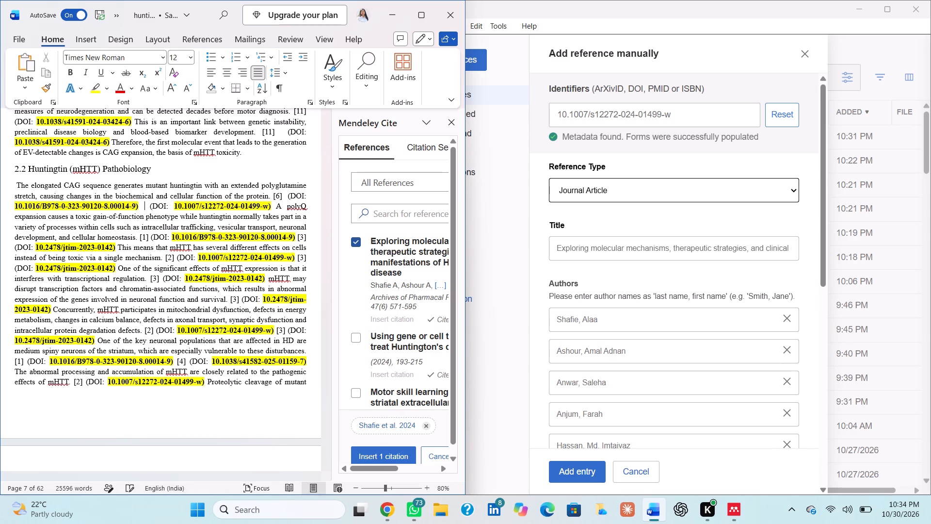
click(372, 451)
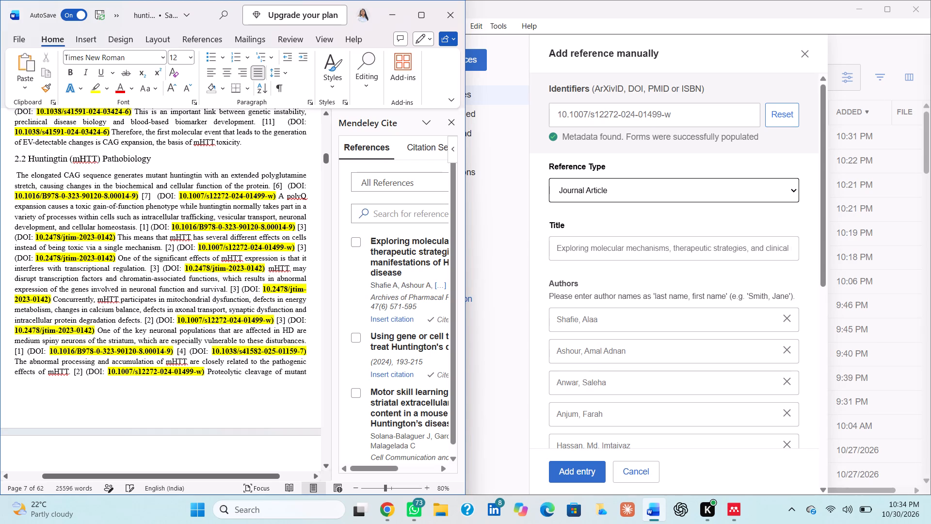
Replace the typed "[1]" after "cellular homeostasis." with the Mendeley citation "Using gene or cell therapies to treat Huntington's disease".
click(355, 338)
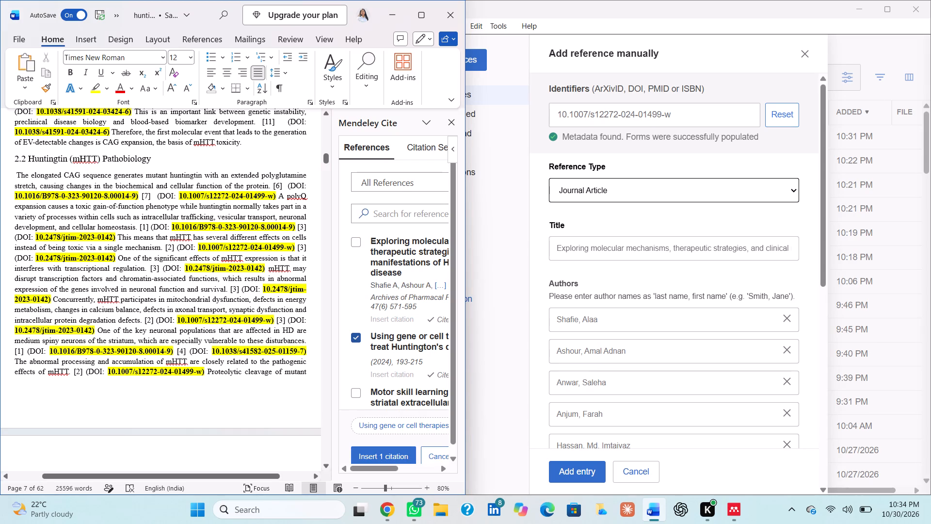
click(150, 226)
key(BackSpace)
key(BackSpace)
key(BackSpace)
key(BackSpace)
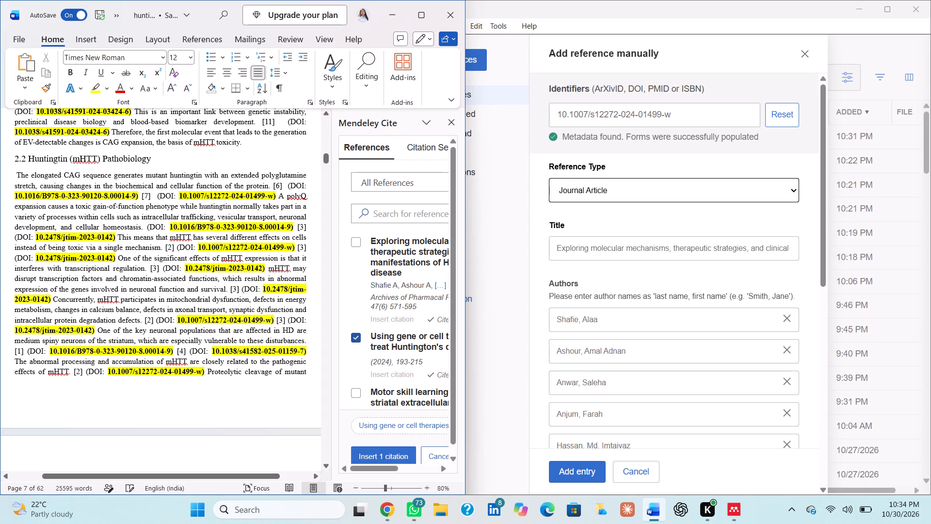
click(372, 454)
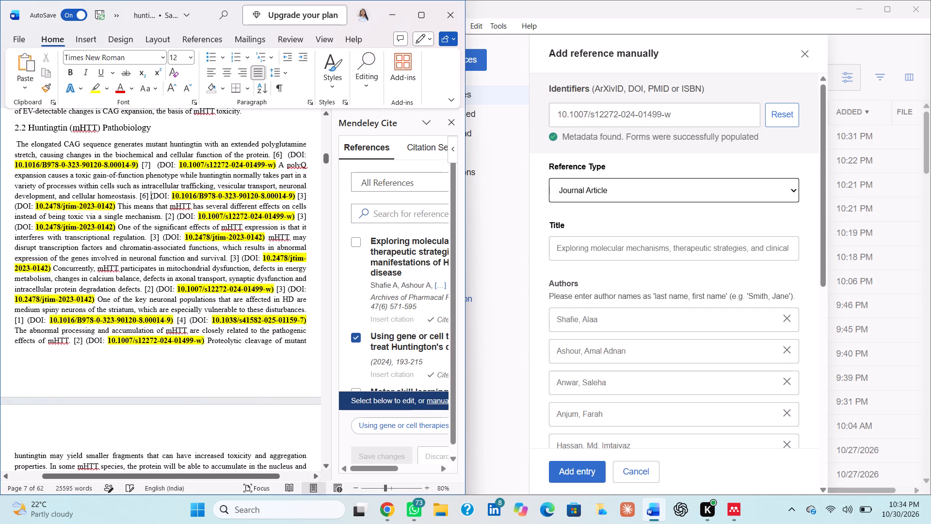
Add the reference with DOI 10.2478/jtim-2023-0142 from section 2.2 to the Mendeley Reference Manager library, filling its details by identifier lookup.
drag(34, 204, 71, 210)
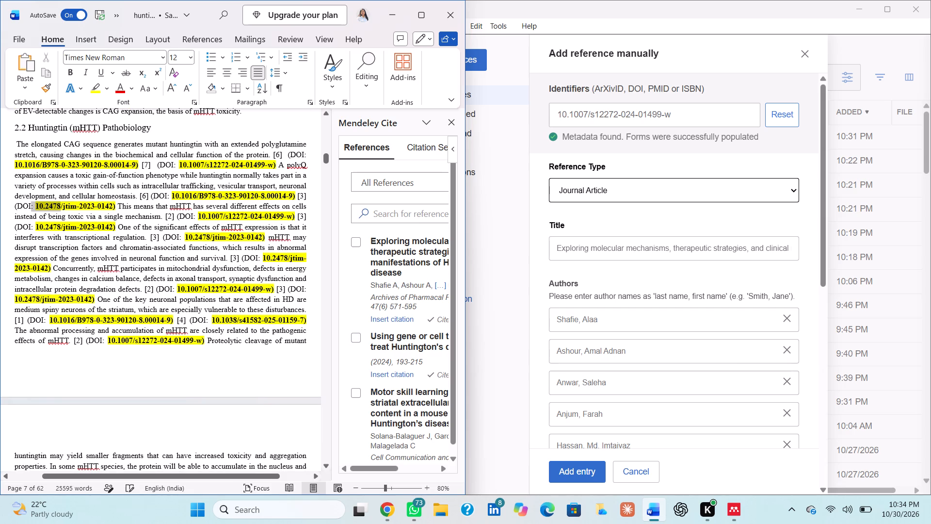
drag(71, 210, 110, 210)
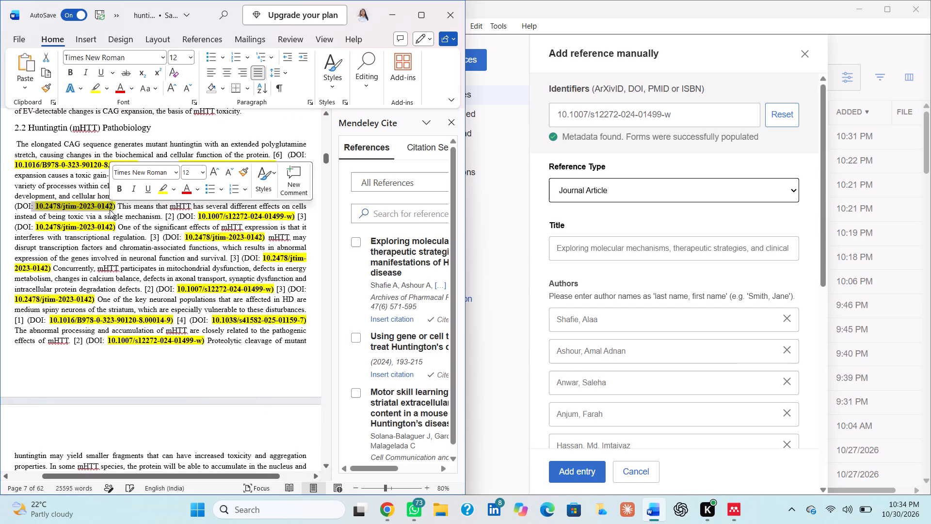
key(ctrl+c)
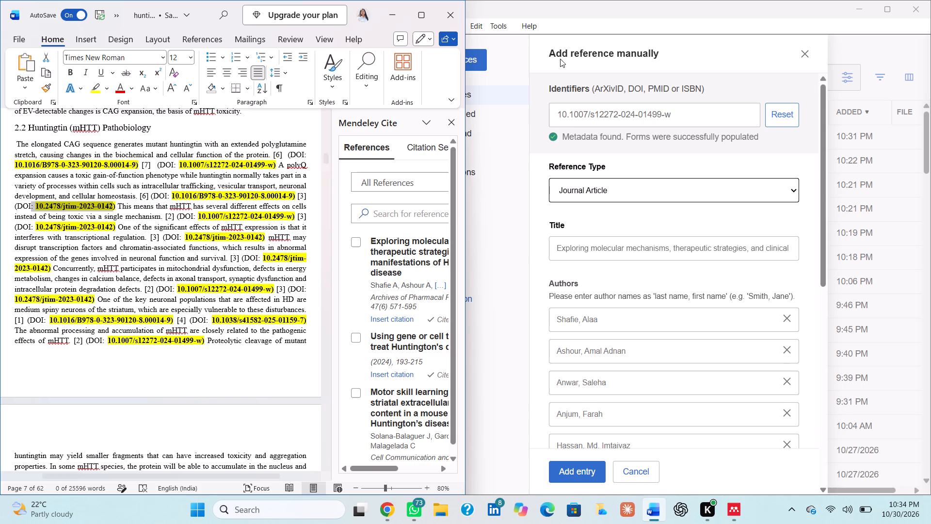
click(779, 117)
click(706, 119)
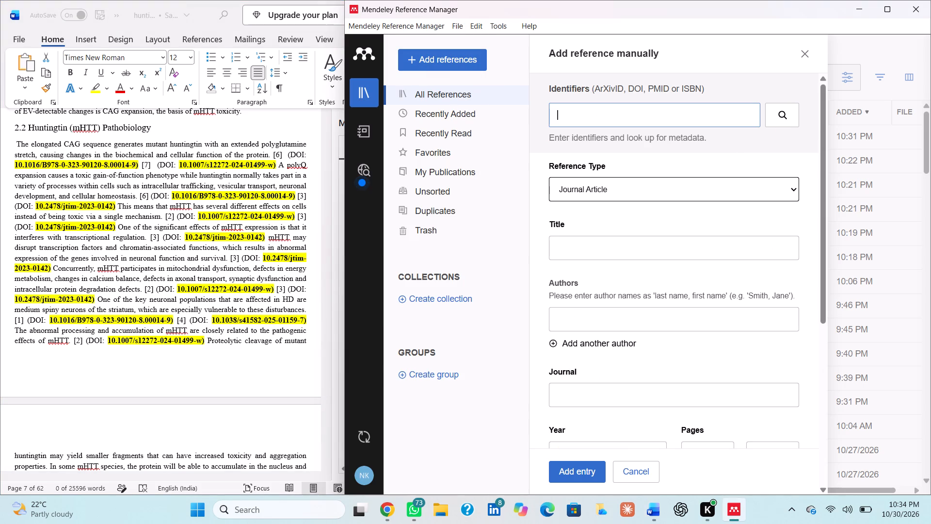
key(ctrl+v)
key(Return)
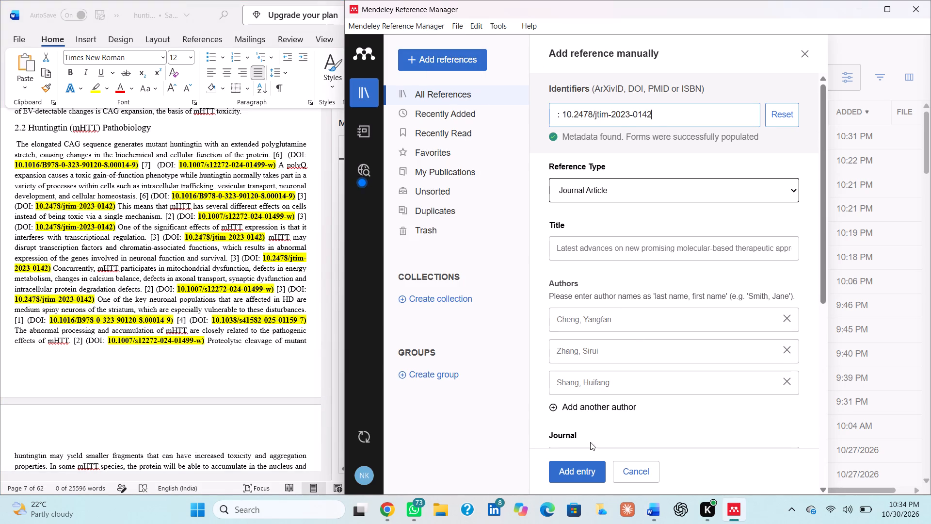
click(574, 475)
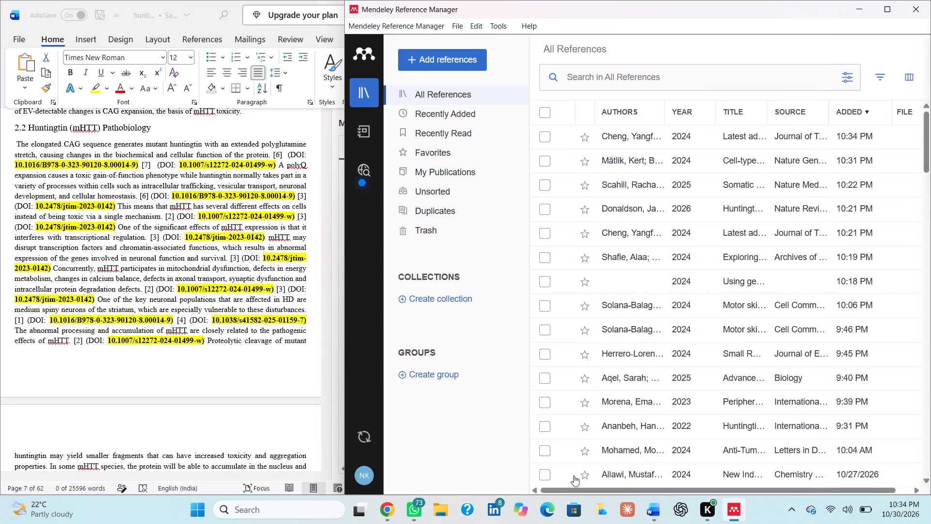
In Word, refresh the Mendeley Cite library to load the newly added reference.
click(331, 360)
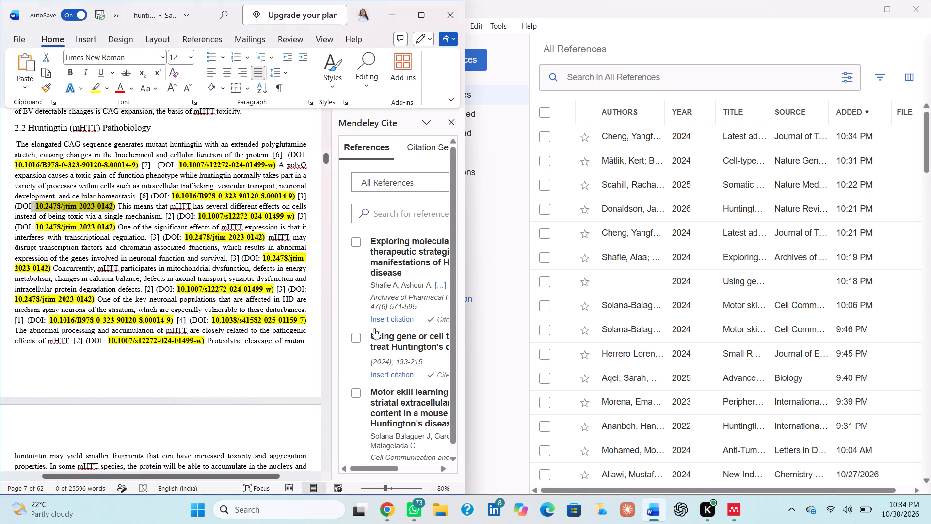
scroll(384, 321, up, 17)
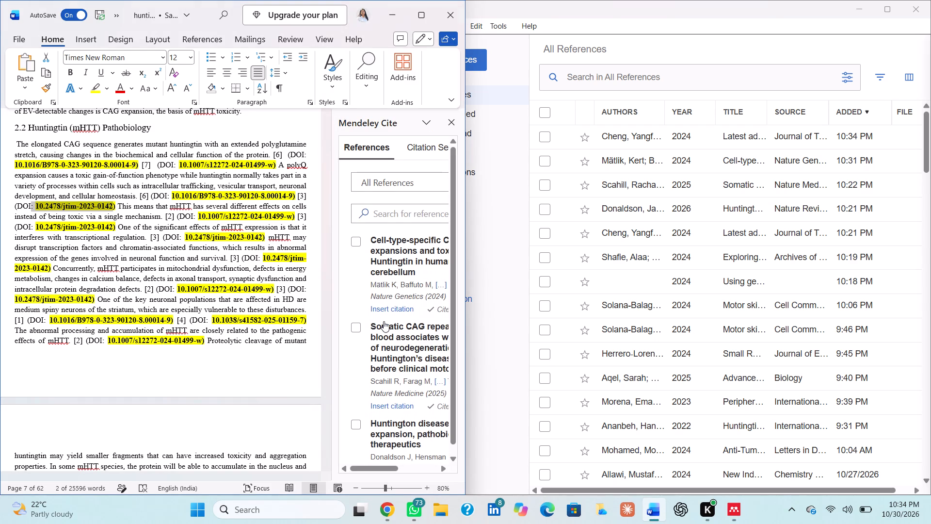
scroll(415, 289, left, 7)
click(400, 155)
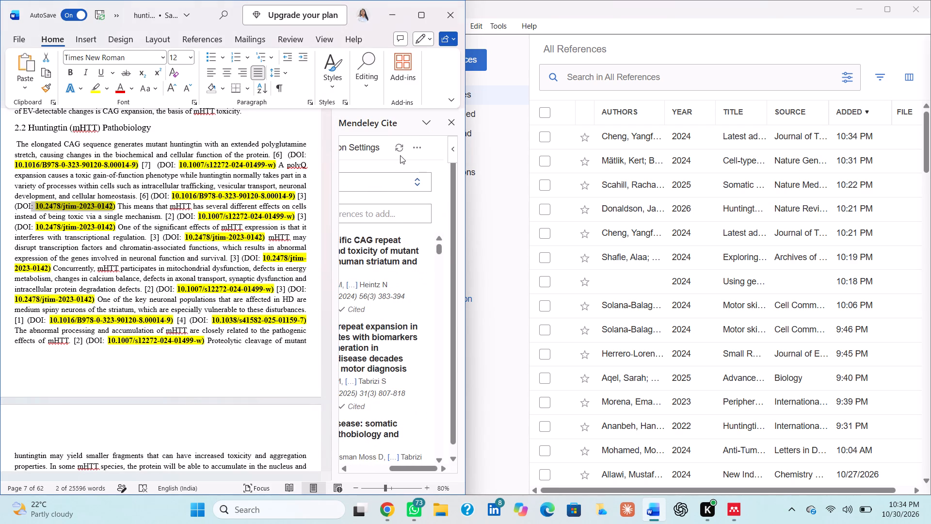
click(399, 148)
scroll(346, 280, right, 5)
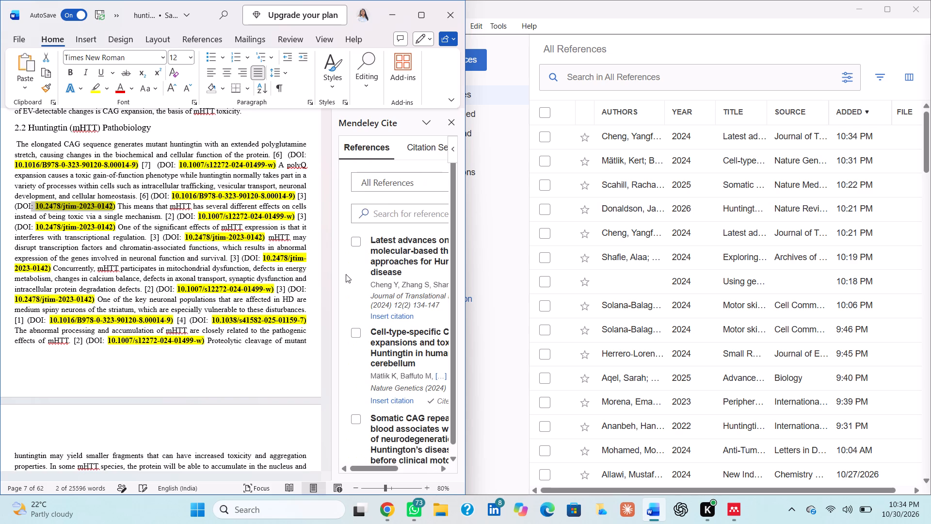
Replace the typed "[3]" before the first DOI 10.2478/jtim-2023-0142 in section 2.2 with the Mendeley citation Cheng et al. 2024.
click(356, 243)
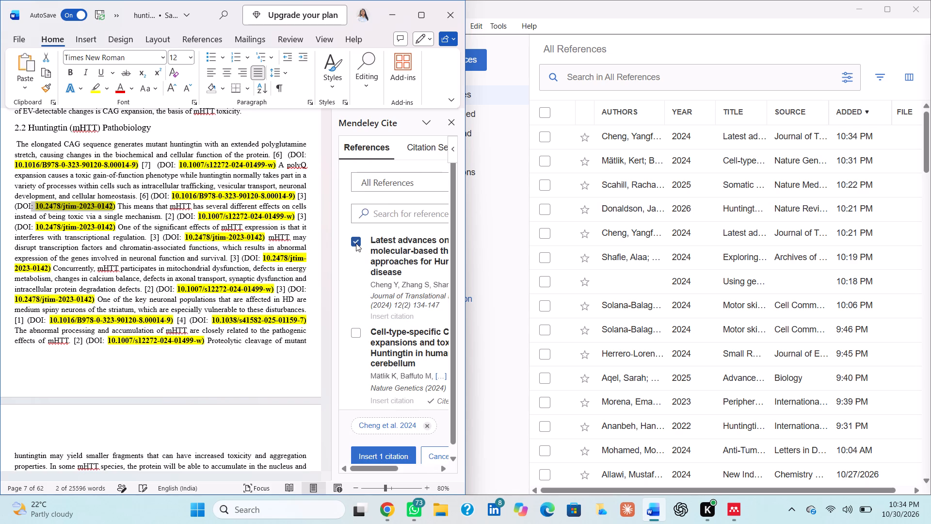
click(306, 198)
key(BackSpace)
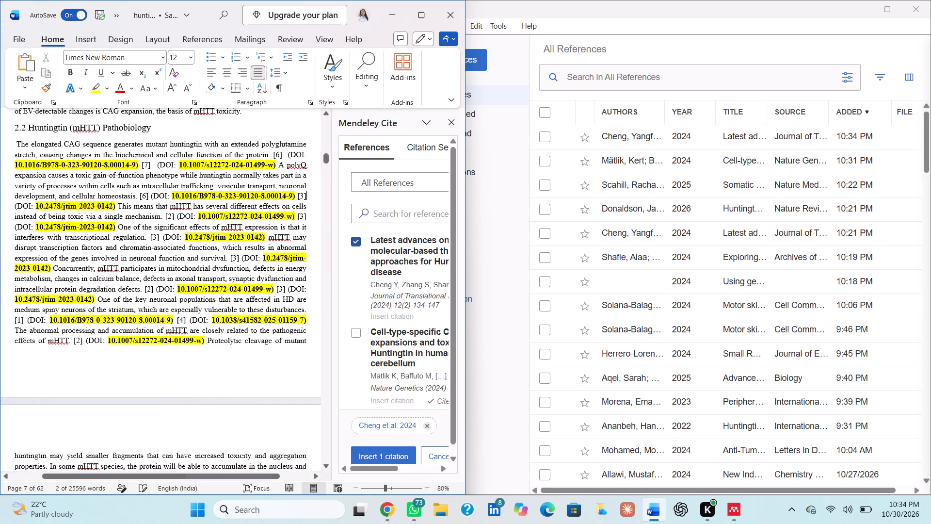
key(BackSpace)
key(BackSpace)
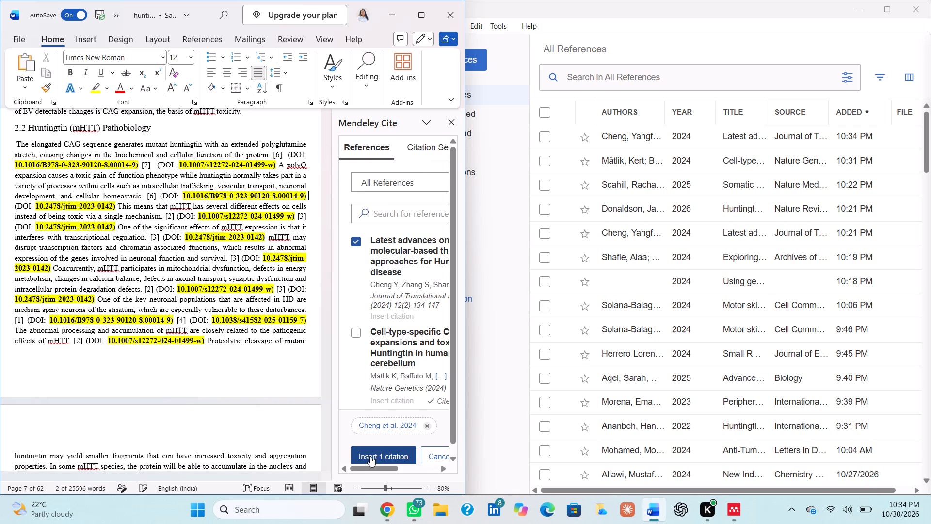
click(370, 455)
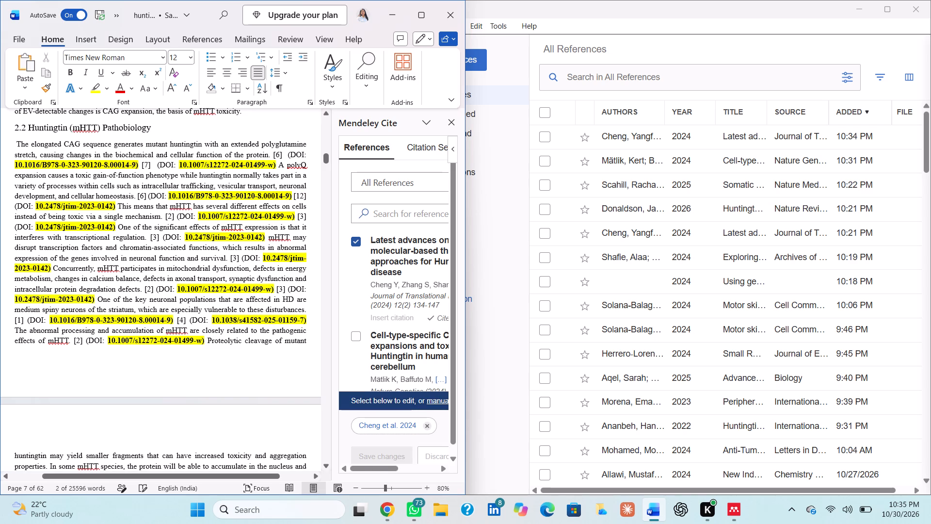
Delete the typed "[2]" after "via a single mechanism." in section 2.2.
click(174, 216)
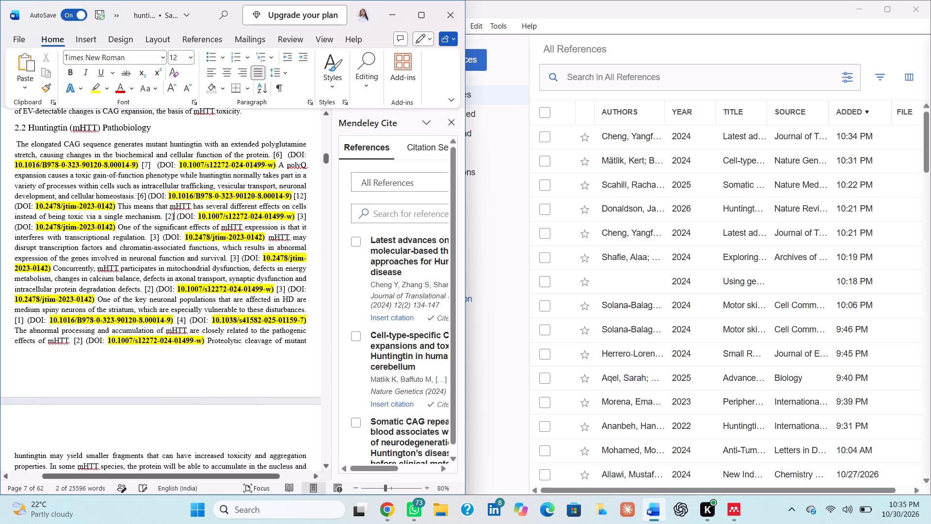
key(BackSpace)
key(BackSpace)
key(BackSpace)
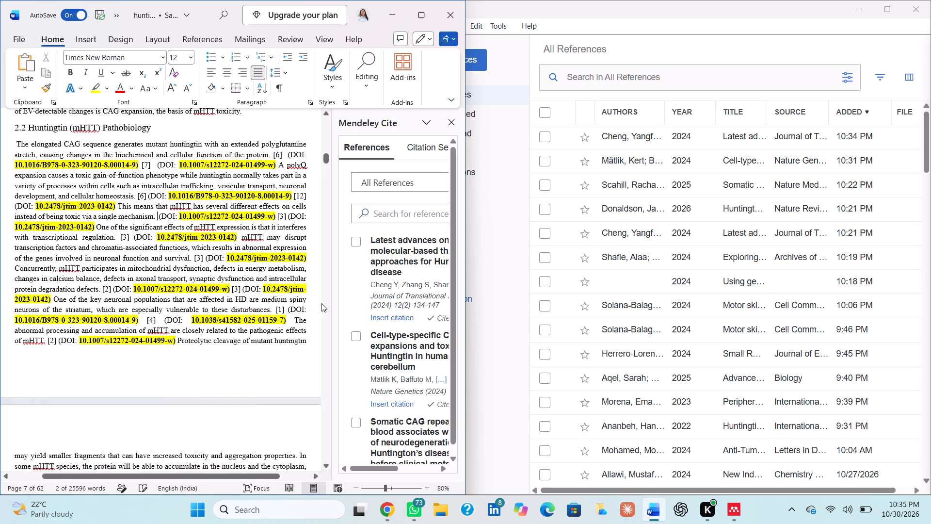
Look through the Mendeley Cite references and check which ones the citations already inserted in section 2.2 point to.
scroll(366, 327, down, 2)
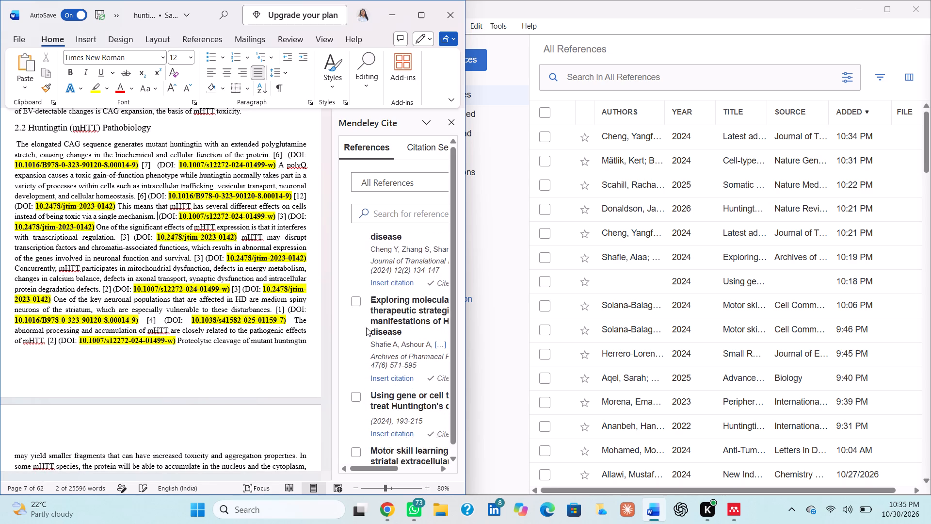
scroll(366, 327, down, 3)
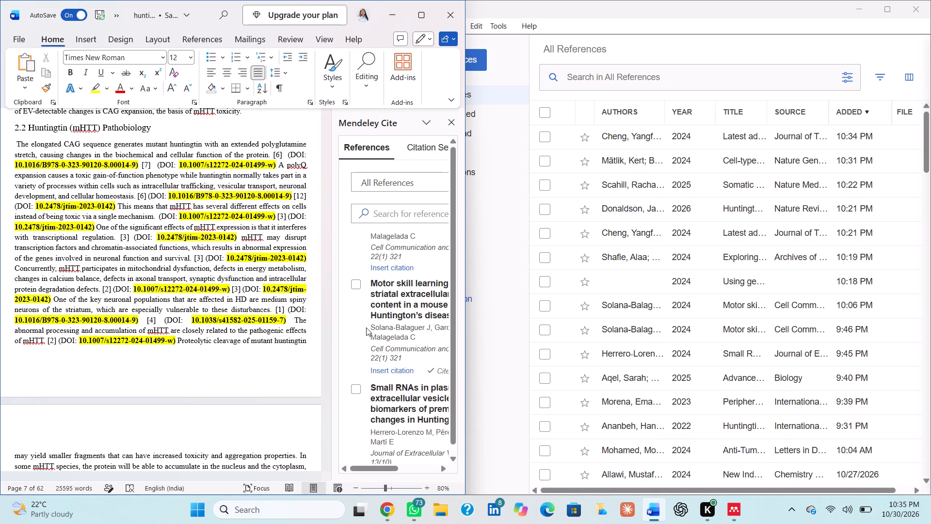
scroll(366, 327, up, 1)
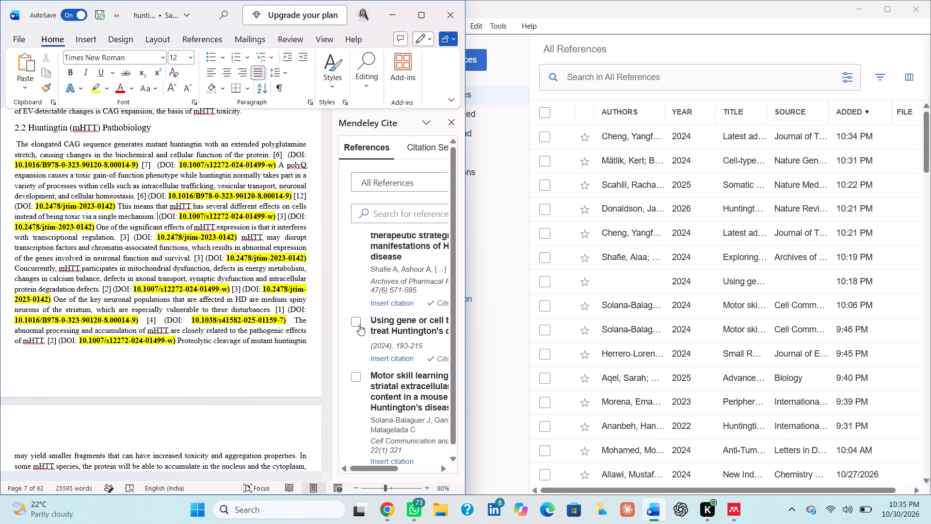
click(356, 322)
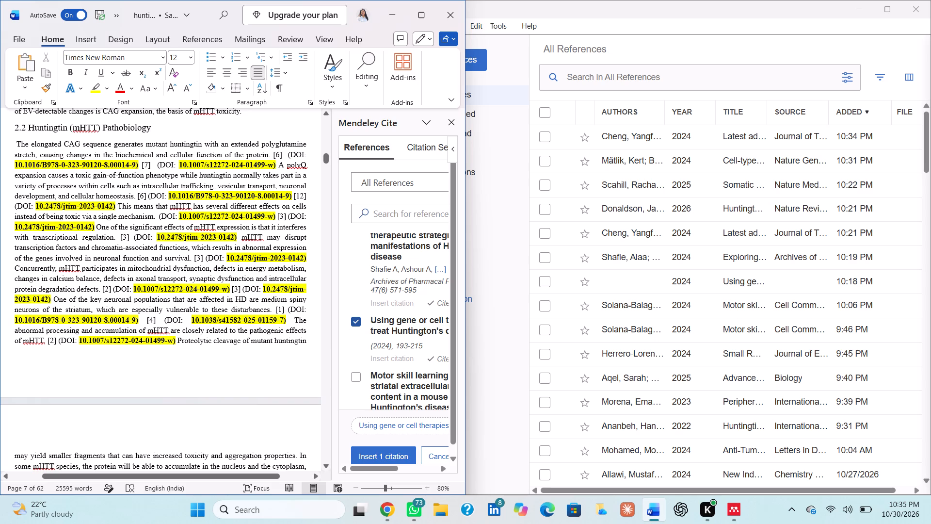
click(317, 250)
click(278, 158)
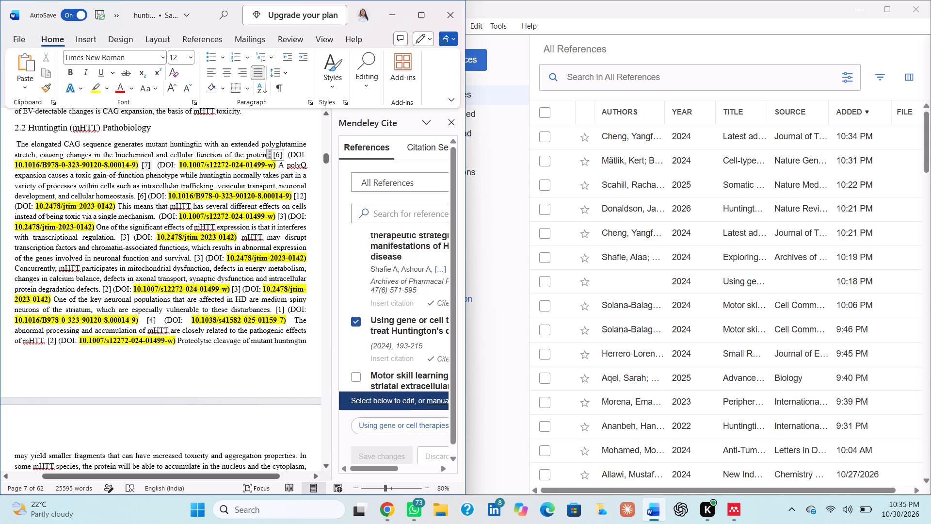
click(148, 168)
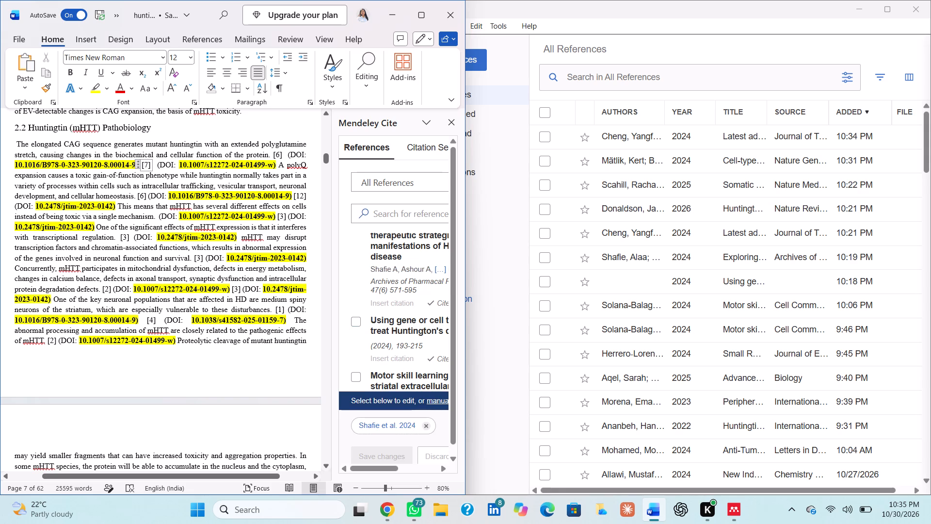
click(144, 197)
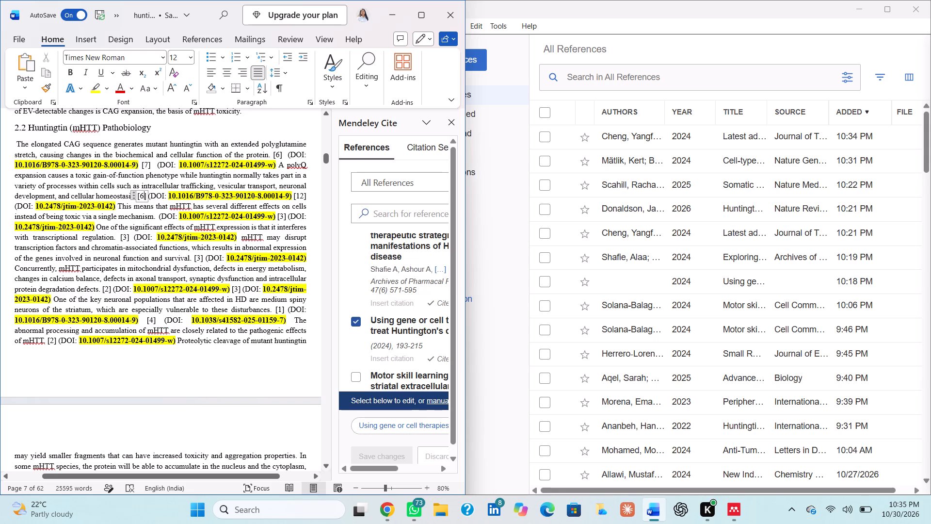
click(304, 198)
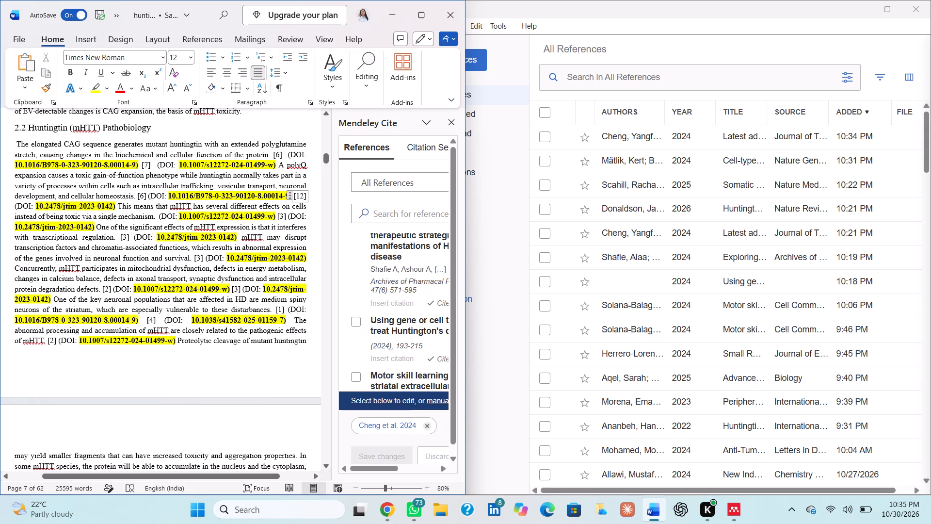
click(284, 219)
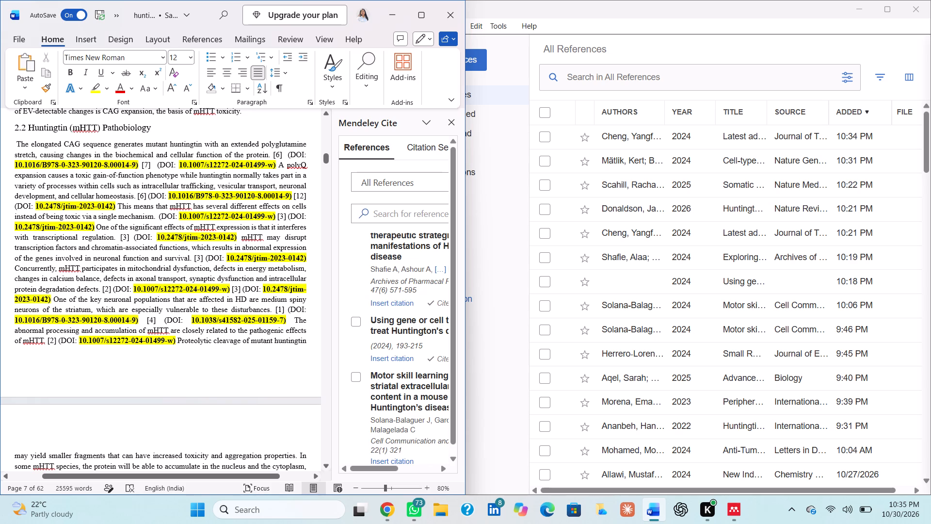
Insert the Mendeley citation "Using gene or cell therapies to treat Huntington's disease" after "via a single mechanism.".
click(154, 216)
key(Right)
click(355, 323)
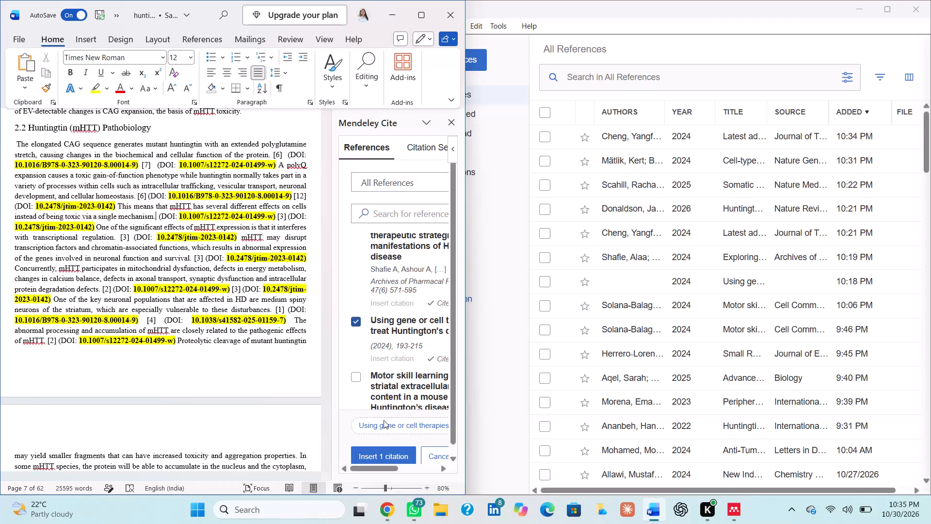
click(384, 457)
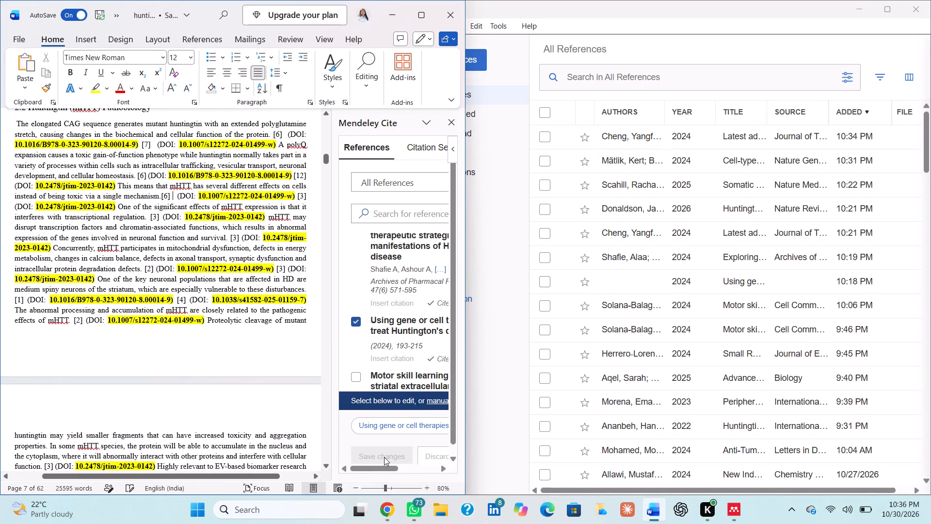
Replace the typed "[3]" before the second DOI 10.2478/jtim-2023-0142 in section 2.2 with the Mendeley citation Cheng et al. 2024.
scroll(374, 380, up, 6)
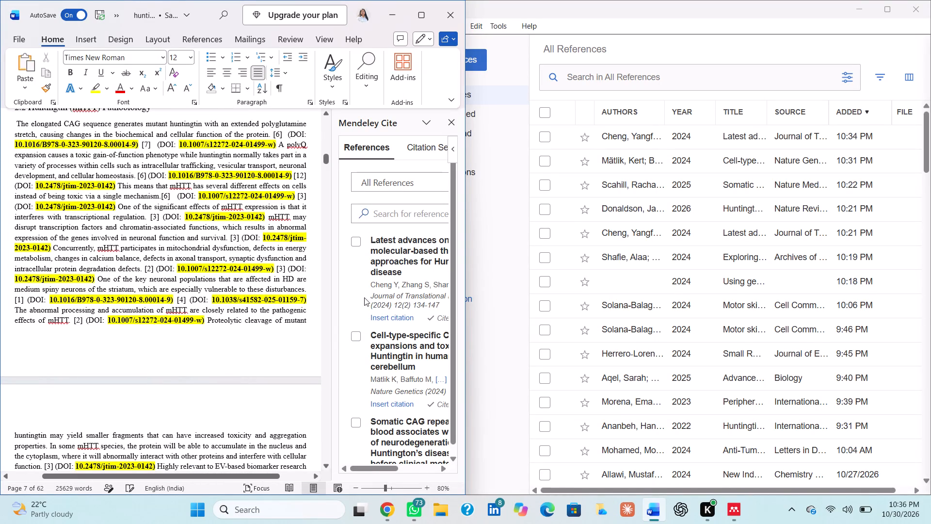
click(355, 243)
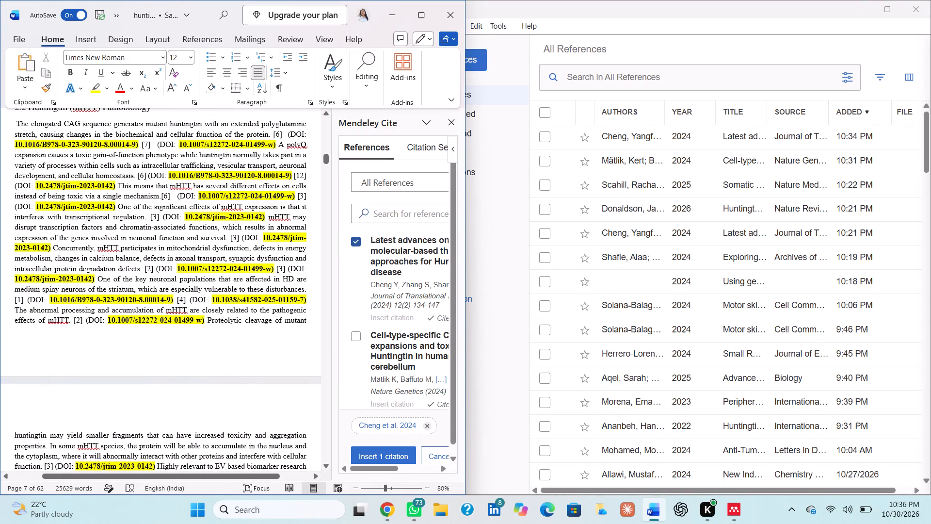
click(309, 197)
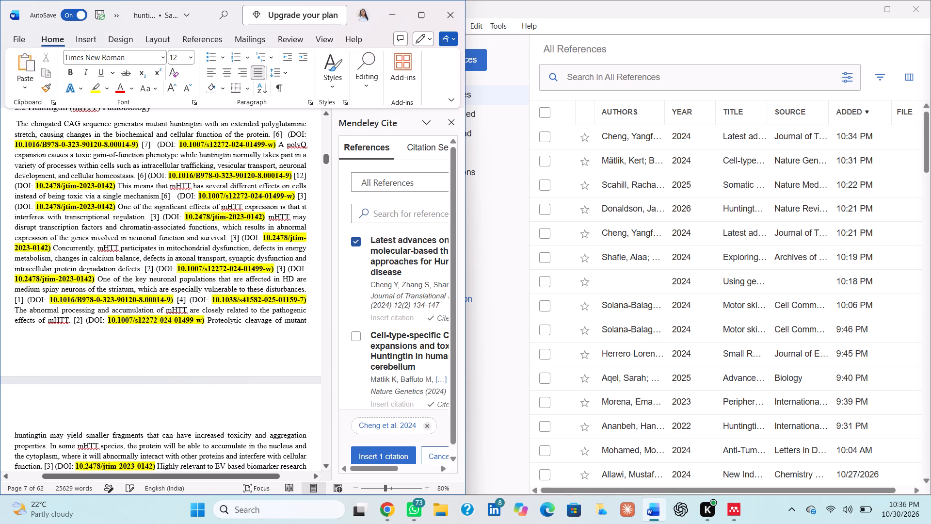
key(BackSpace)
key(BackSpace)
key(BackSpace)
key(BackSpace)
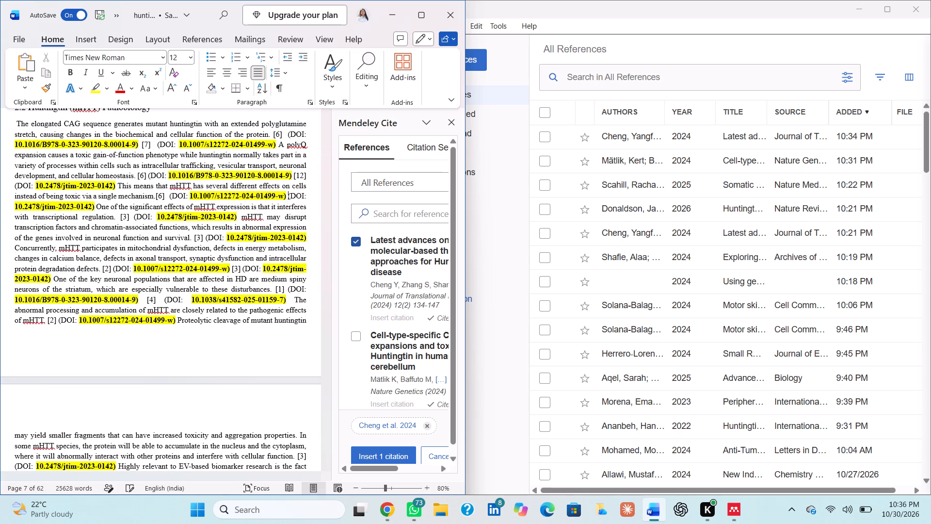
click(370, 456)
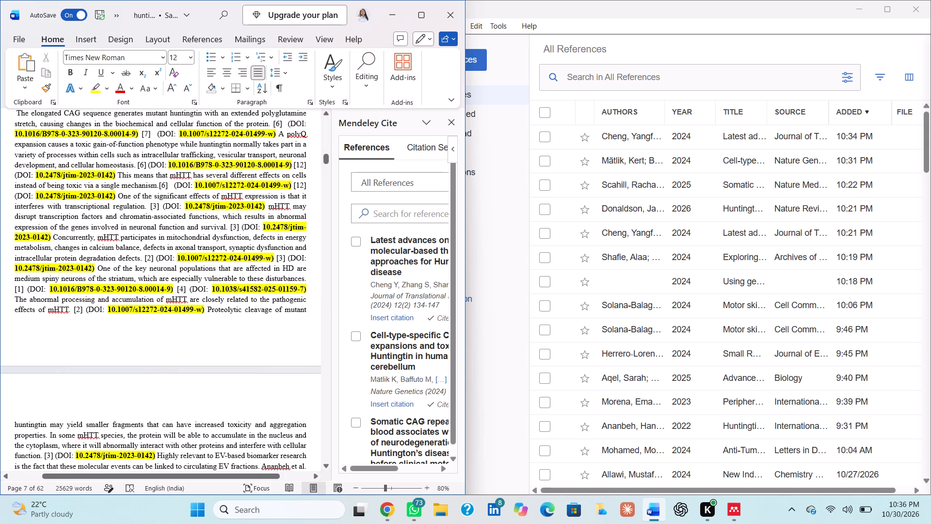
Delete the typed "[3]" and its DOI 10.2478/jtim-2023-0142 after "interferes with transcriptional regulation." in section 2.2.
click(161, 207)
key(BackSpace)
key(BackSpace)
key(BackSpace)
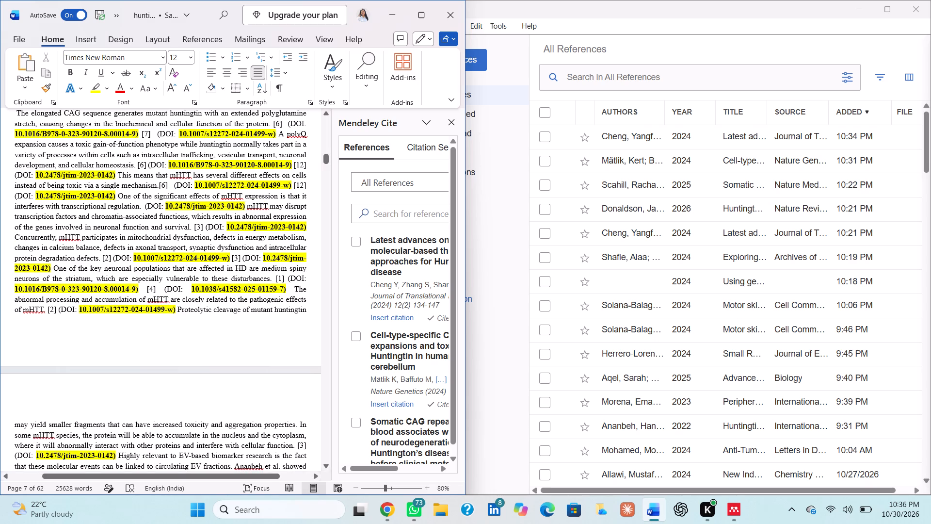
drag(144, 205, 241, 209)
key(BackSpace)
key(Right)
key(BackSpace)
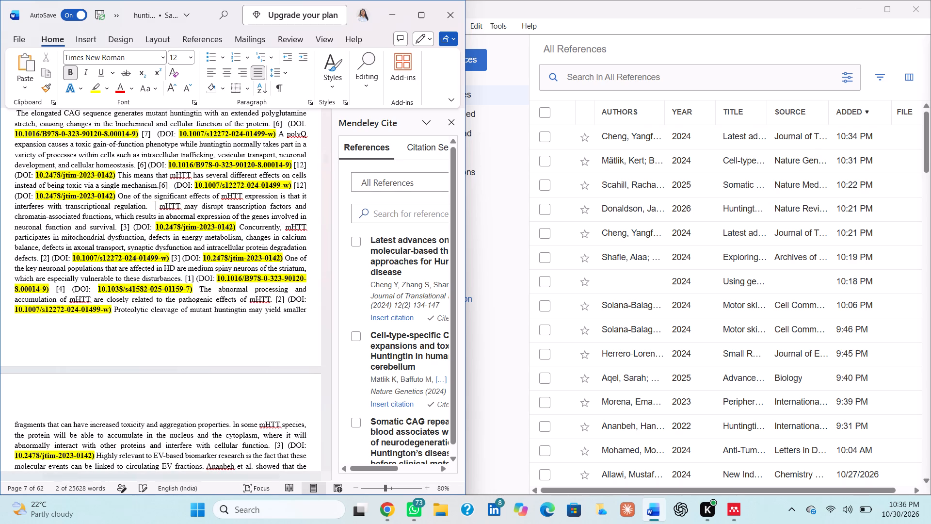
key(BackSpace)
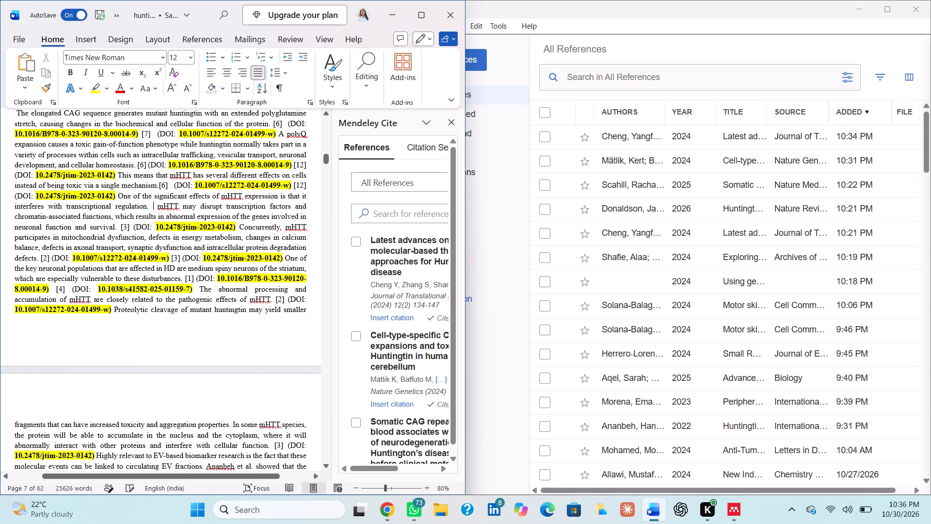
Delete the typed "[3]" together with its DOI 10.2478/jtim-2023-0142 after "neuronal function and survival.".
drag(122, 223, 141, 228)
drag(121, 226, 236, 230)
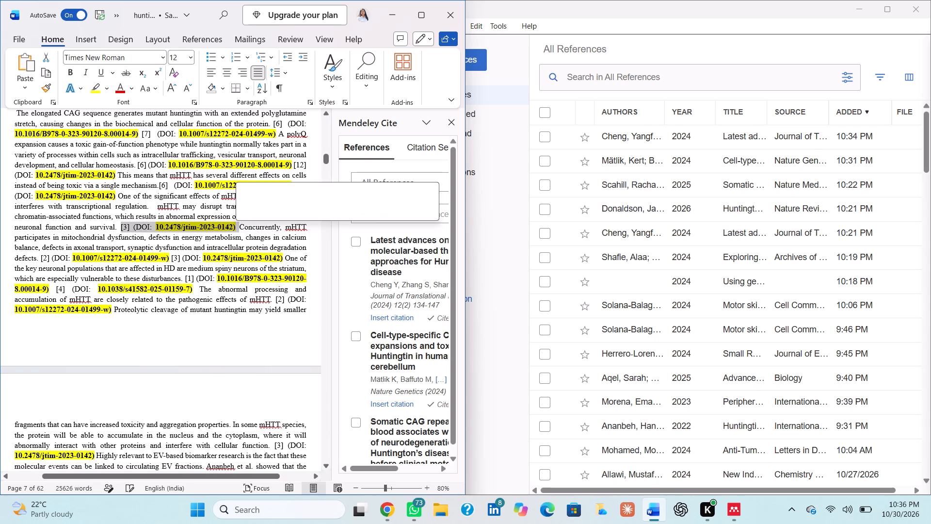
key(BackSpace)
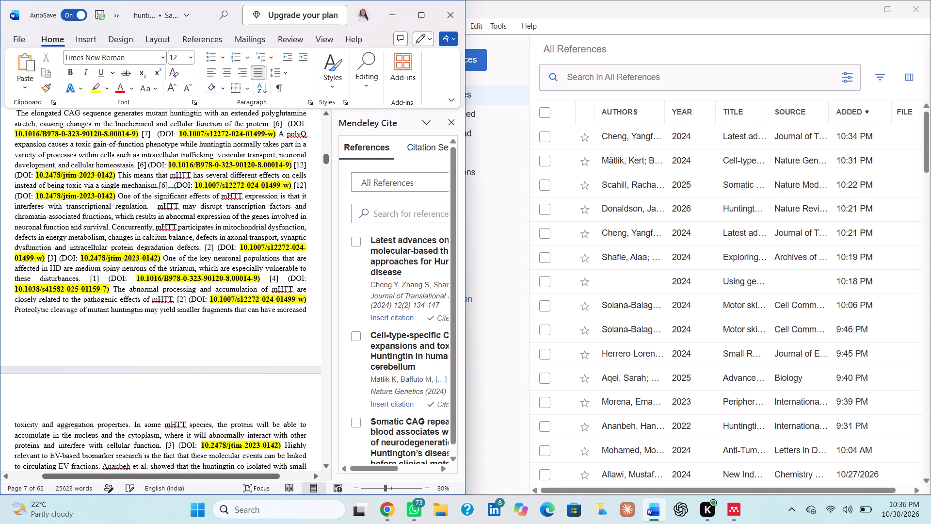
Replace the typed "[2]" after "intracellular protein degradation defects." with the Mendeley citation Shafie et al. 2024.
click(214, 249)
key(BackSpace)
key(BackSpace)
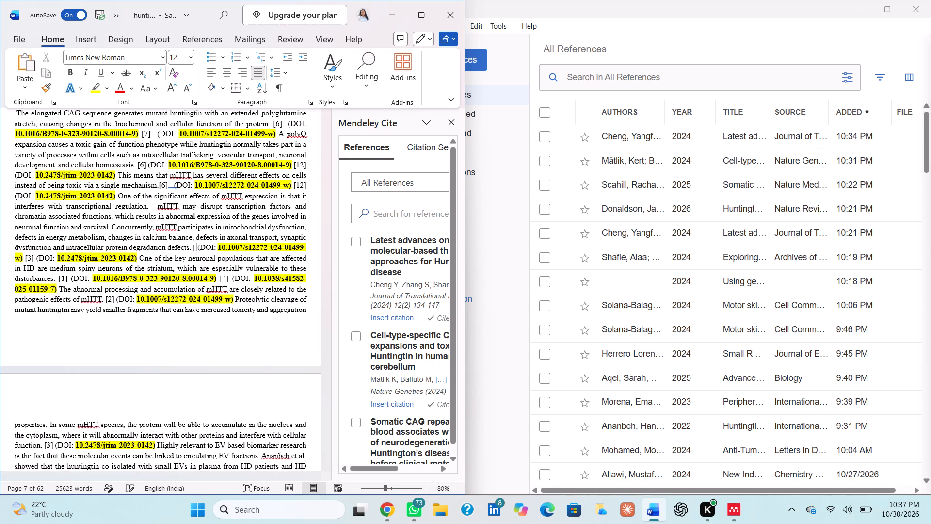
key(BackSpace)
scroll(363, 356, up, 1)
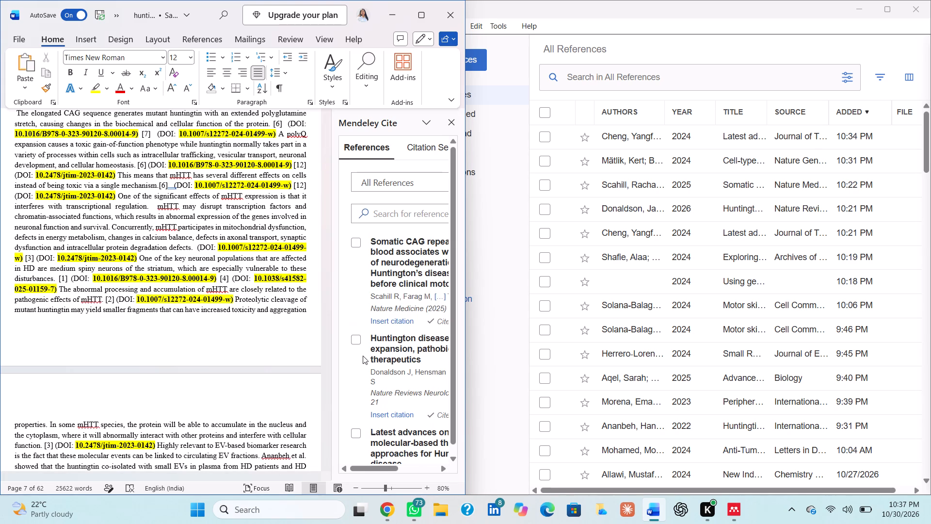
scroll(363, 356, up, 2)
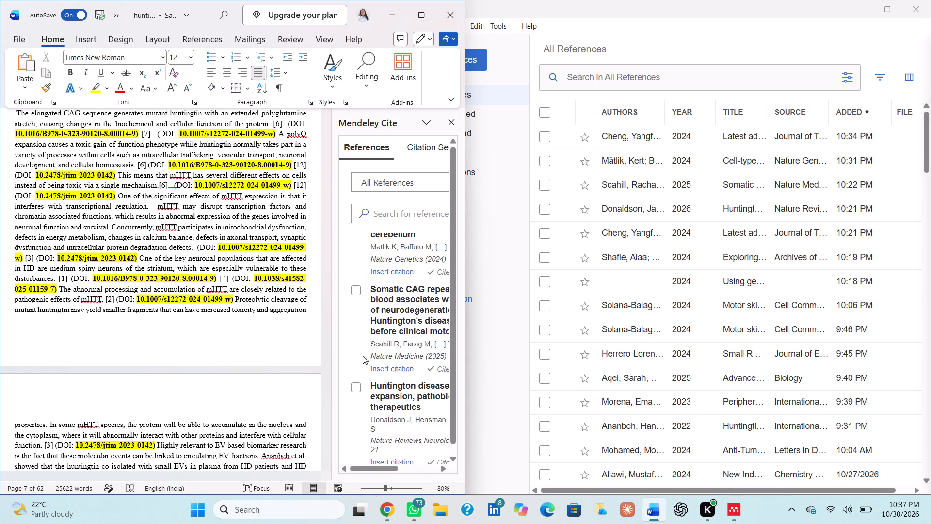
scroll(363, 356, up, 1)
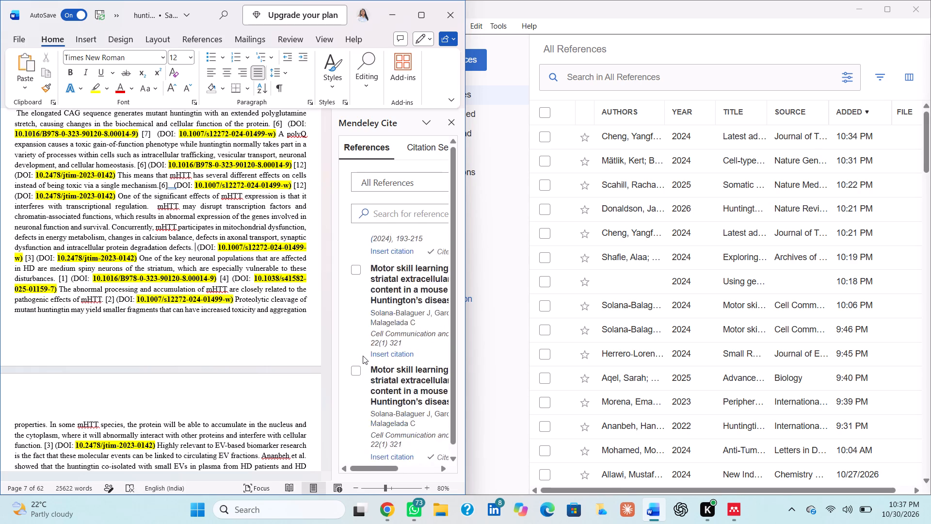
click(354, 283)
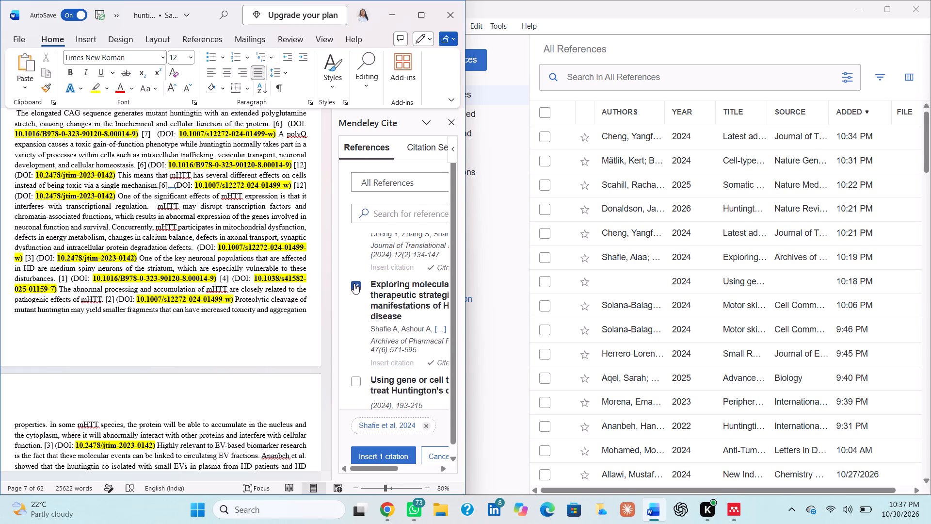
click(196, 250)
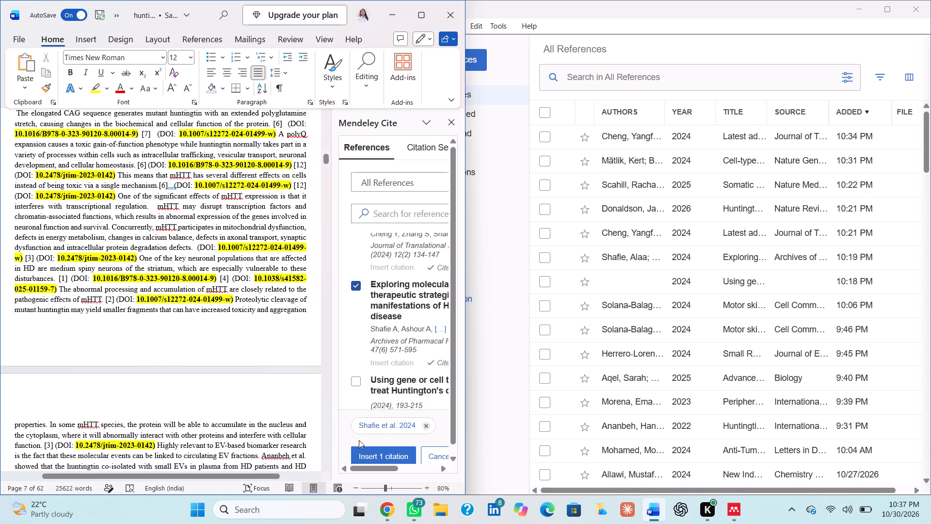
click(372, 459)
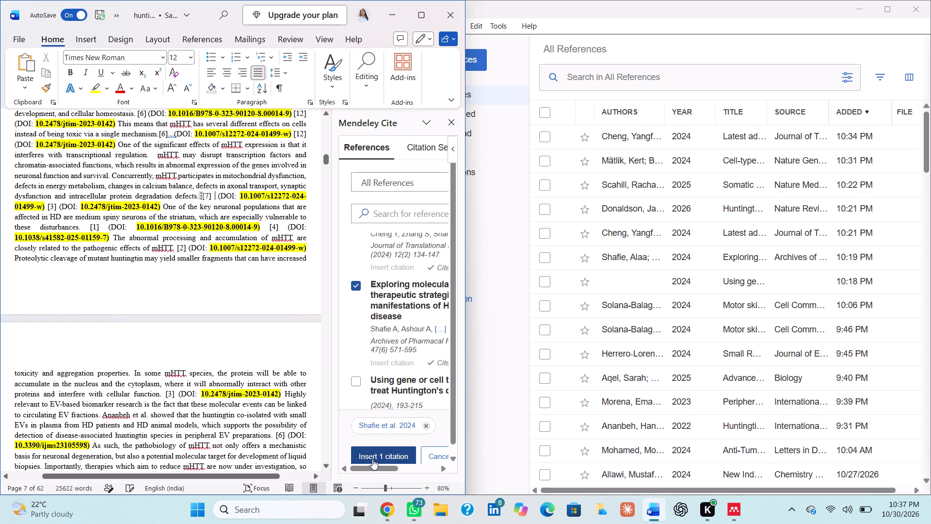
Replace the typed "[3]" before the DOI 10.2478/jtim-2023-0142 that precedes "One of the key neuronal populations" with the Mendeley citation Cheng et al. 2024.
click(56, 206)
key(BackSpace)
key(BackSpace)
key(BackSpace)
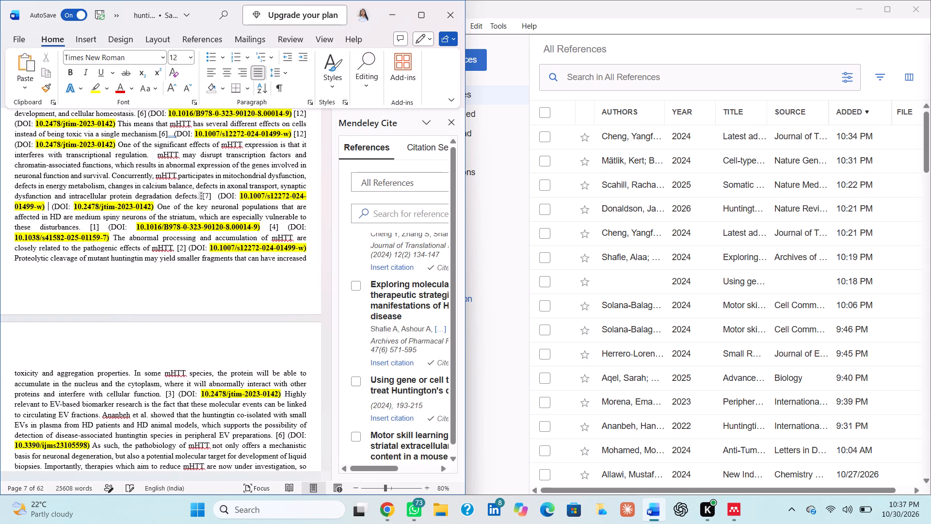
scroll(381, 262, up, 6)
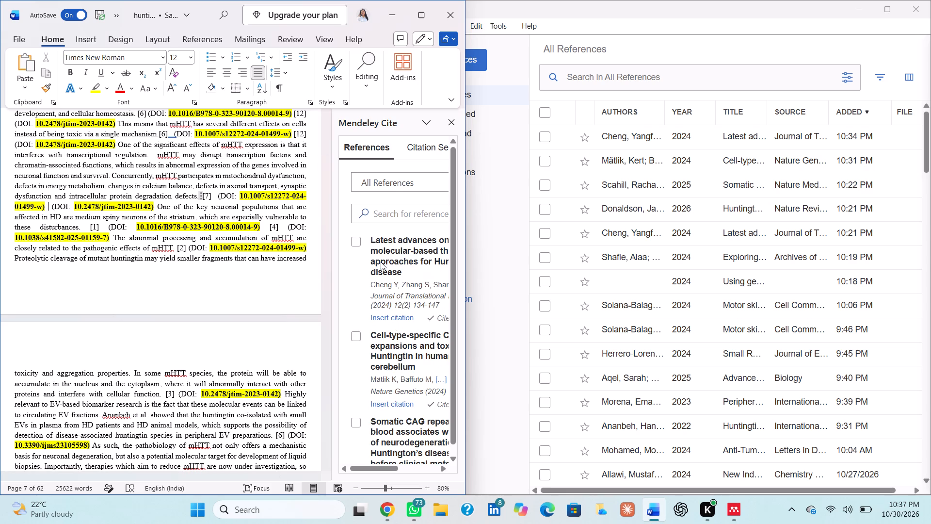
click(354, 244)
click(382, 455)
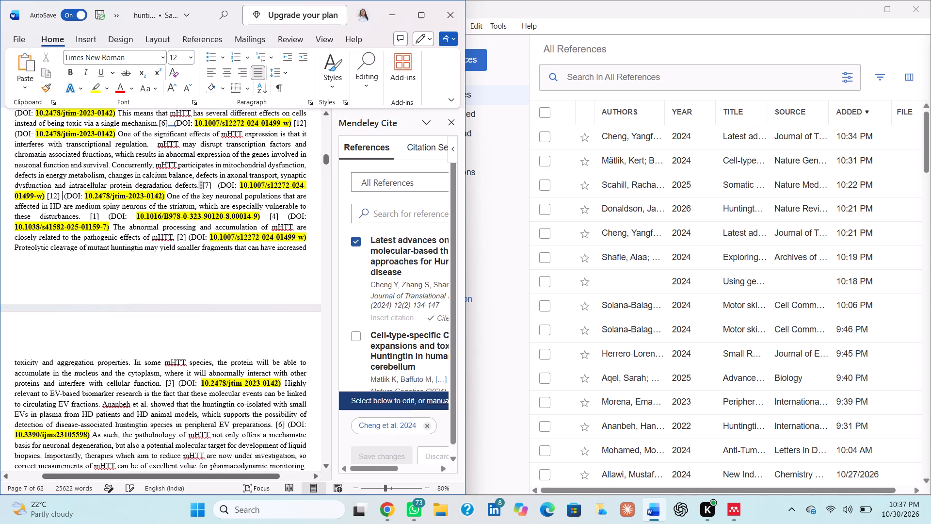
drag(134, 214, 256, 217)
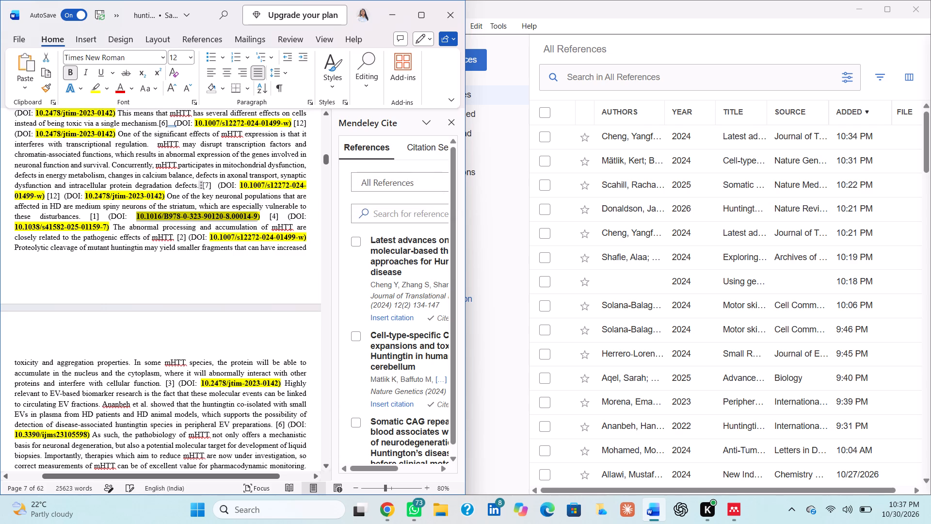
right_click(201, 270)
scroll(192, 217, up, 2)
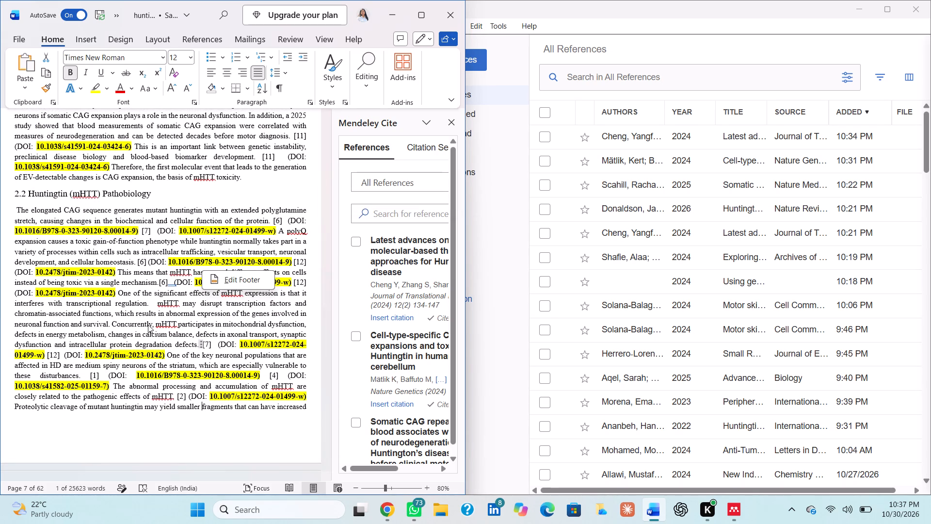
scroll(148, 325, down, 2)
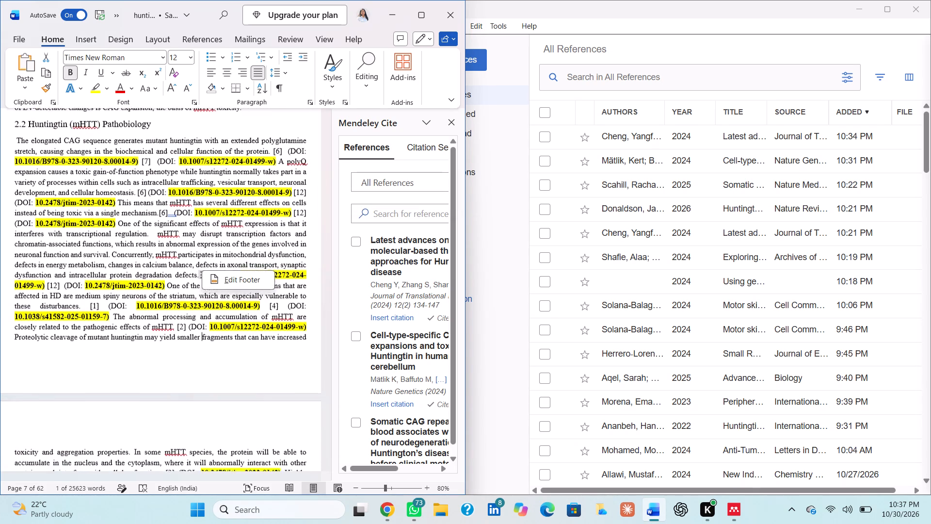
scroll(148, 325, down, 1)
Replace the typed "[1]" after "especially vulnerable to these disturbances." with the Mendeley citation "Using gene or cell therapies to treat Huntington's disease".
click(100, 297)
click(100, 298)
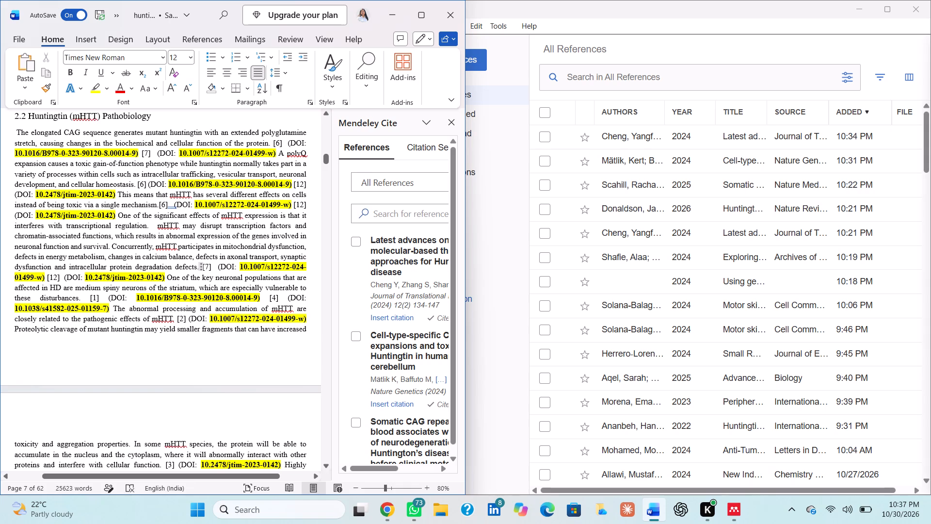
key(BackSpace)
key(BackSpace)
key(BackSpace)
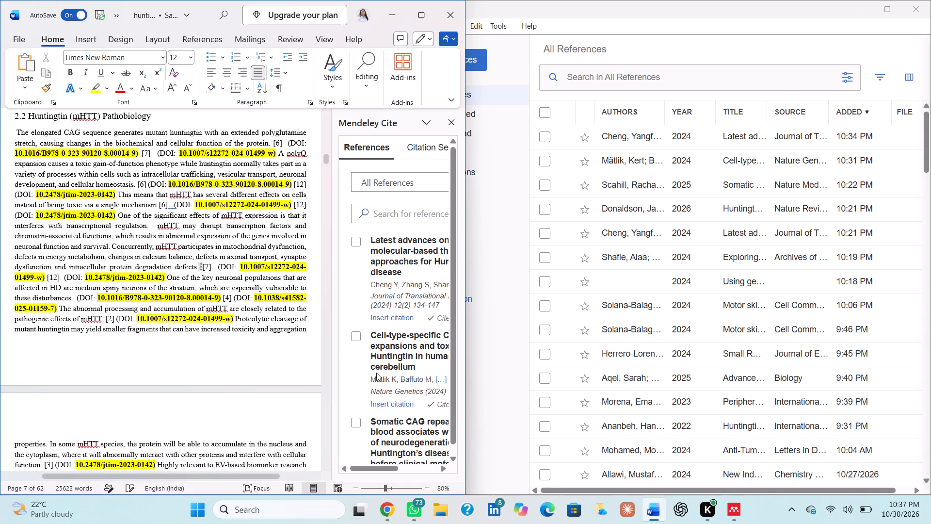
scroll(383, 370, down, 2)
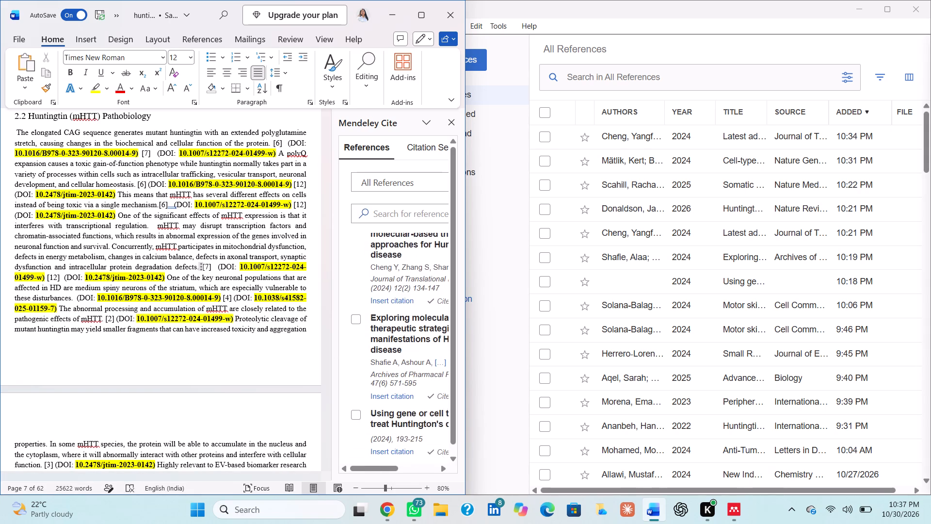
scroll(383, 370, down, 1)
click(356, 360)
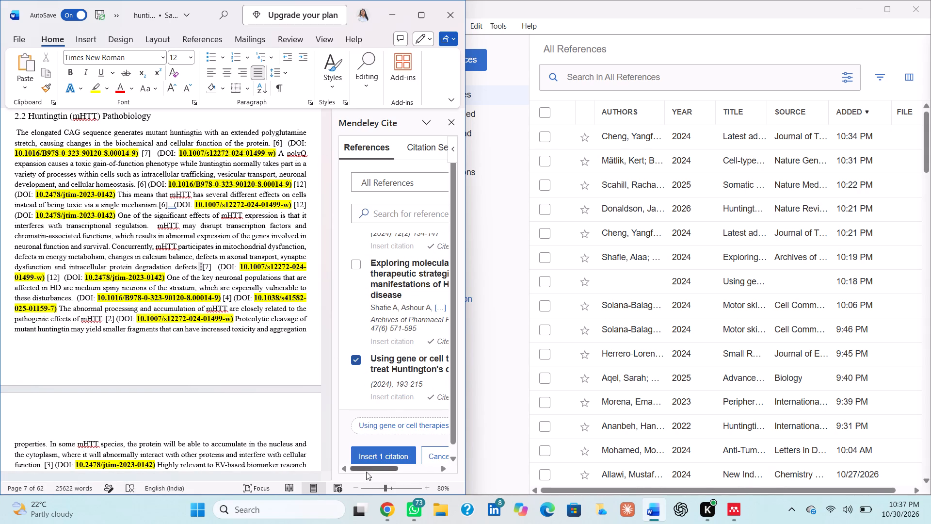
click(363, 457)
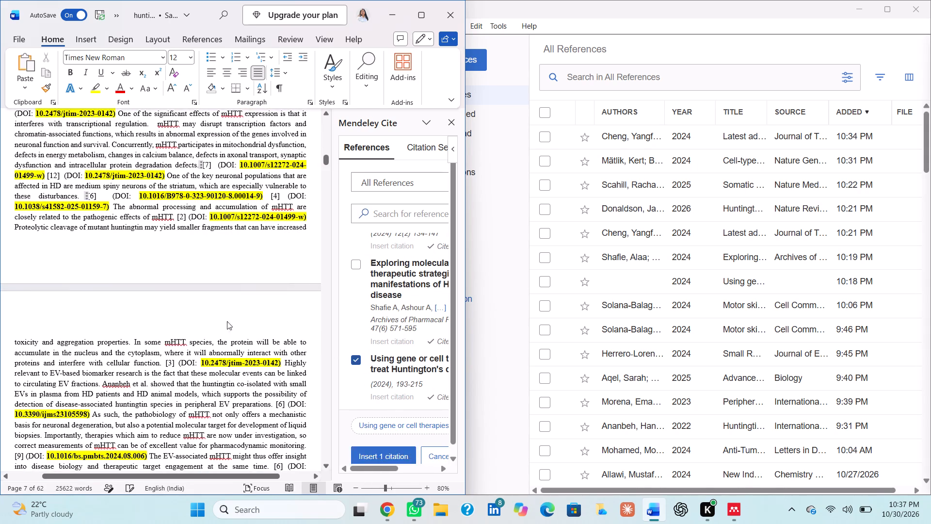
click(287, 196)
key(BackSpace)
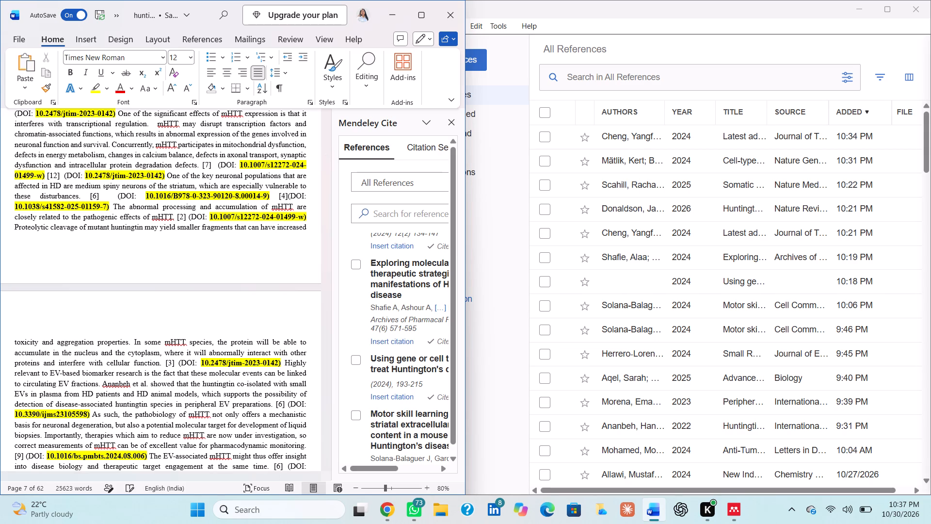
key(BackSpace)
key(BackSpace)
key(BackSpace)
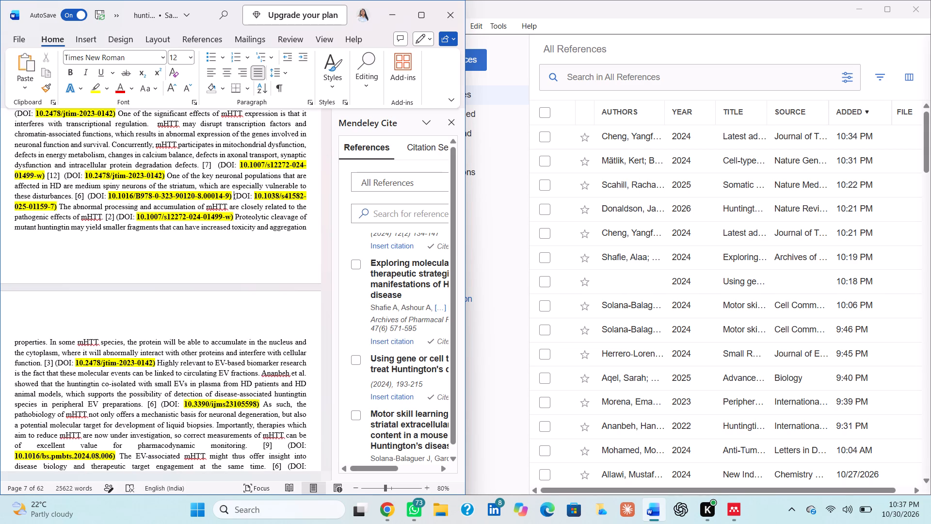
scroll(230, 167, up, 1)
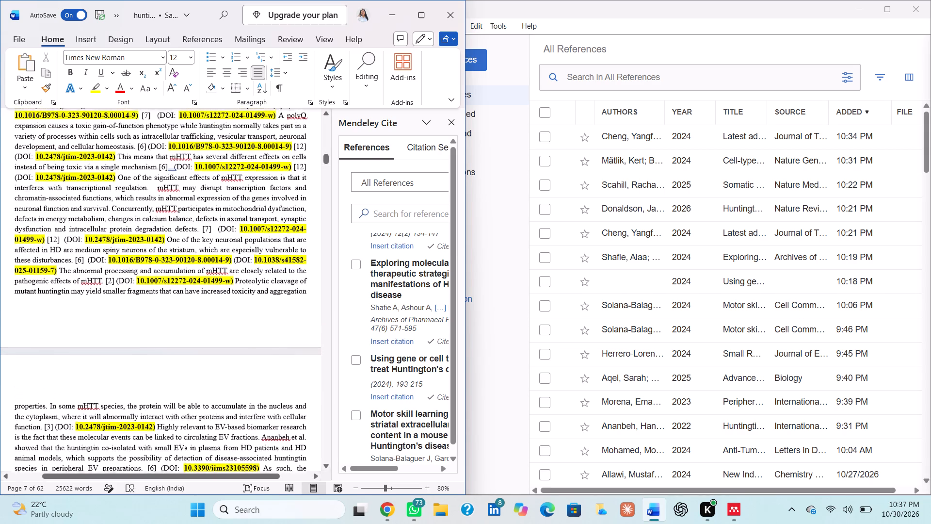
scroll(230, 167, up, 3)
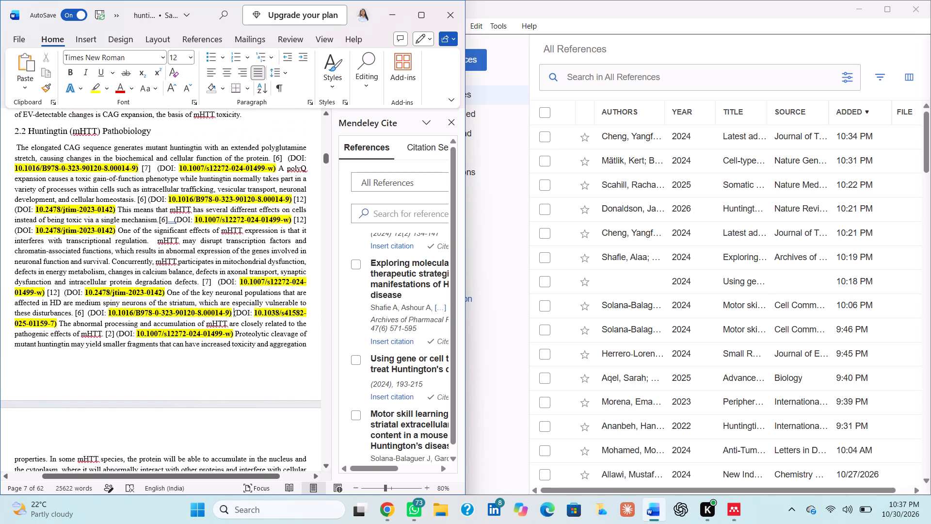
drag(253, 311, 57, 325)
key(ctrl+c)
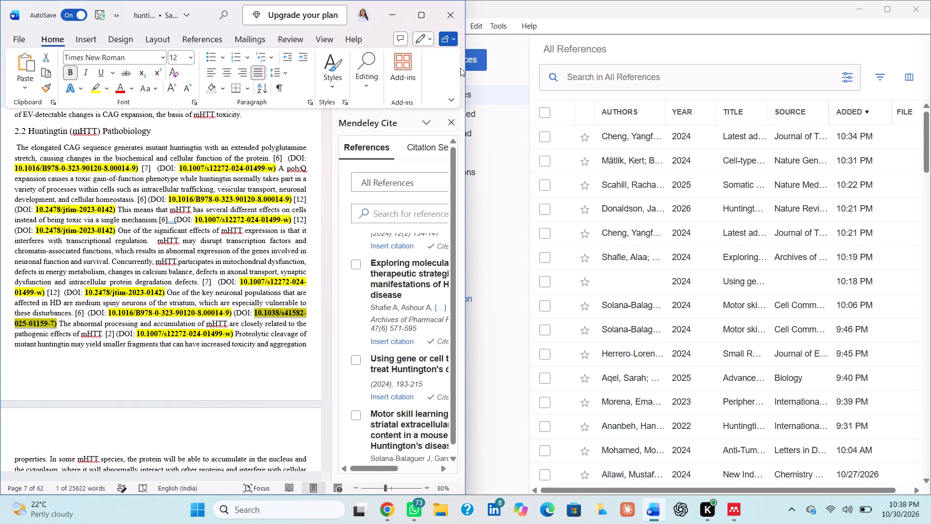
click(477, 63)
click(488, 232)
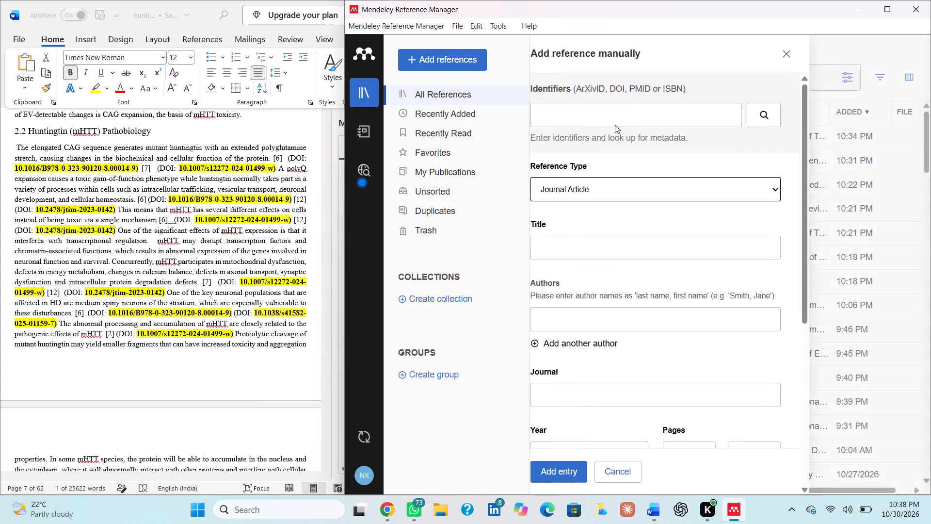
click(626, 116)
key(ctrl+v)
key(Return)
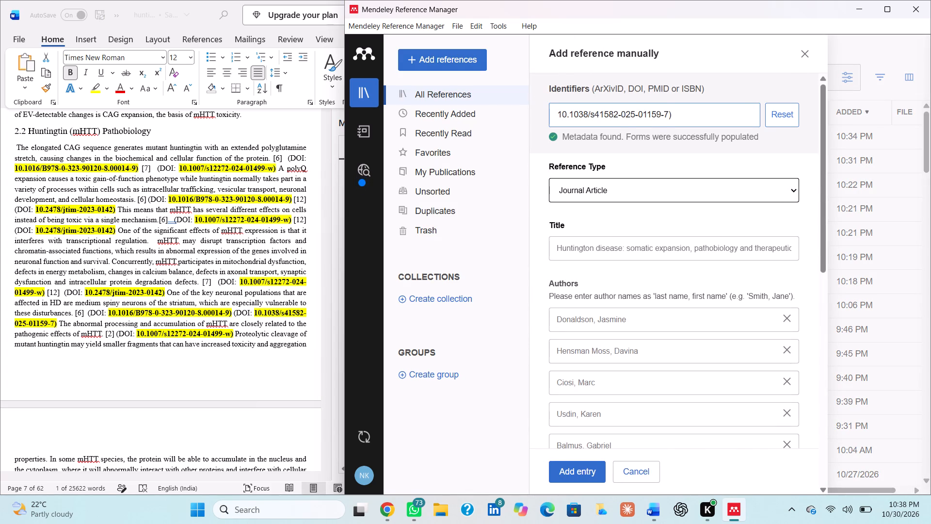
click(327, 309)
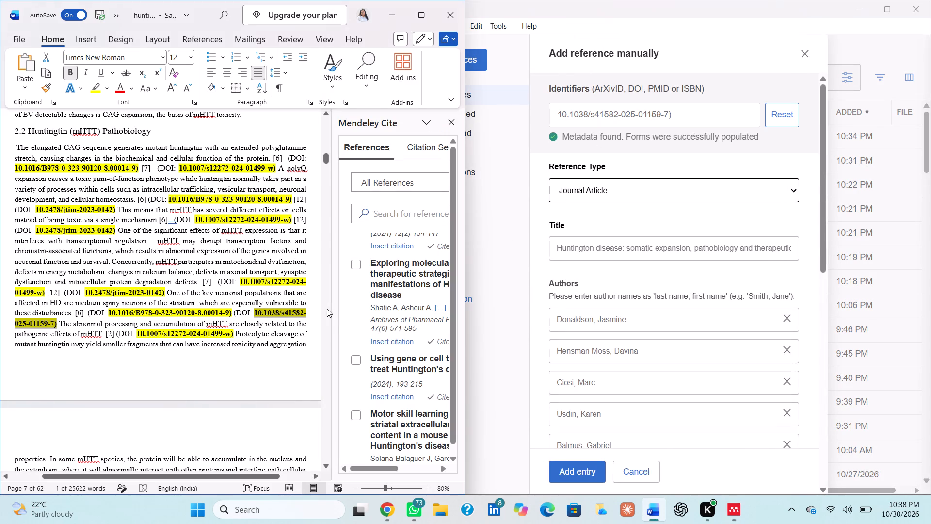
scroll(386, 382, up, 1)
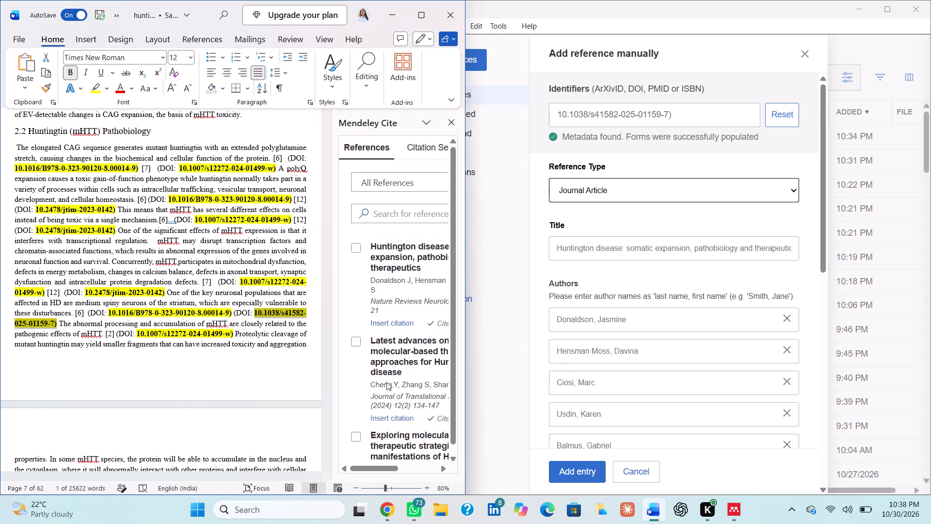
scroll(386, 382, up, 1)
click(355, 272)
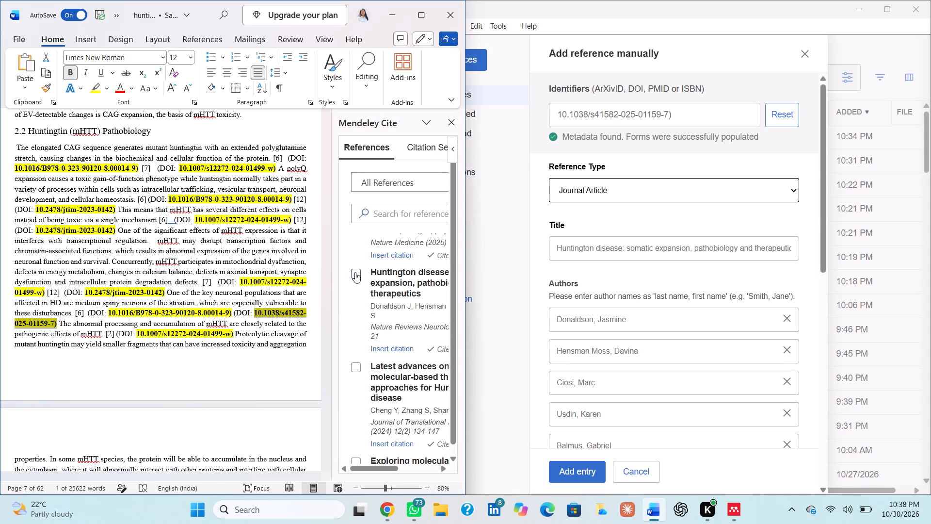
click(233, 313)
click(385, 461)
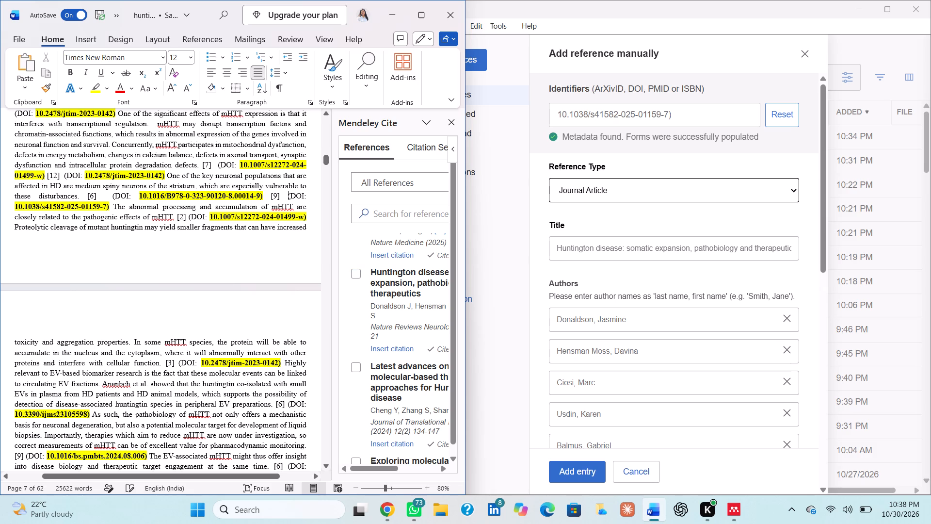
scroll(209, 212, up, 1)
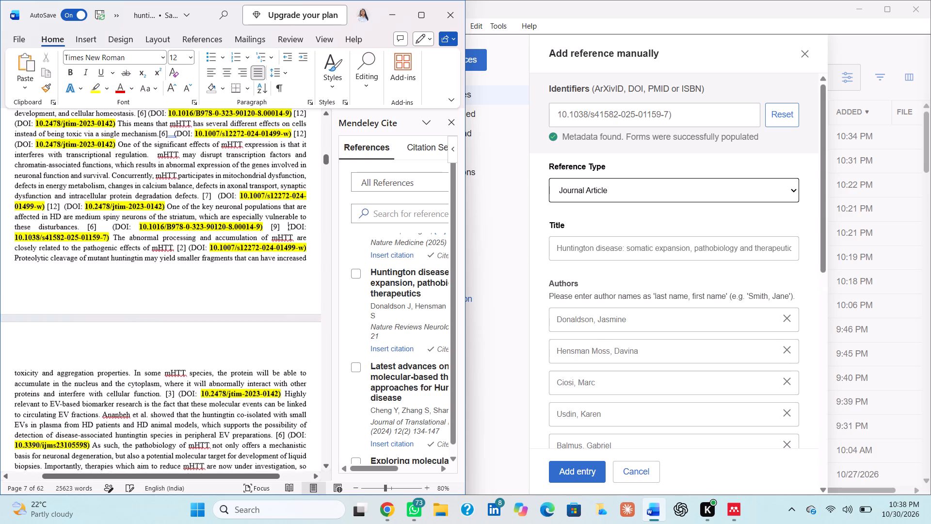
Replace the typed "[2]" after "pathogenic effects of mHTT." with the Mendeley citation "Using gene or cell therapies to treat Huntington's disease".
scroll(209, 212, up, 2)
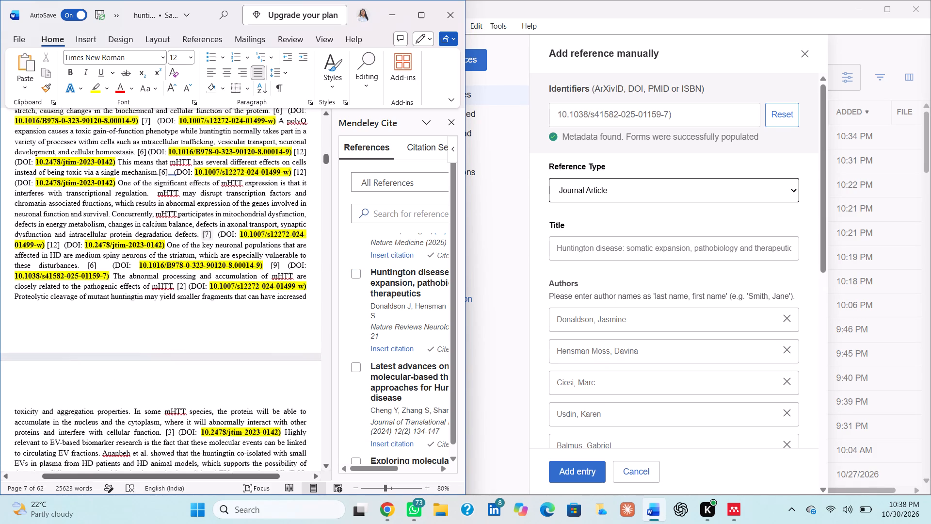
click(186, 282)
key(BackSpace)
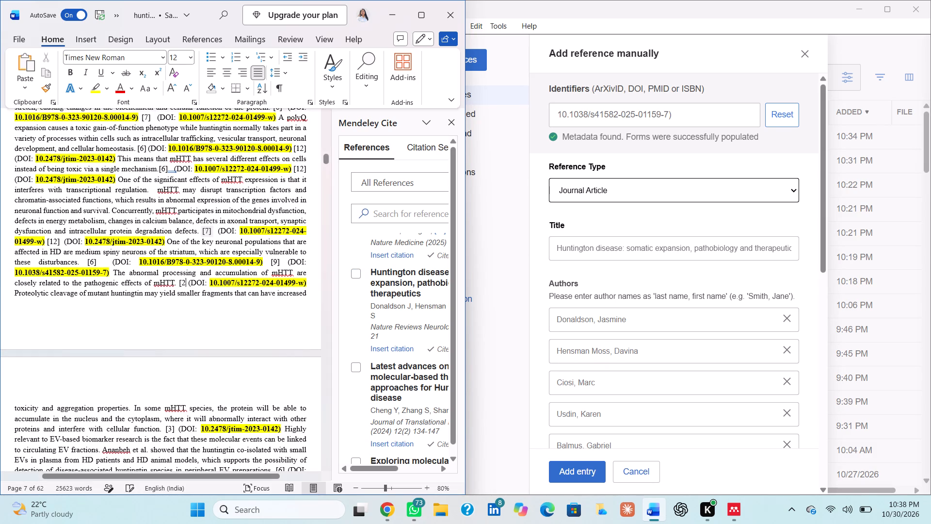
key(BackSpace)
key(BackSpace)
scroll(390, 375, down, 1)
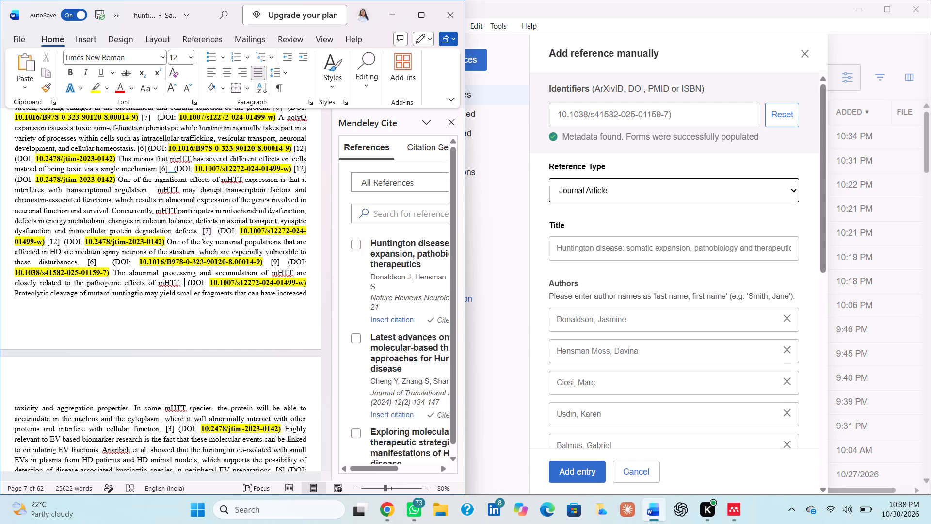
scroll(390, 375, down, 1)
click(353, 370)
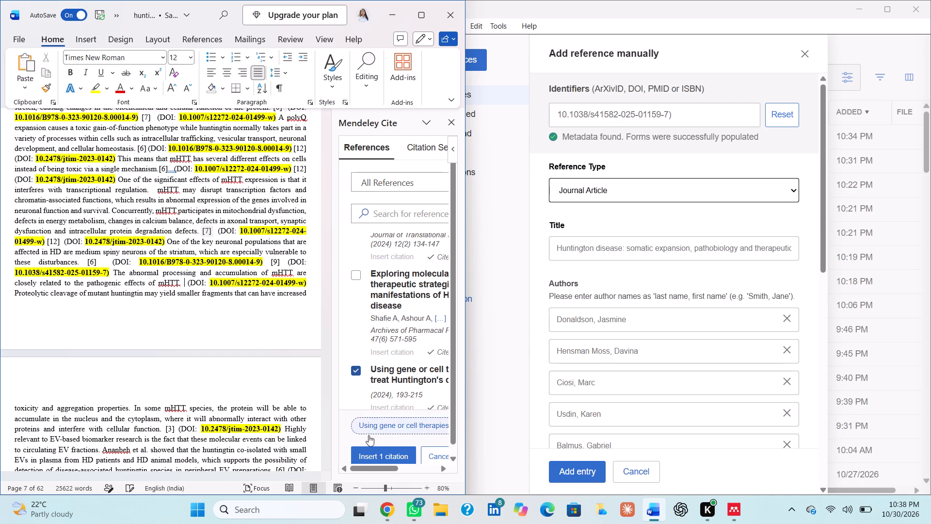
click(370, 454)
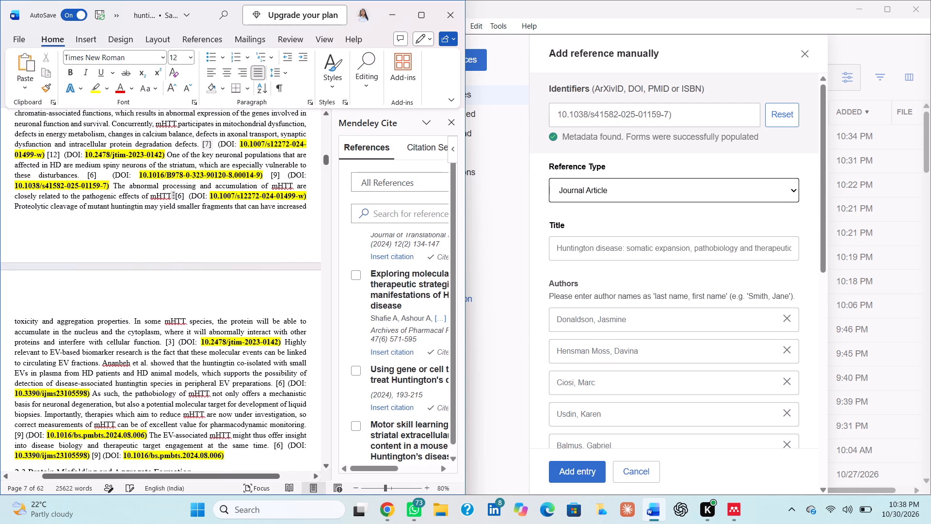
Copy the DOI 10.2478/jtim-2023-0142 after "interfere with cellular function." and look up its metadata in Mendeley Reference Manager's manual reference form.
scroll(271, 367, down, 2)
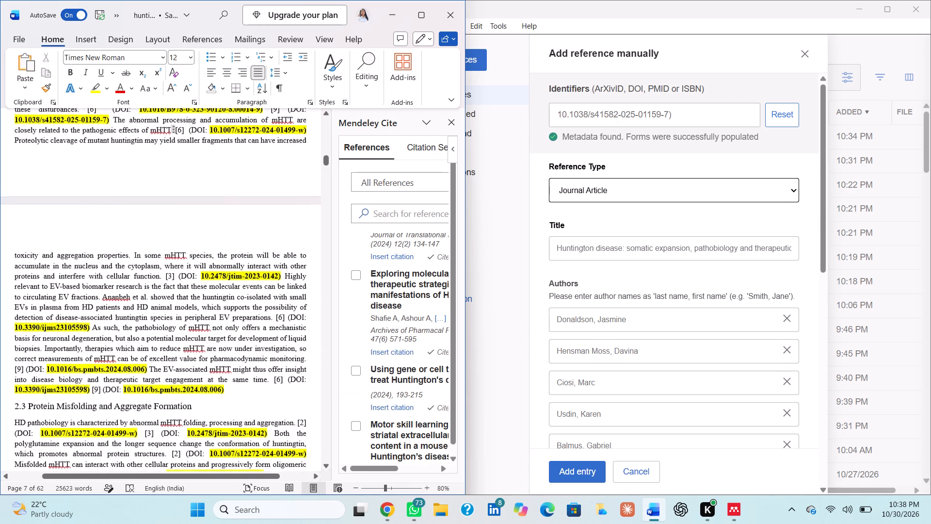
scroll(271, 367, down, 2)
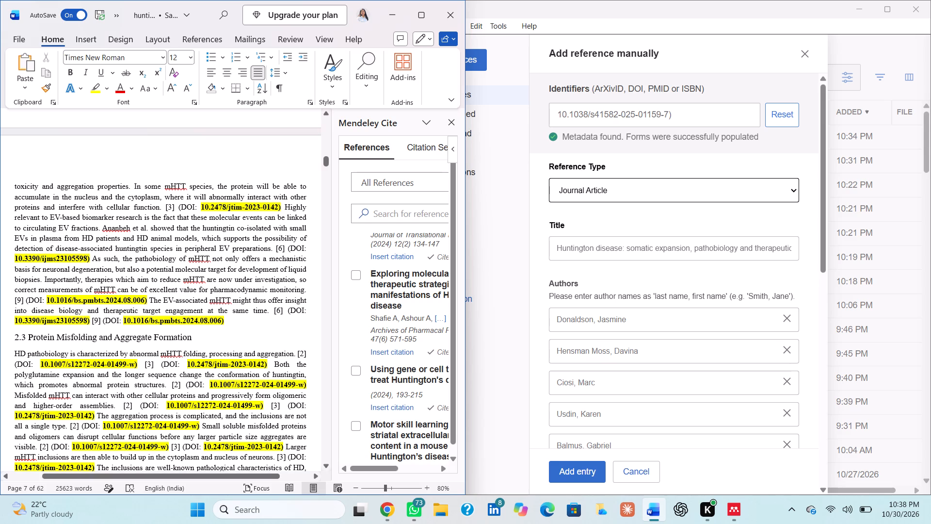
drag(201, 208, 217, 208)
drag(217, 208, 279, 211)
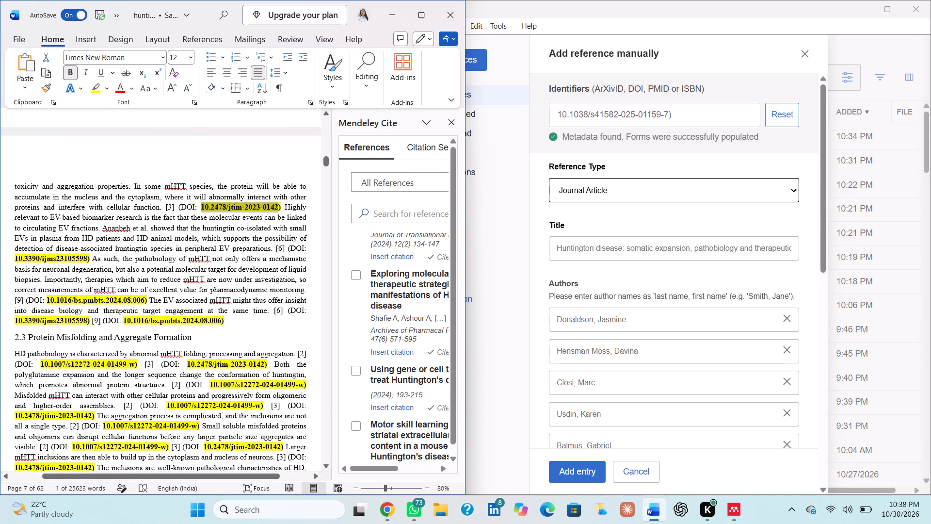
key(ctrl+c)
click(768, 117)
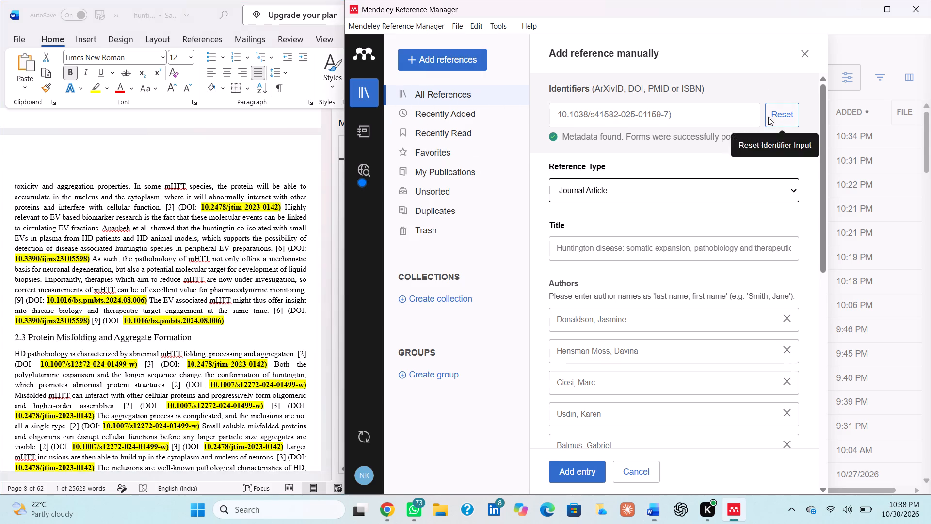
click(719, 115)
key(ctrl+v)
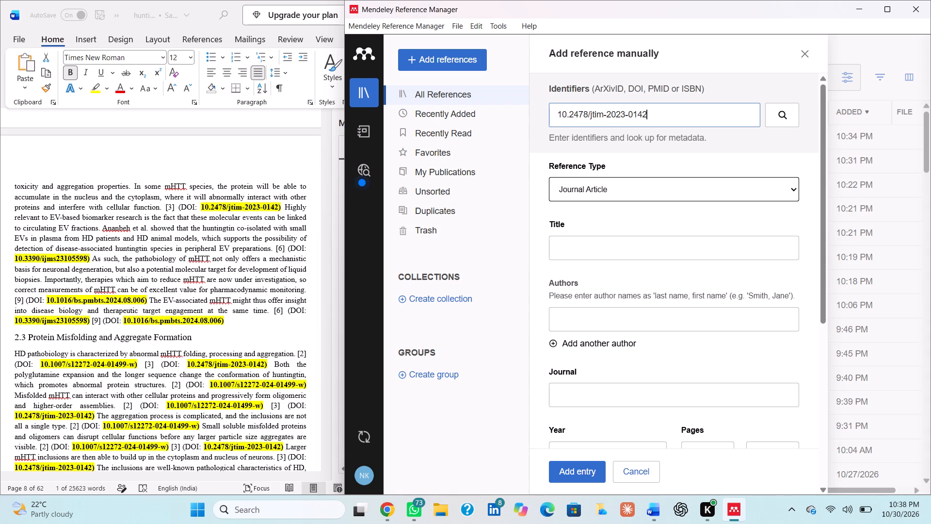
key(Return)
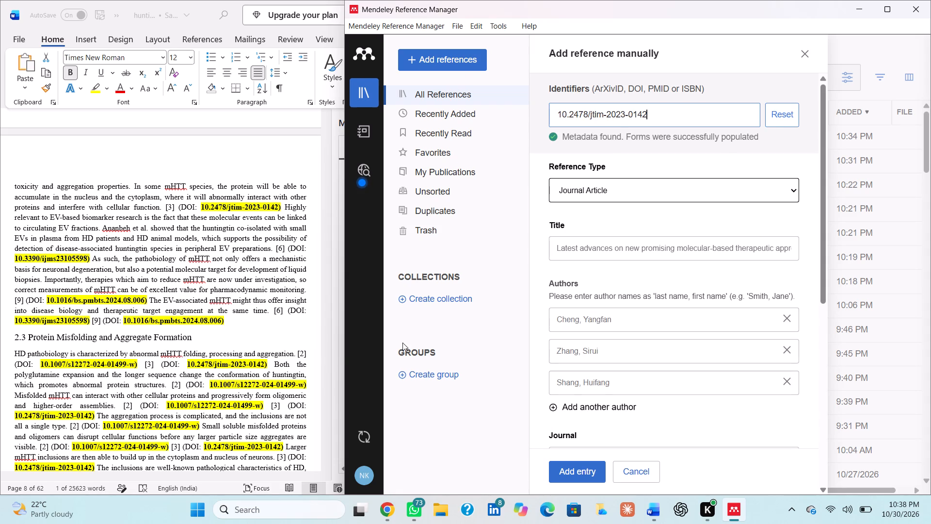
Back in Word, replace the typed "[3]" after "interfere with cellular function." with the Mendeley citation Cheng et al. 2024, "Latest advances on new promising molecular-based therapeutic approaches".
click(322, 349)
scroll(355, 351, up, 1)
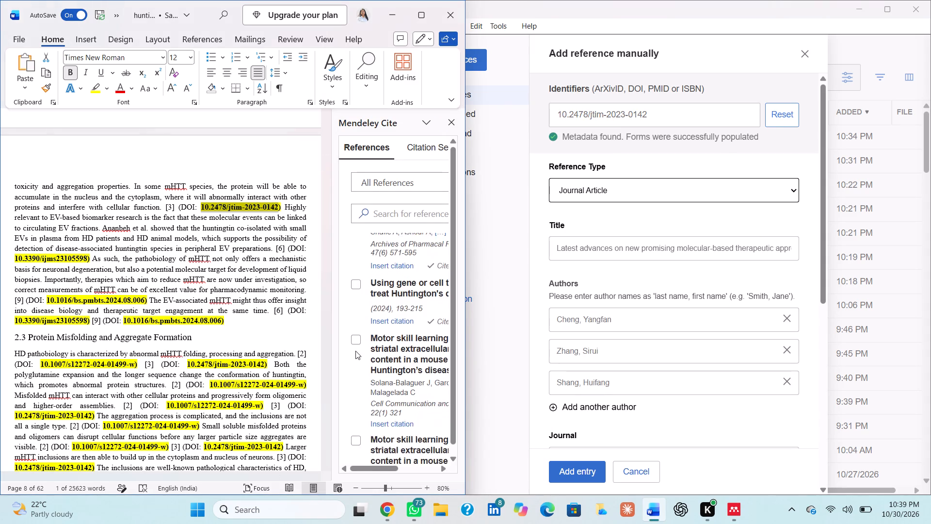
scroll(355, 351, up, 1)
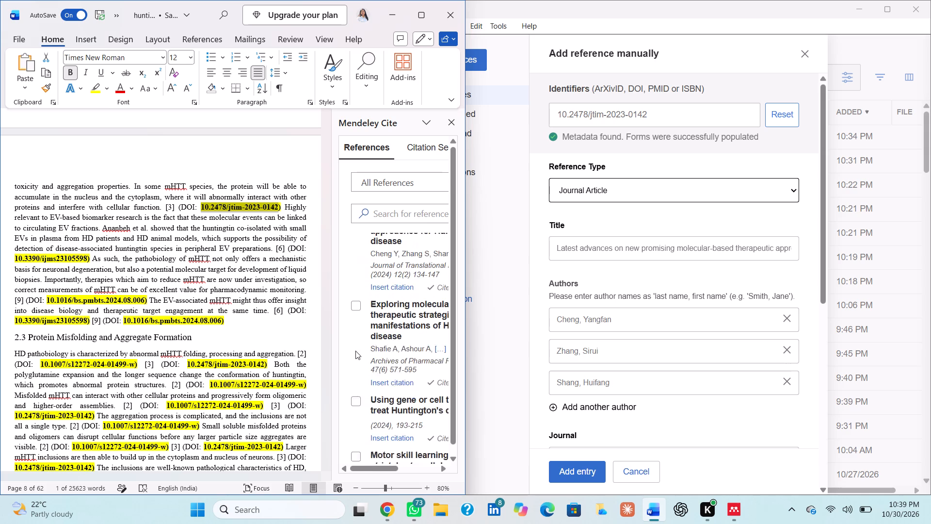
scroll(355, 351, up, 1)
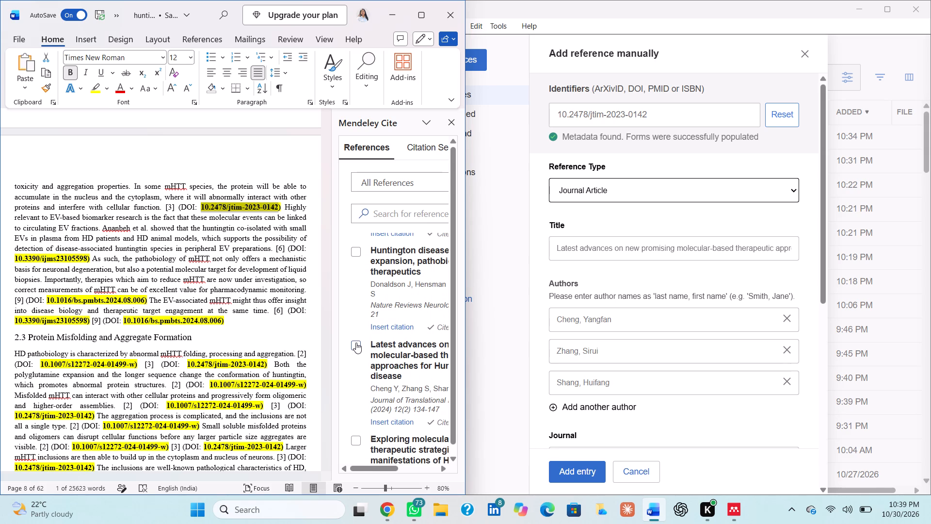
click(356, 343)
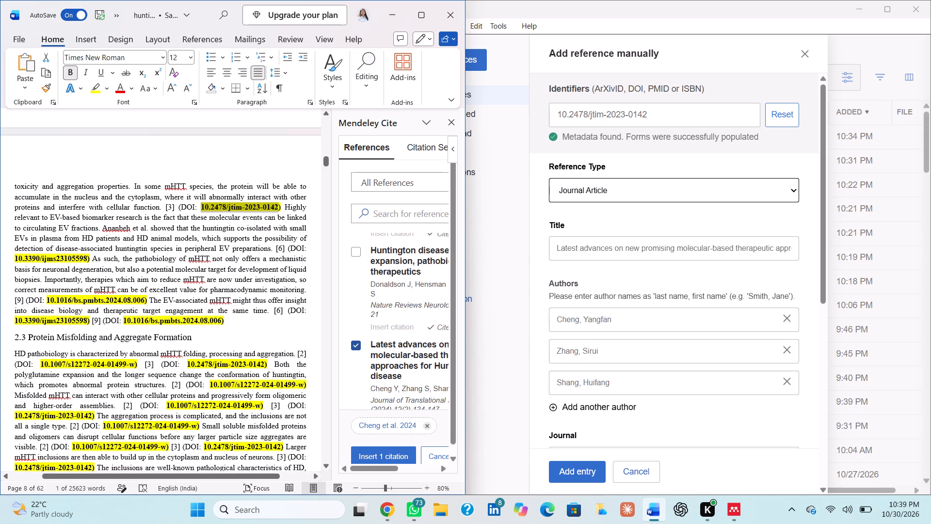
click(176, 211)
key(BackSpace)
key(BackSpace)
key(BackSpace)
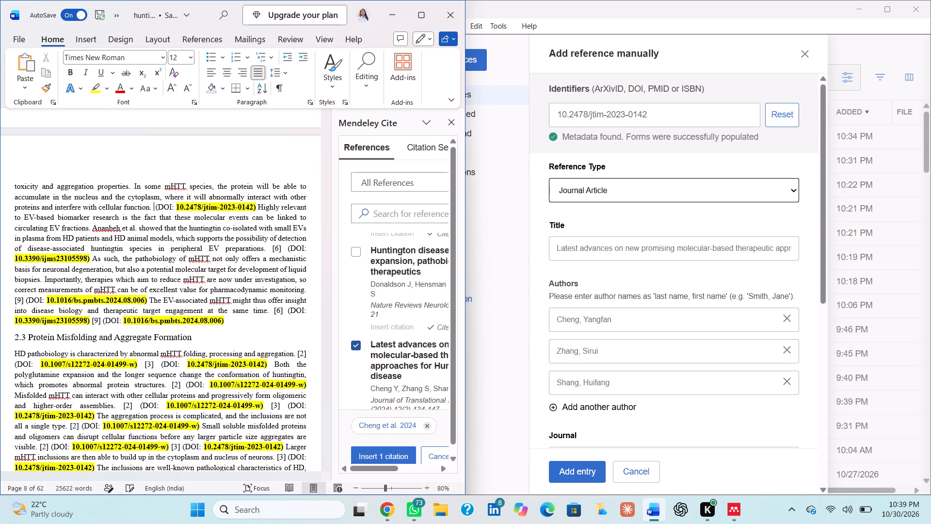
click(375, 457)
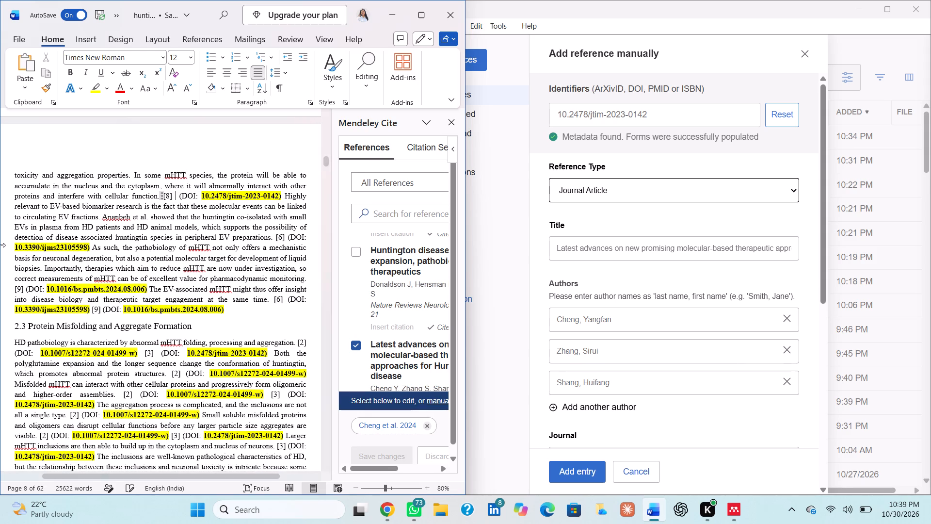
Copy the DOI 10.3390/ijms23105598 after "peripheral EV preparations." and look up its metadata in Mendeley Reference Manager's manual reference form.
drag(13, 247, 80, 244)
key(ctrl+c)
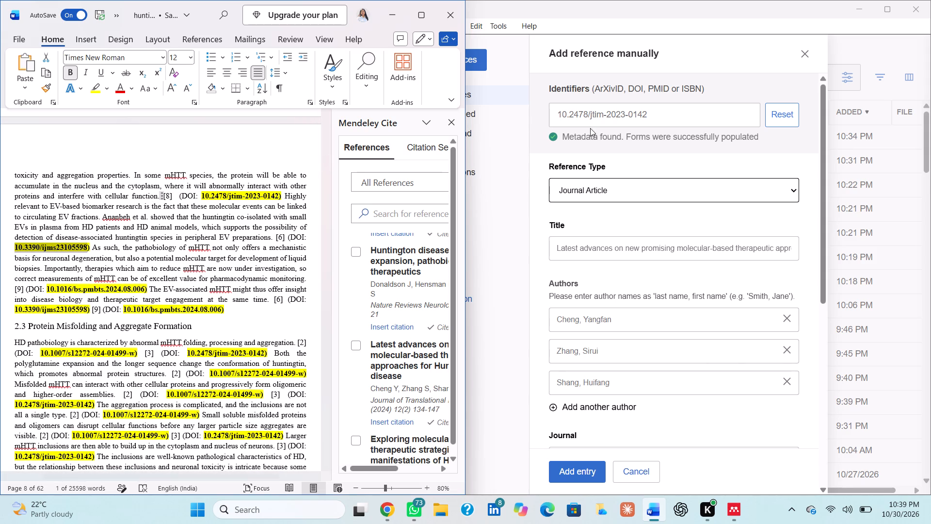
click(652, 120)
key(BackSpace)
key(BackSpace)
key(BackSpace)
key(BackSpace)
key(BackSpace)
key(BackSpace)
key(BackSpace)
key(BackSpace)
key(BackSpace)
key(BackSpace)
key(BackSpace)
key(BackSpace)
key(BackSpace)
key(BackSpace)
key(BackSpace)
key(BackSpace)
key(BackSpace)
key(BackSpace)
key(BackSpace)
key(BackSpace)
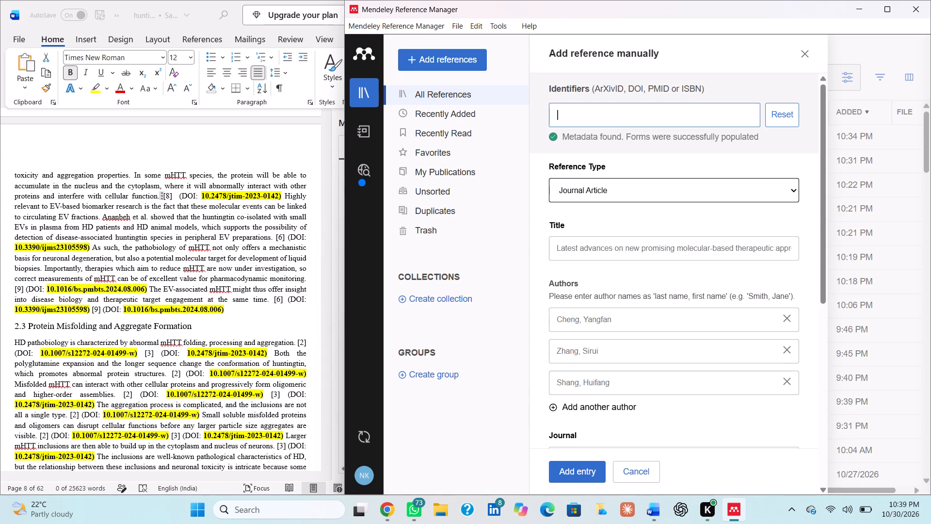
key(ctrl+v)
key(Return)
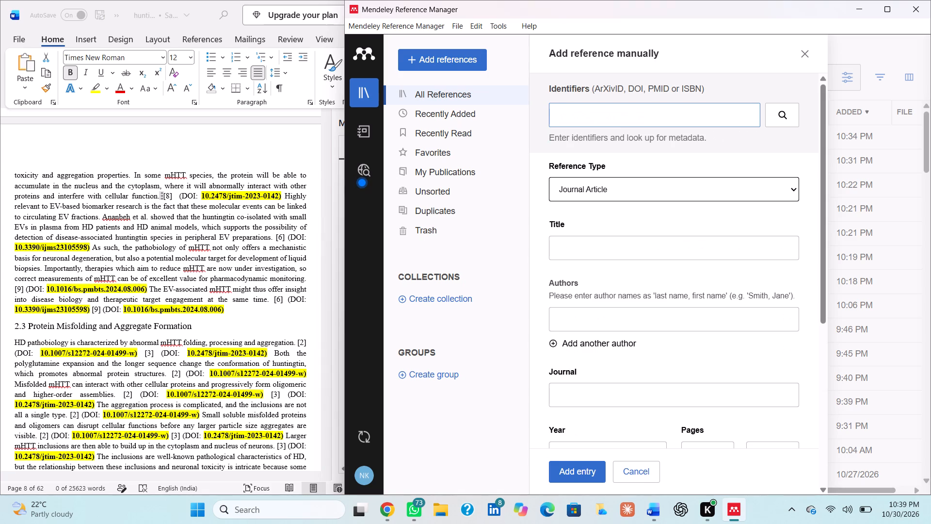
key(ctrl+v)
key(Return)
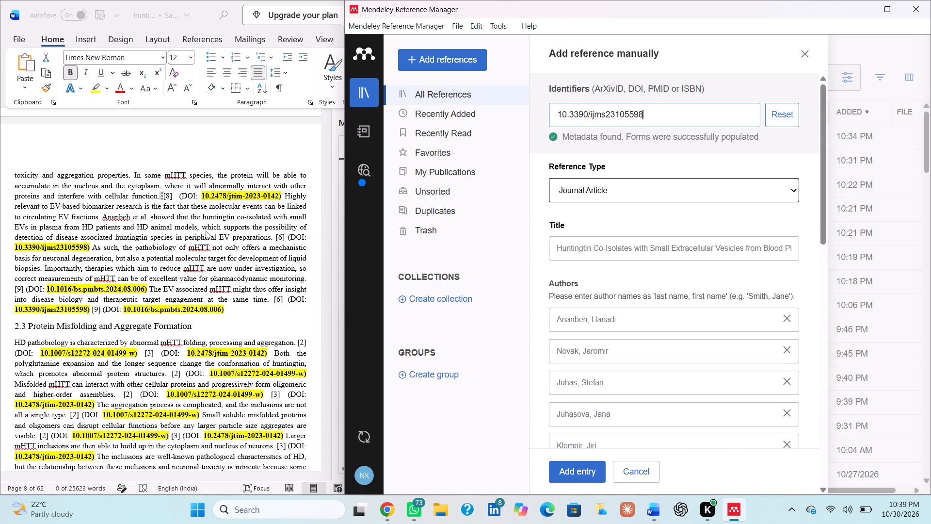
Back in Word, replace the typed "[6]" after "peripheral EV preparations." with the Mendeley citation Ananbeh et al. 2022, "Huntingtin Co-Isolates with Small Extracellular Vesicles".
click(283, 237)
click(283, 237)
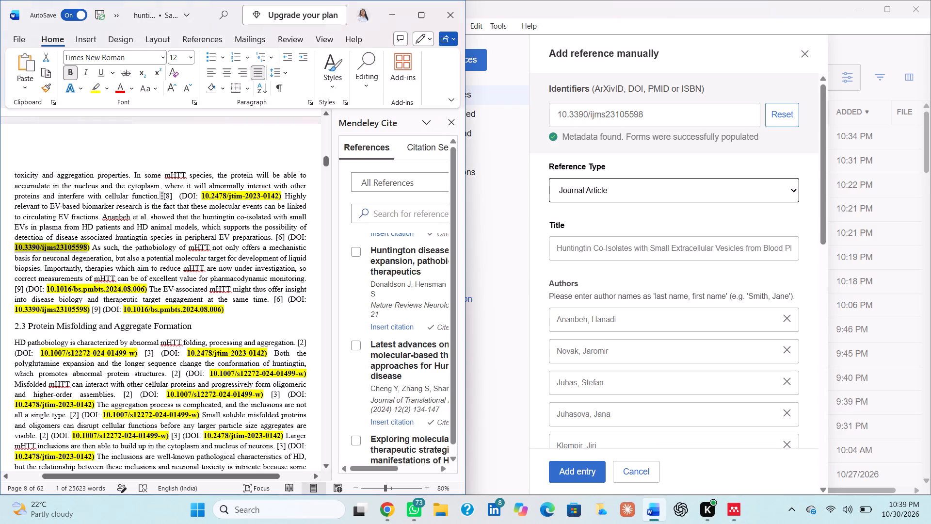
key(Right)
key(BackSpace)
key(BackSpace)
key(BackSpace)
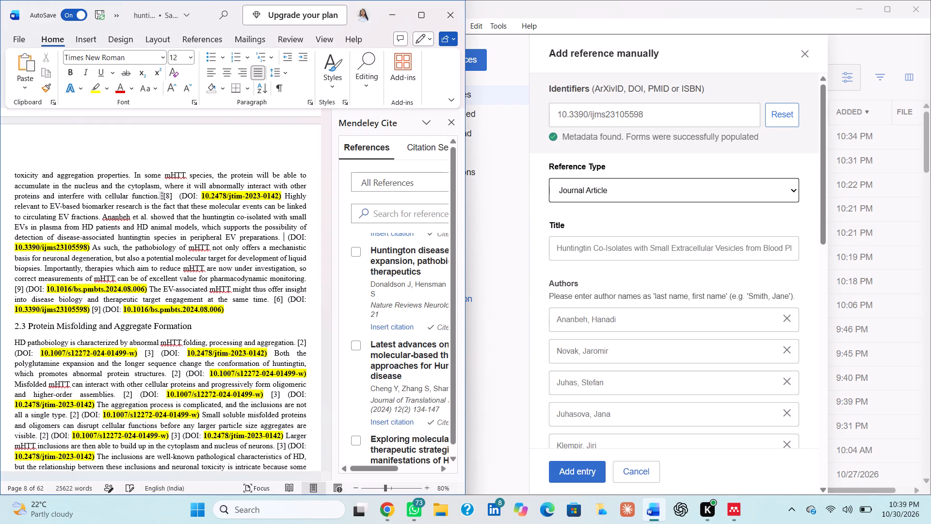
scroll(392, 341, down, 2)
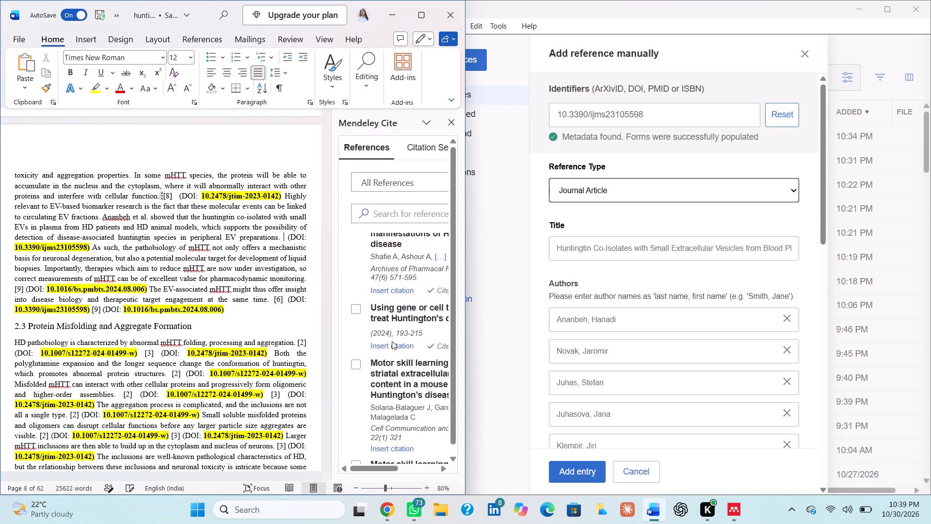
scroll(392, 341, down, 3)
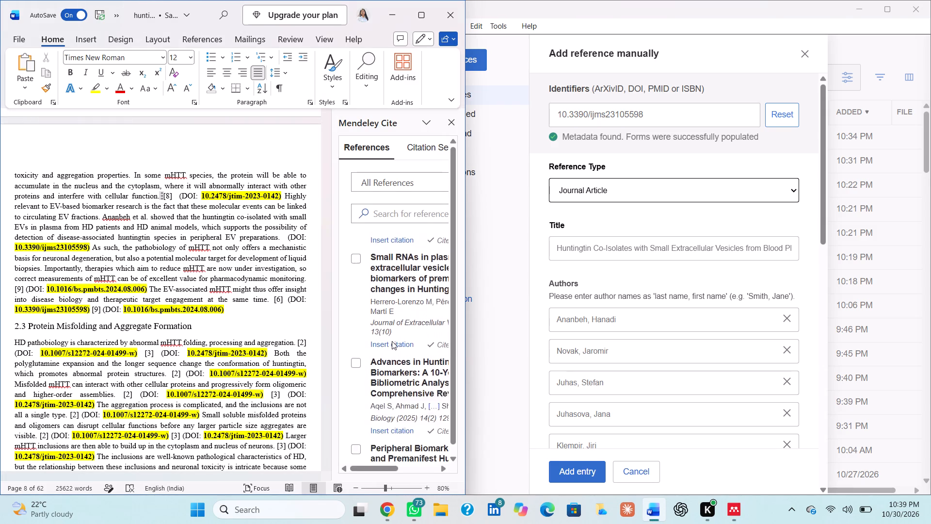
scroll(392, 341, down, 2)
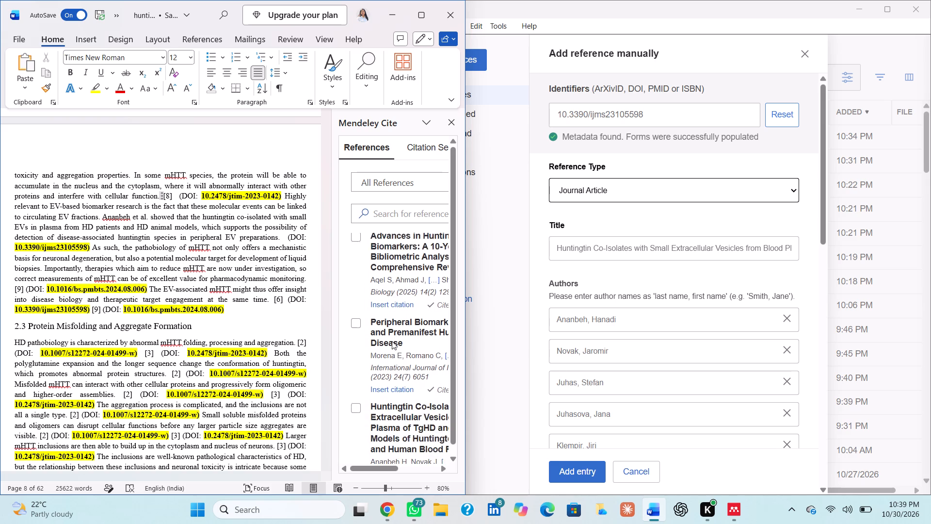
click(357, 313)
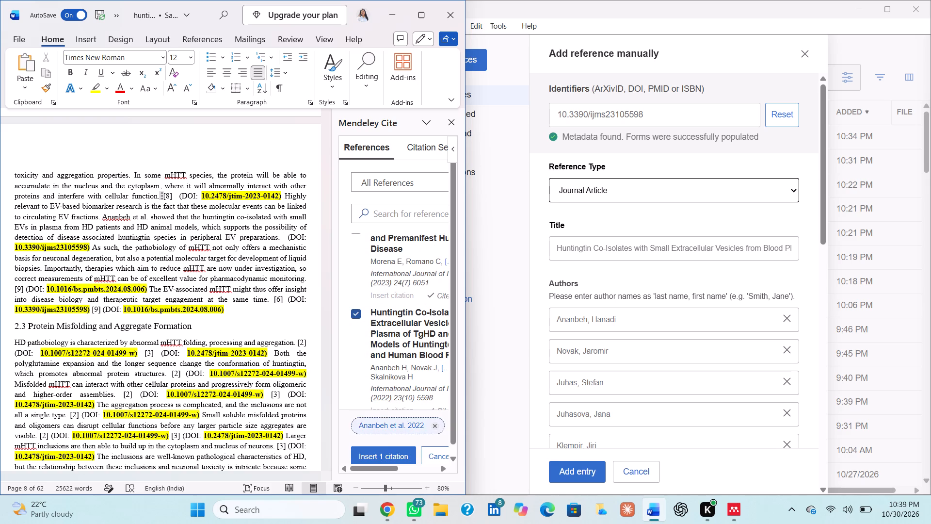
click(381, 458)
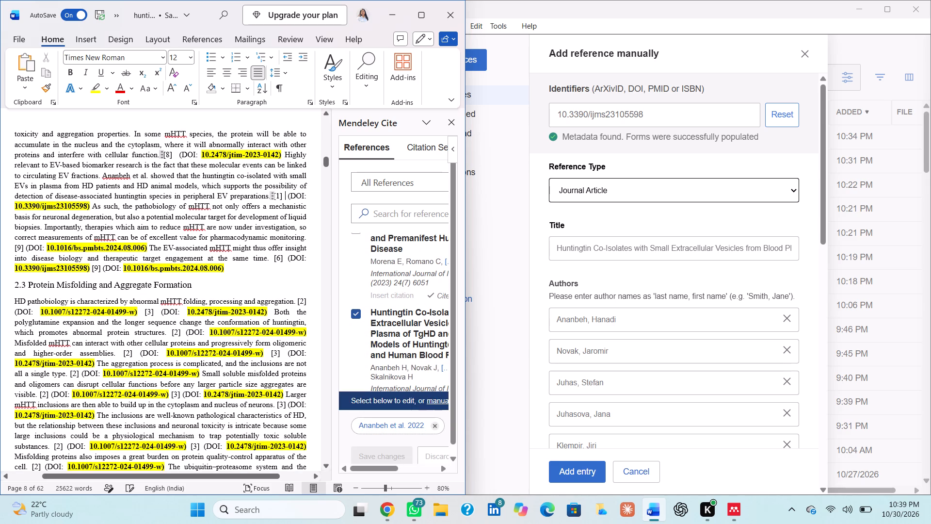
Copy the DOI 10.1016/bs.pmbts.2024.08.006 after "pharmacodynamic monitoring." and delete the whole typed "[9] (DOI: …)" reference there.
drag(45, 247, 144, 248)
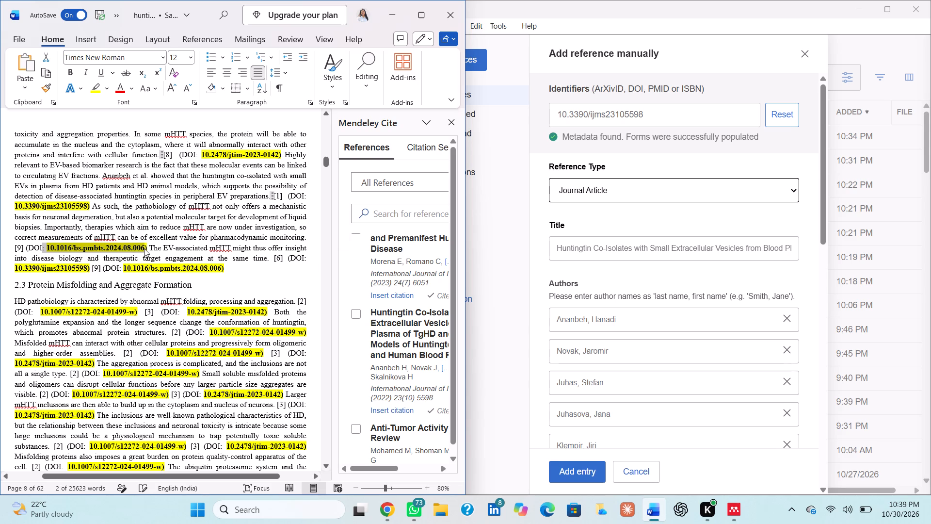
key(ctrl+c)
key(BackSpace)
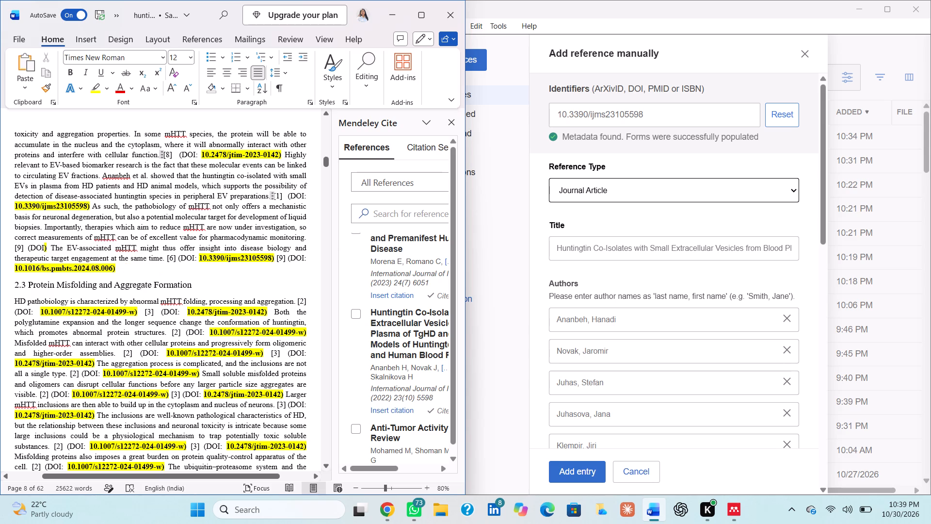
key(Right)
key(BackSpace)
key(BackSpace)
key(BackSpace)
key(BackSpace)
key(BackSpace)
key(BackSpace)
key(BackSpace)
key(BackSpace)
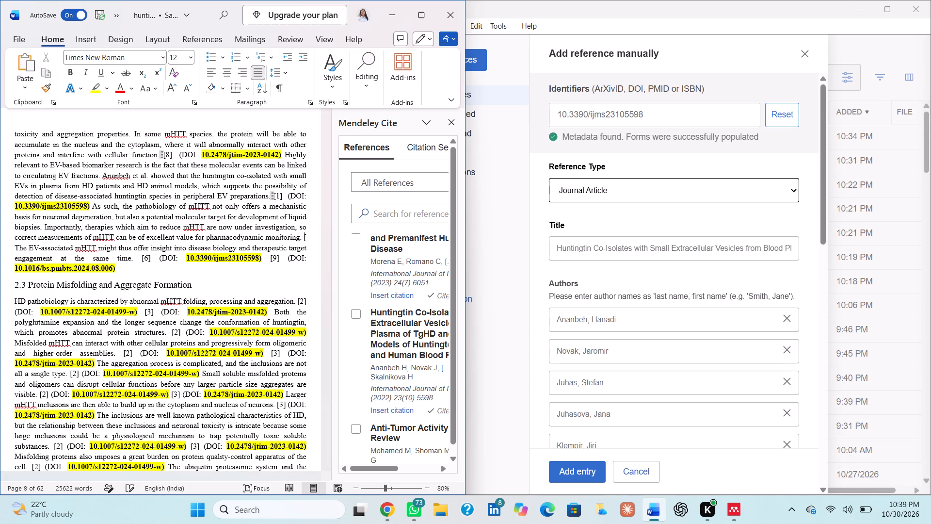
key(BackSpace)
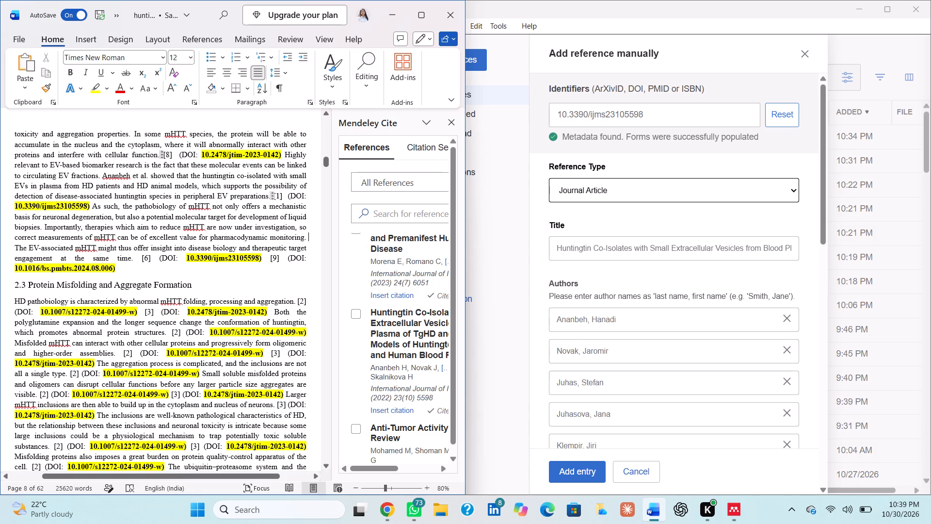
Replace the typed "[6]" after "engagement at the same time." with the Mendeley citation Ananbeh et al. 2022, "Huntingtin Co-Isolates with Small Extracellular Vesicles".
drag(187, 259, 238, 265)
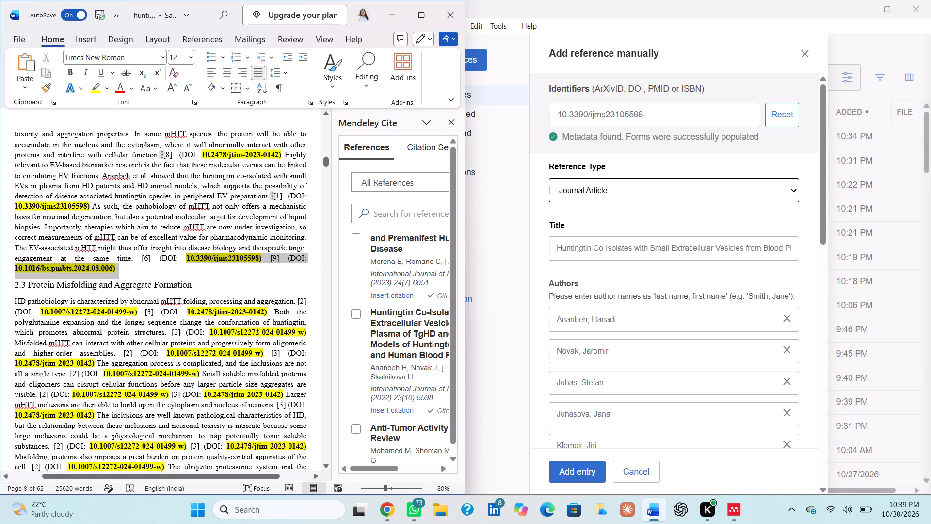
drag(238, 265, 238, 265)
click(234, 273)
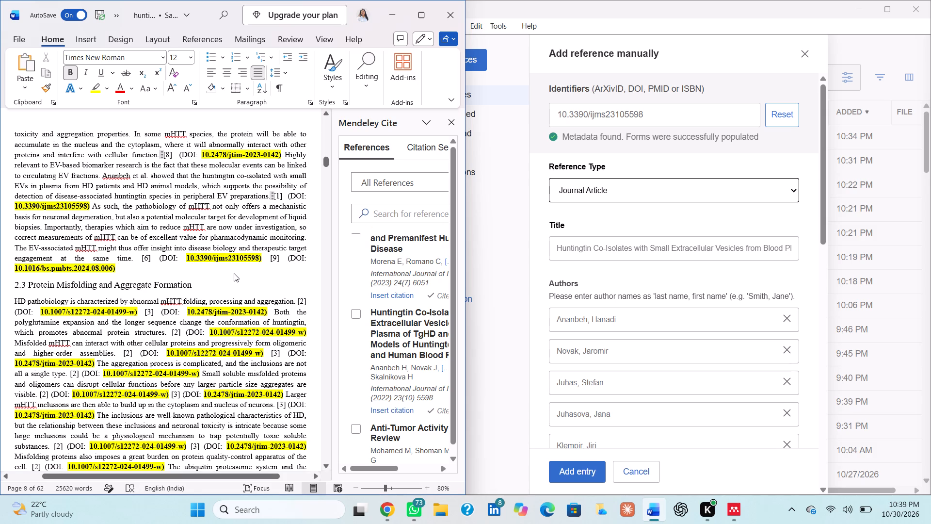
scroll(390, 342, down, 1)
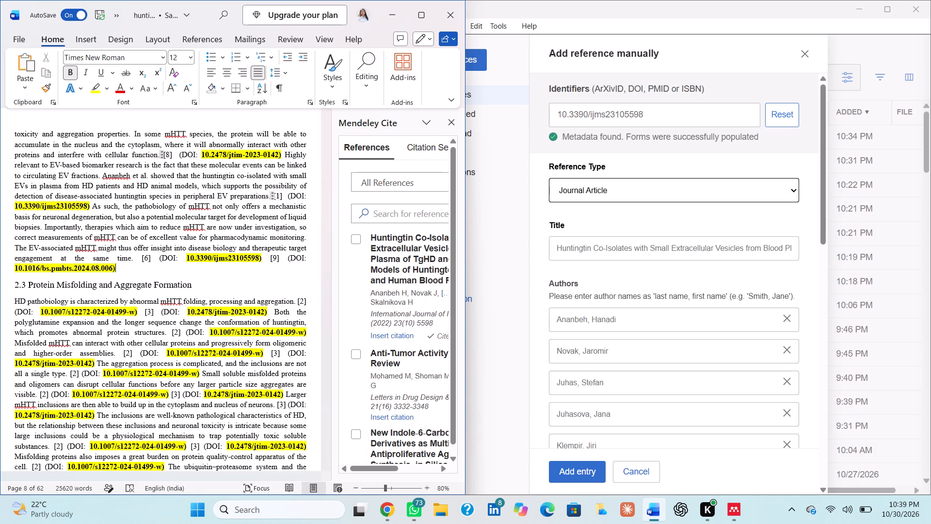
click(354, 237)
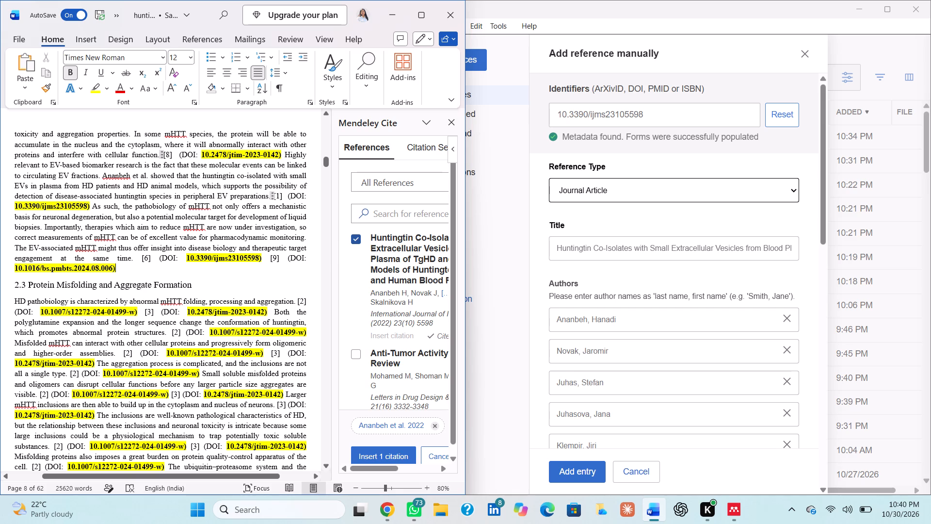
click(158, 258)
key(BackSpace)
key(BackSpace)
key(BackSpace)
key(BackSpace)
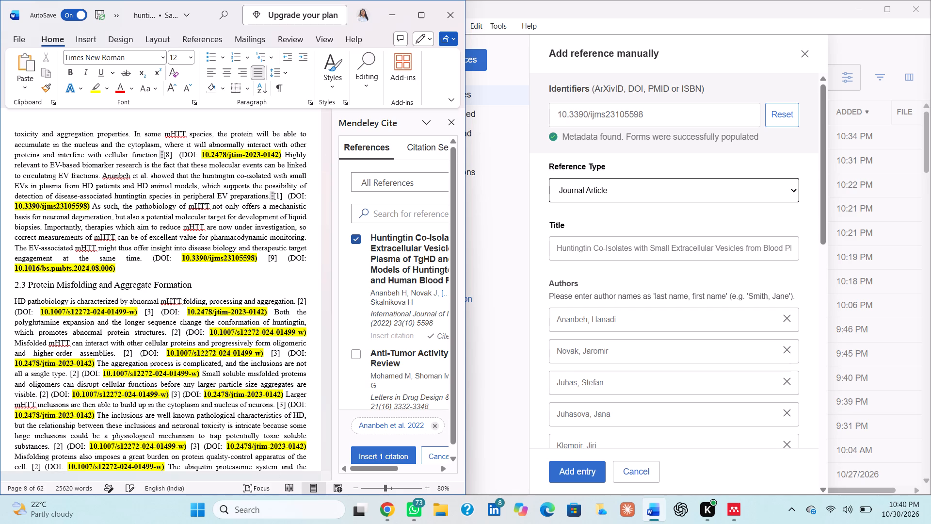
click(373, 458)
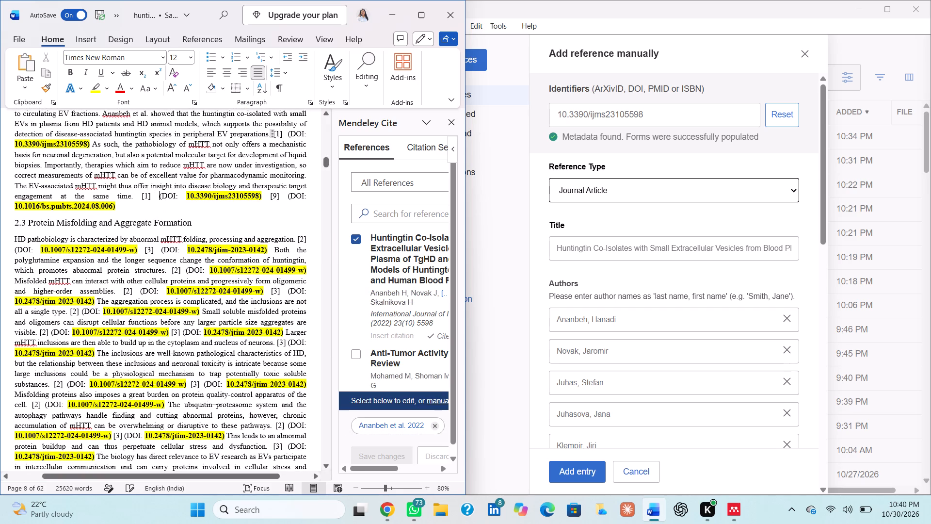
Copy the DOI 10.1016/bs.pmbts.2024.08.006 above heading 2.3, look up its metadata in Mendeley Reference Manager's manual reference form and add the entry.
drag(13, 206, 115, 207)
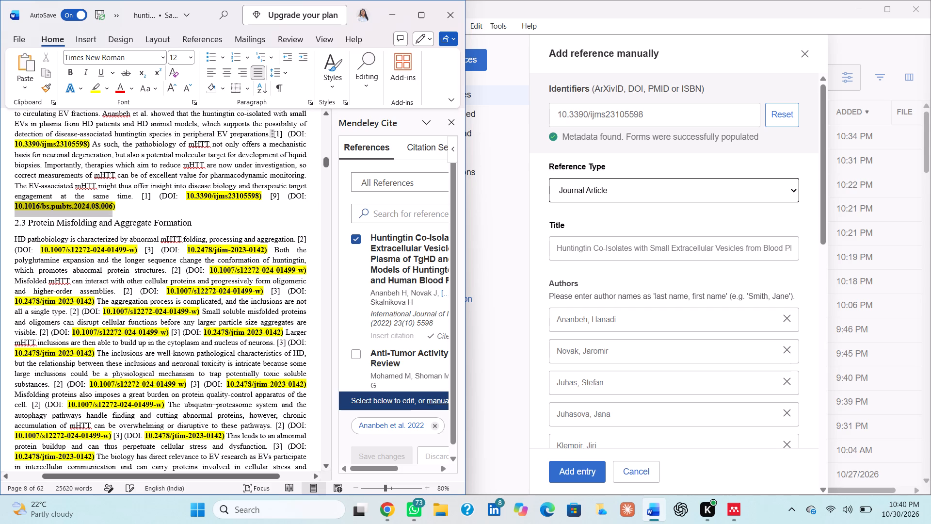
drag(115, 207, 112, 207)
key(ctrl+c)
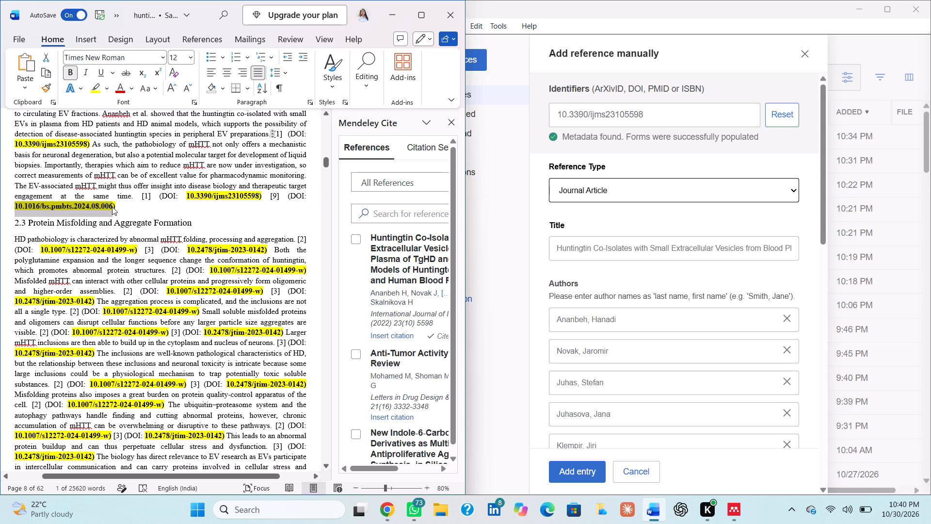
click(788, 121)
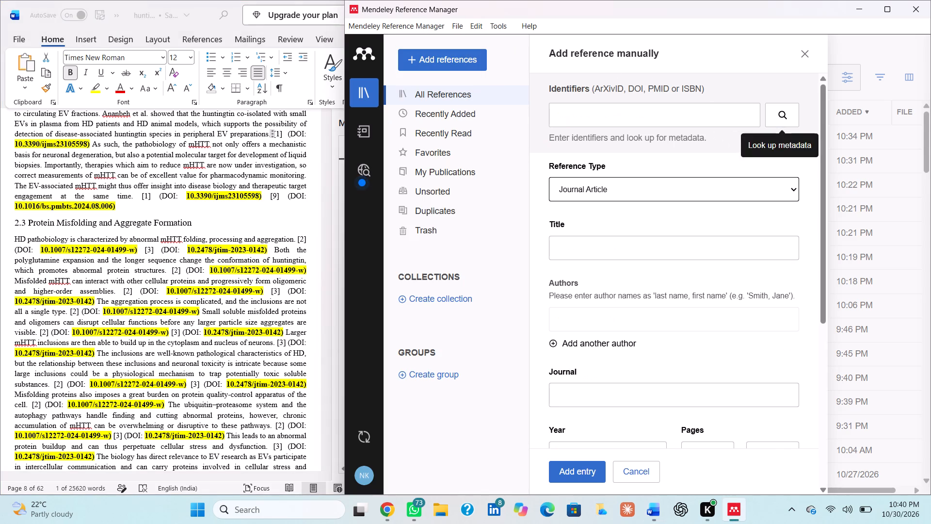
click(689, 115)
key(ctrl+v)
key(Return)
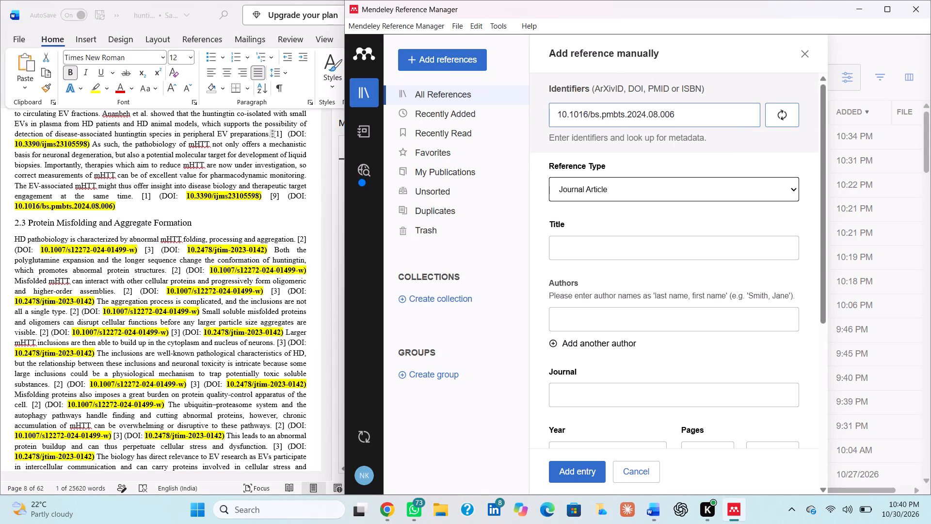
click(596, 474)
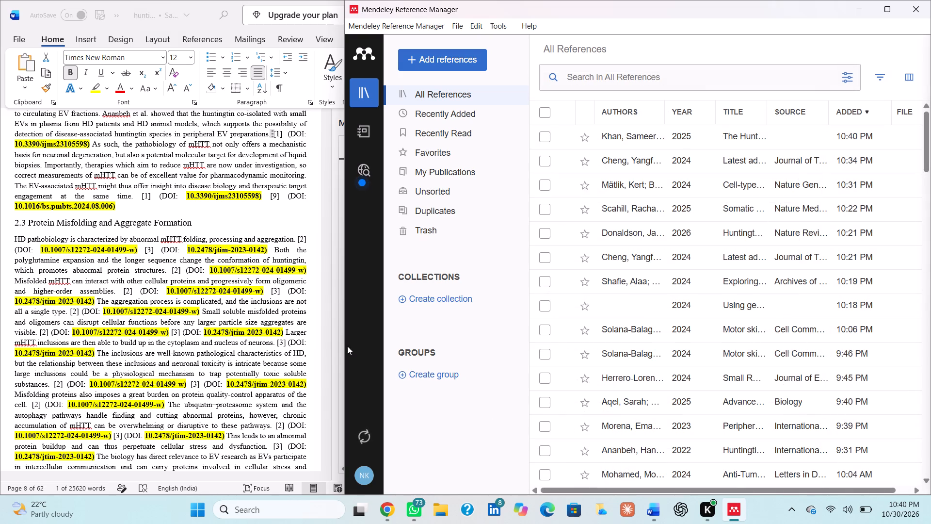
Back in Word, sync the Mendeley Cite library and replace the typed "[9]" before DOI 10.1016/bs.pmbts.2024.08.006 with the citation Khan et al. 2025.
click(328, 341)
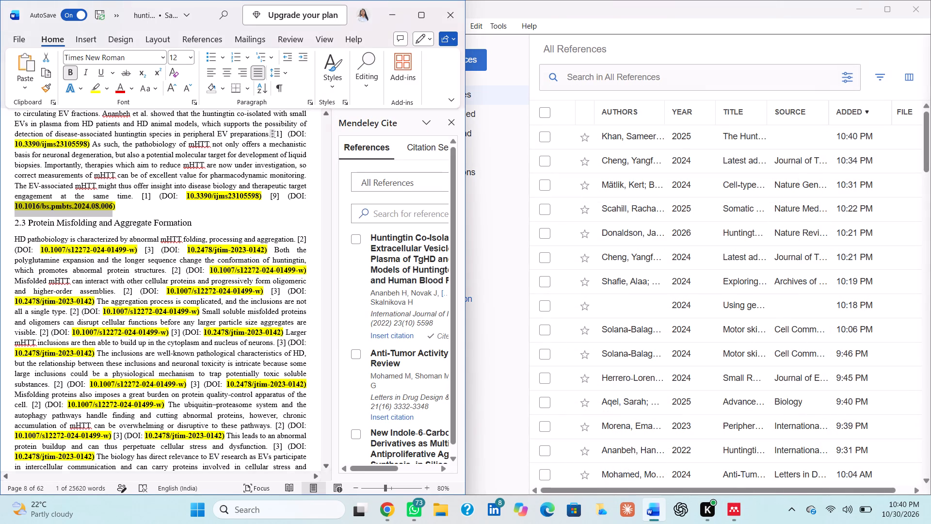
click(281, 199)
key(BackSpace)
key(BackSpace)
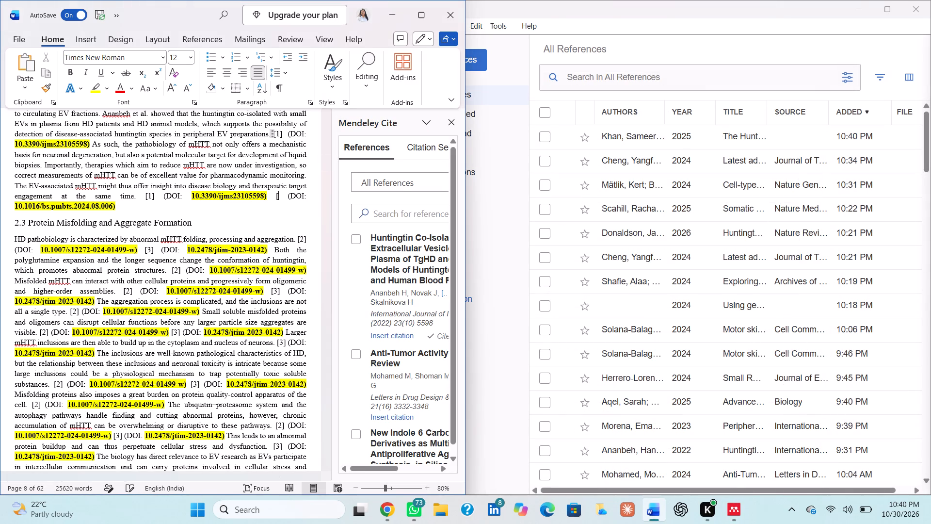
key(BackSpace)
scroll(399, 253, up, 11)
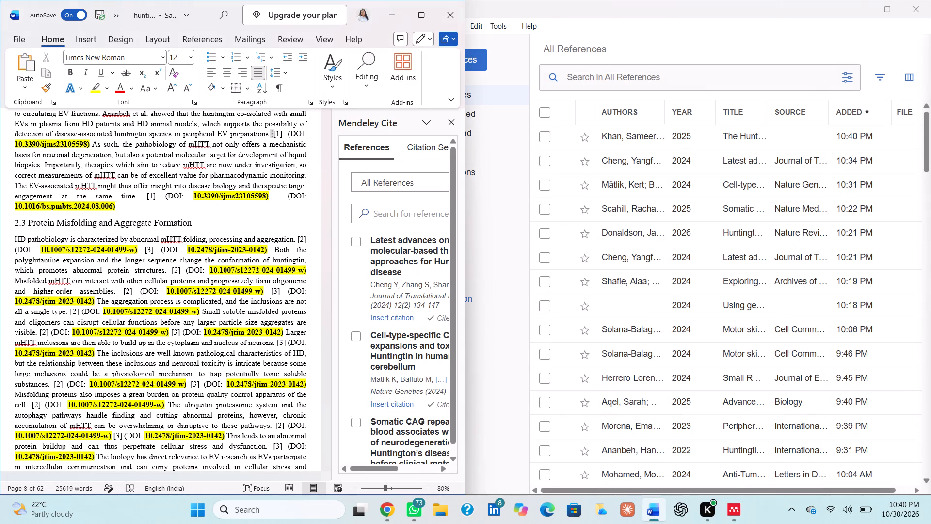
scroll(415, 187, left, 2)
click(403, 148)
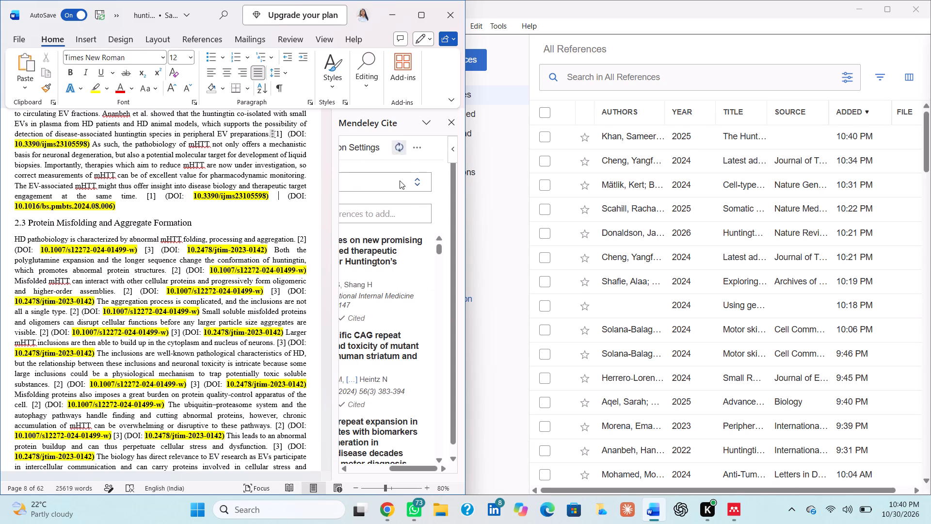
scroll(394, 244, right, 6)
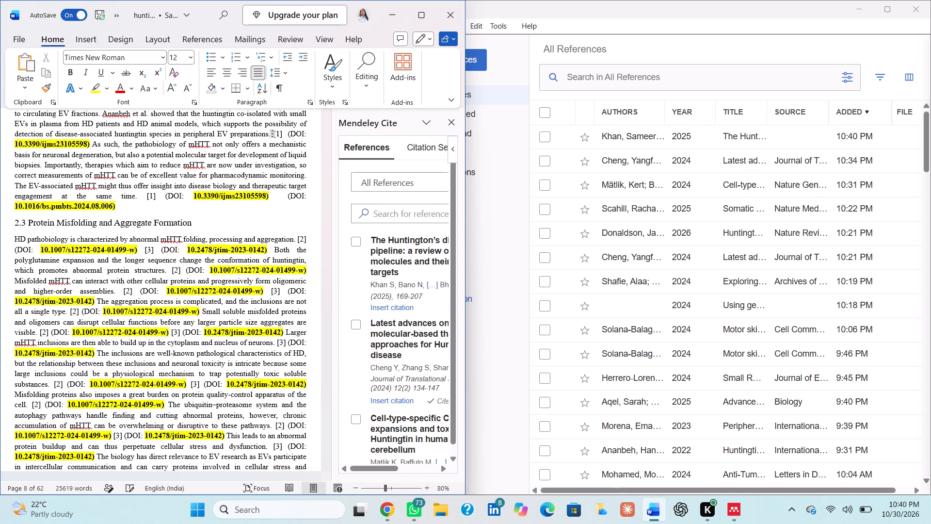
click(357, 243)
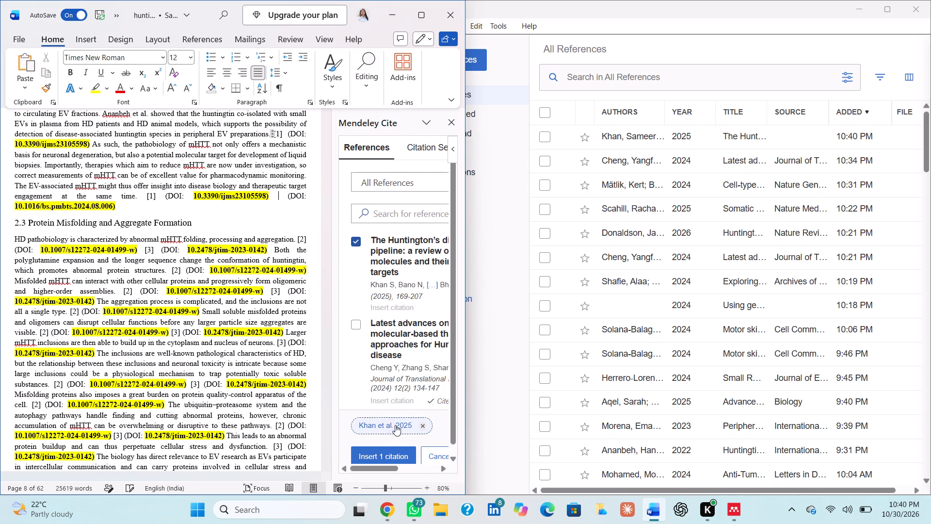
click(387, 457)
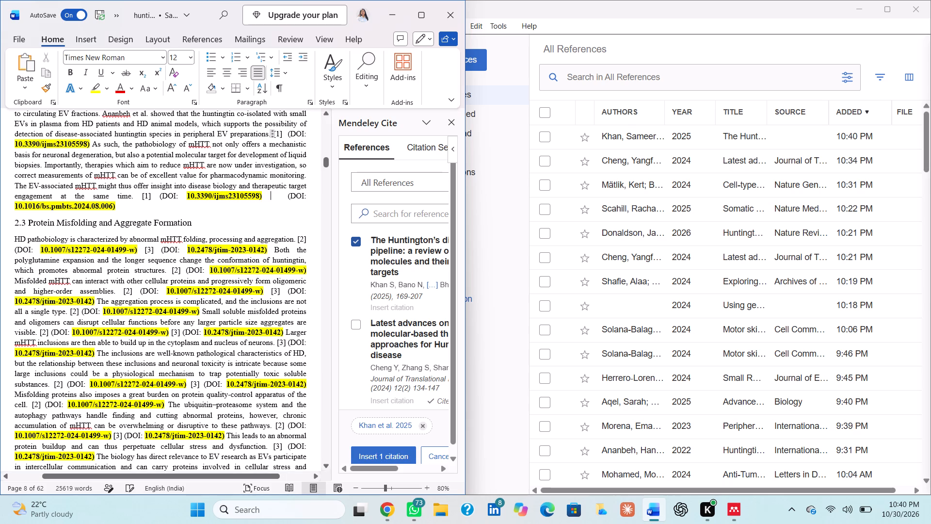
Delete the typed "[2]" after "folding, processing and aggregation." in section 2.3.
scroll(156, 313, down, 1)
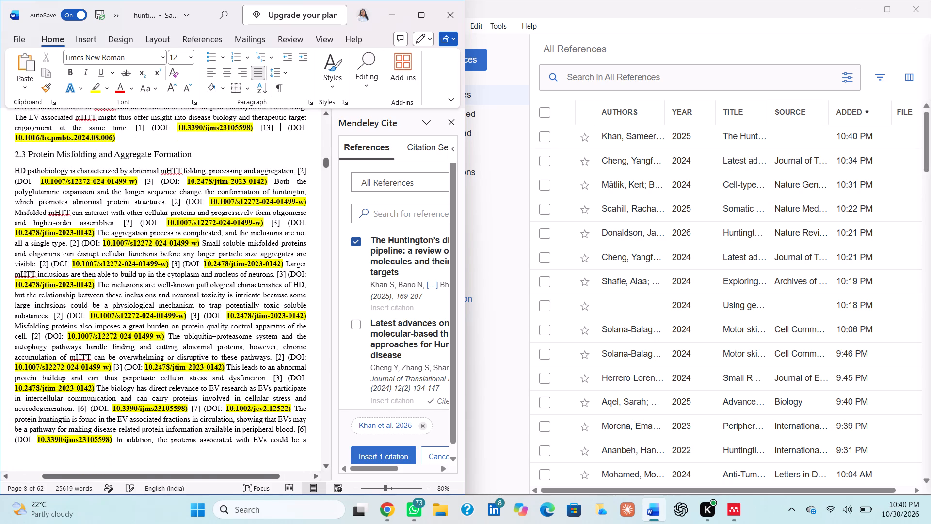
click(307, 173)
key(BackSpace)
key(BackSpace)
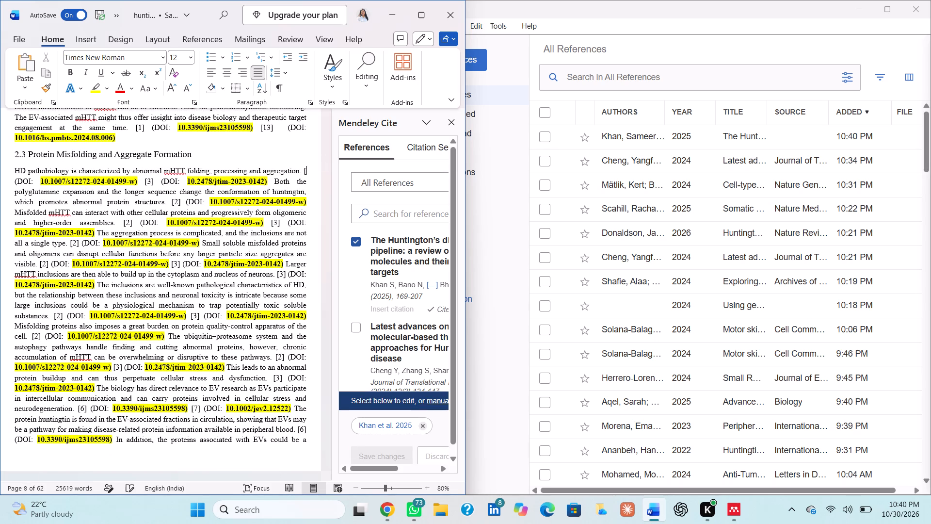
key(BackSpace)
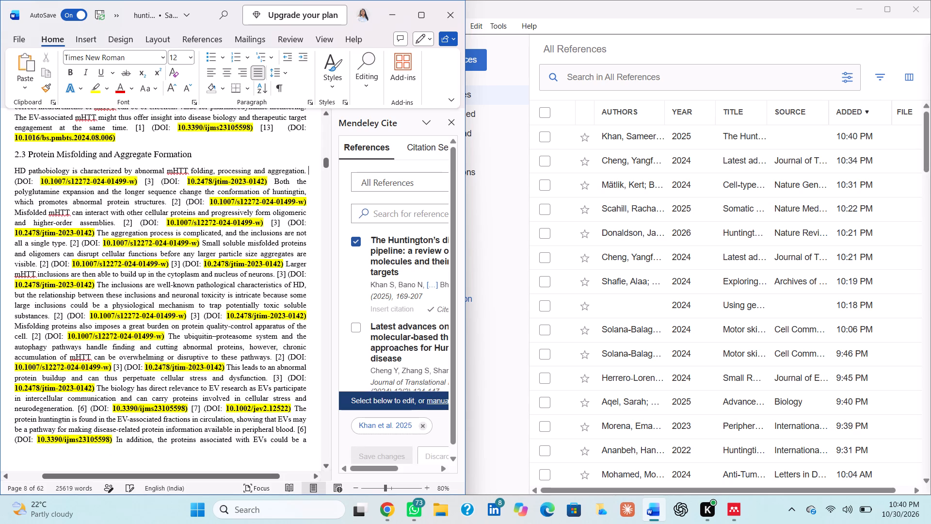
drag(39, 180, 119, 185)
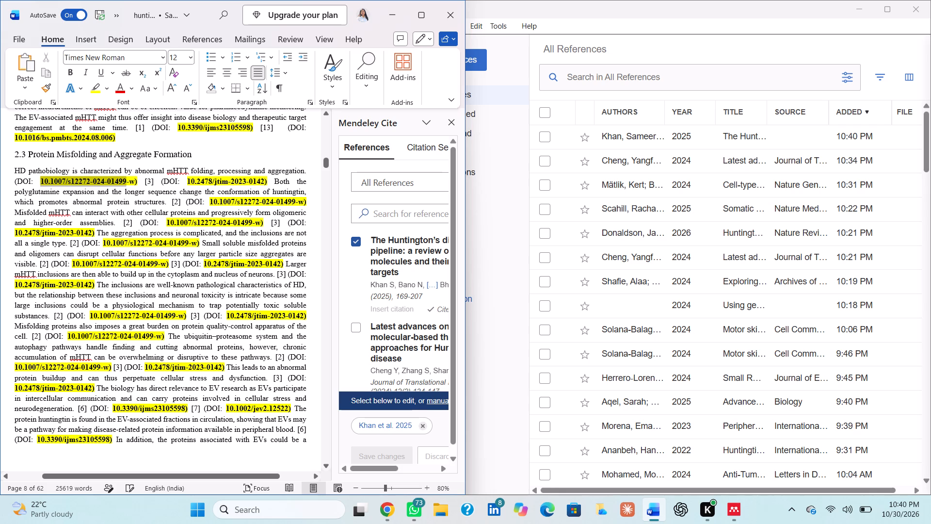
drag(119, 185, 126, 186)
click(121, 191)
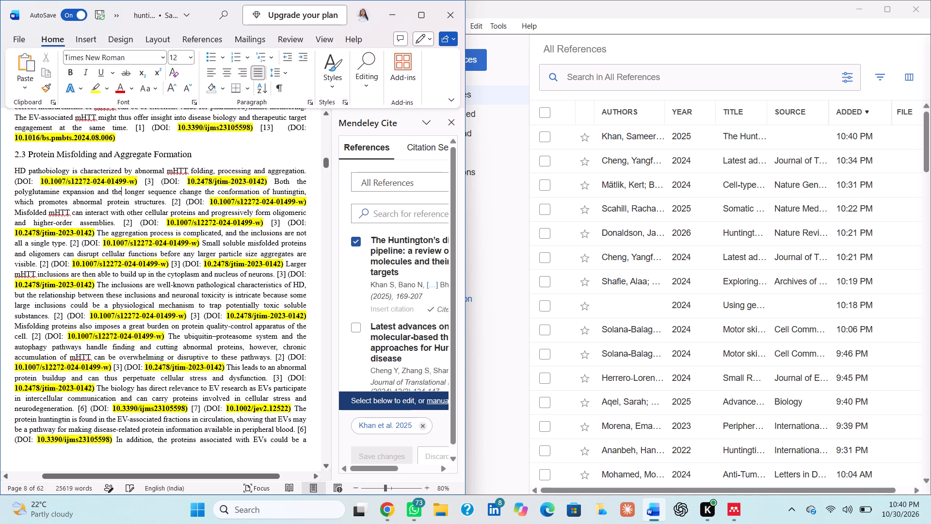
drag(40, 179, 136, 181)
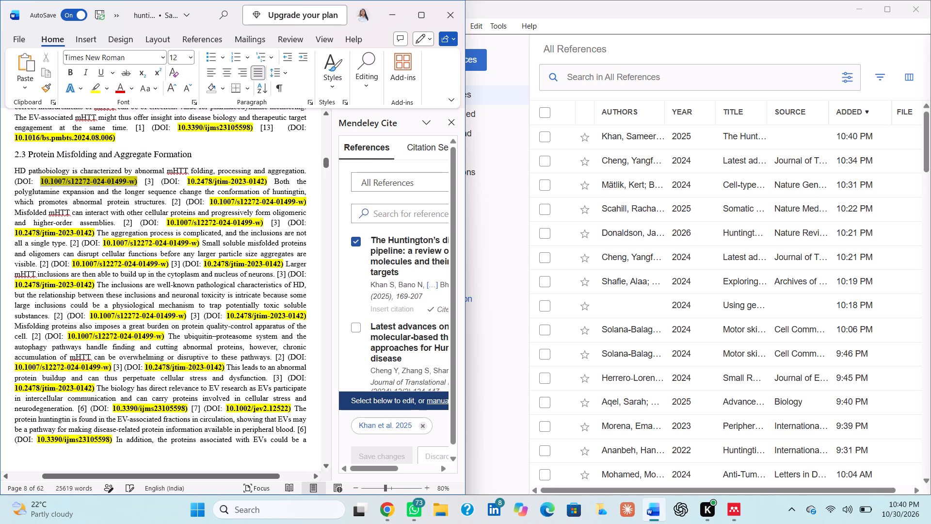
drag(136, 181, 135, 181)
key(ctrl+c)
click(385, 211)
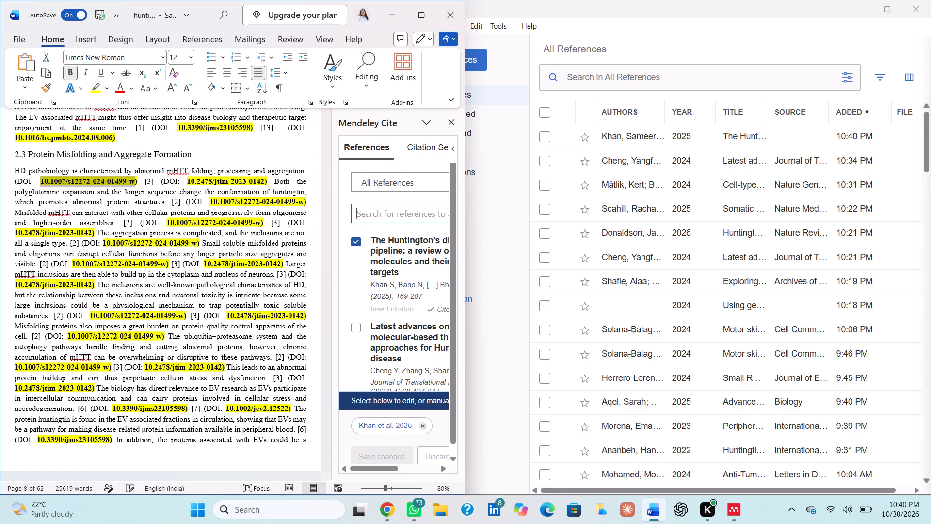
key(ctrl+v)
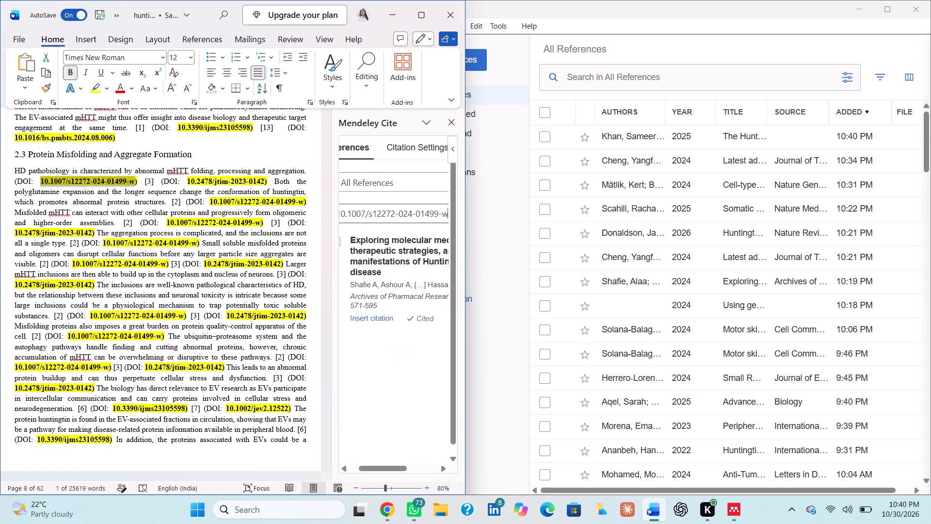
scroll(364, 294, right, 1)
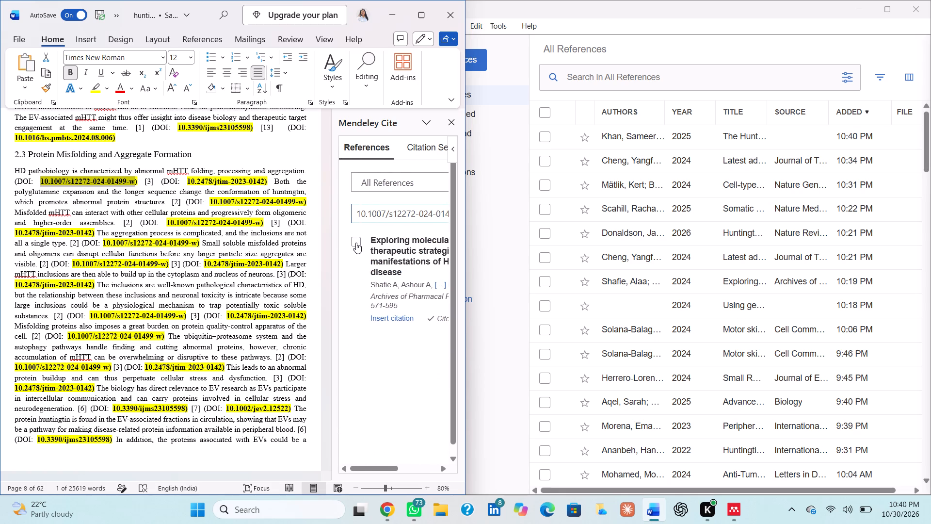
click(356, 242)
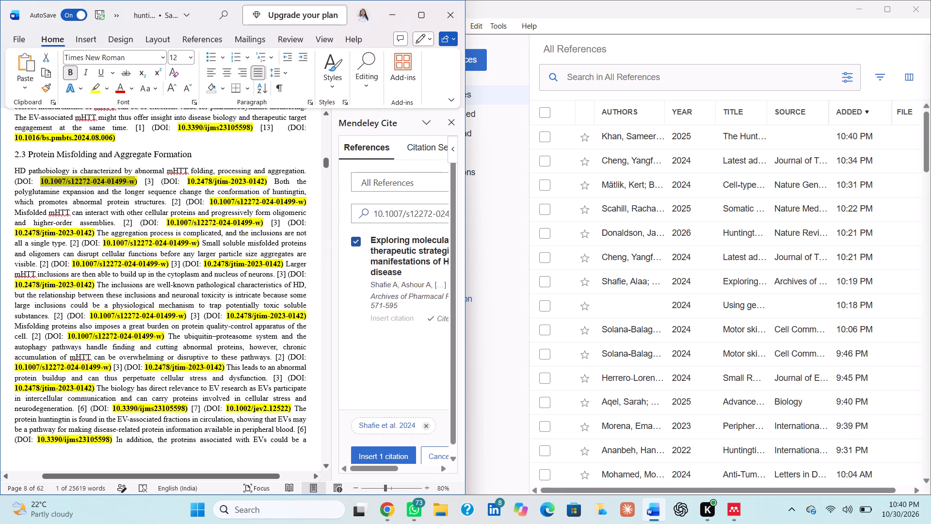
click(307, 171)
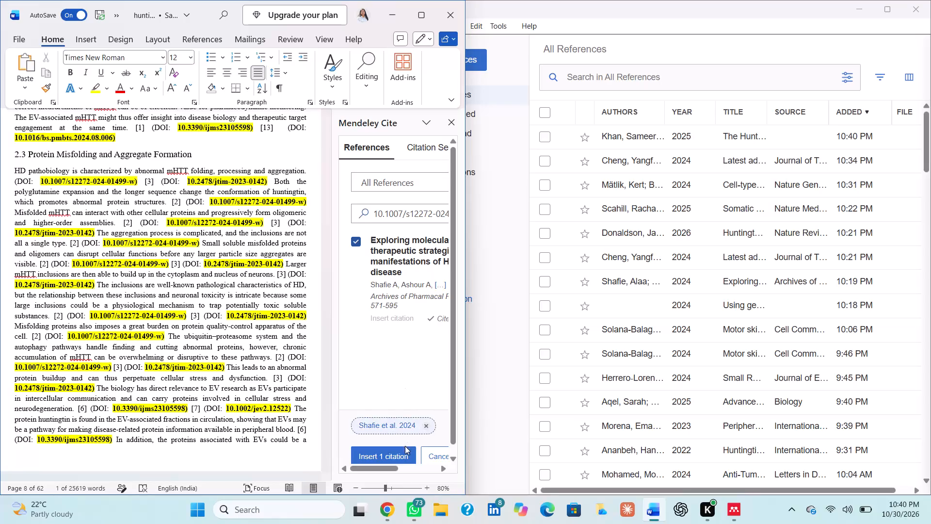
click(390, 458)
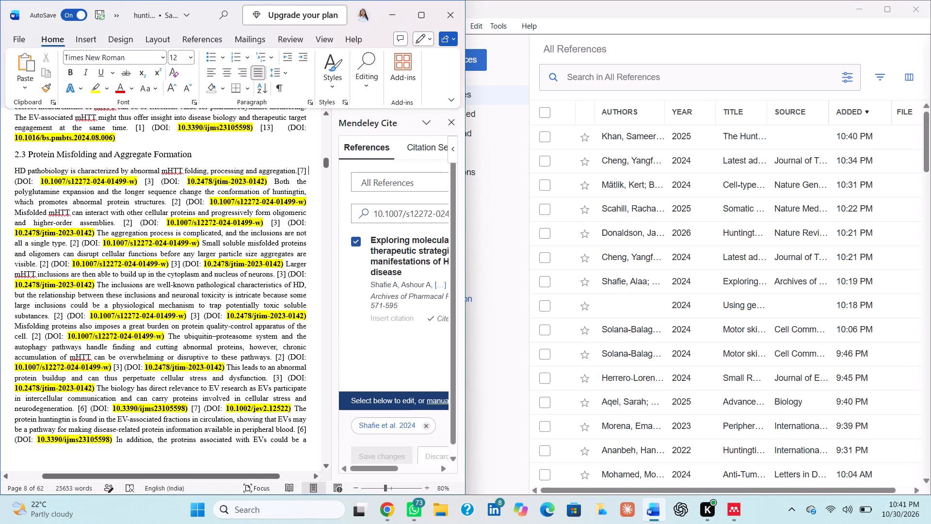
Search Mendeley Cite for the DOI 10.2478/jtim-2023-0142 and replace the typed "[3]" before its first occurrence in section 2.3 with the citation Cheng et al. 2024.
drag(187, 180, 265, 184)
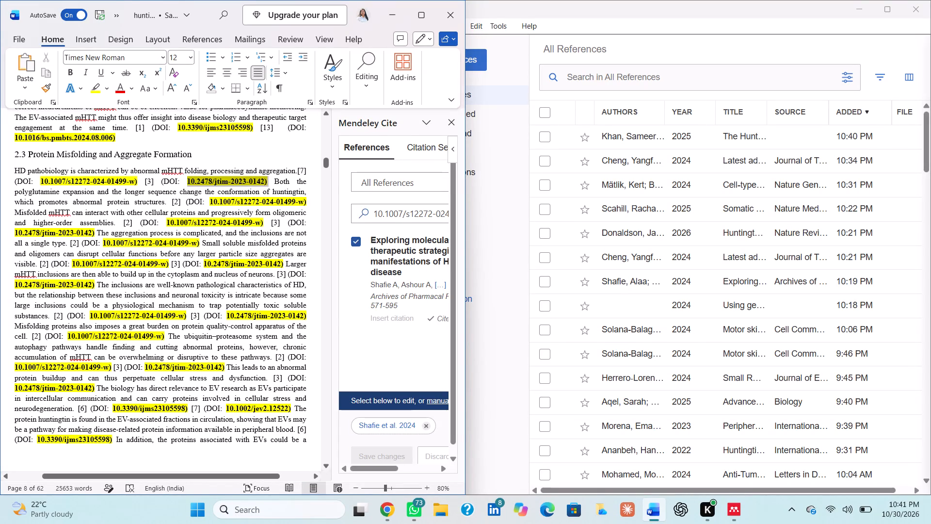
key(ctrl+c)
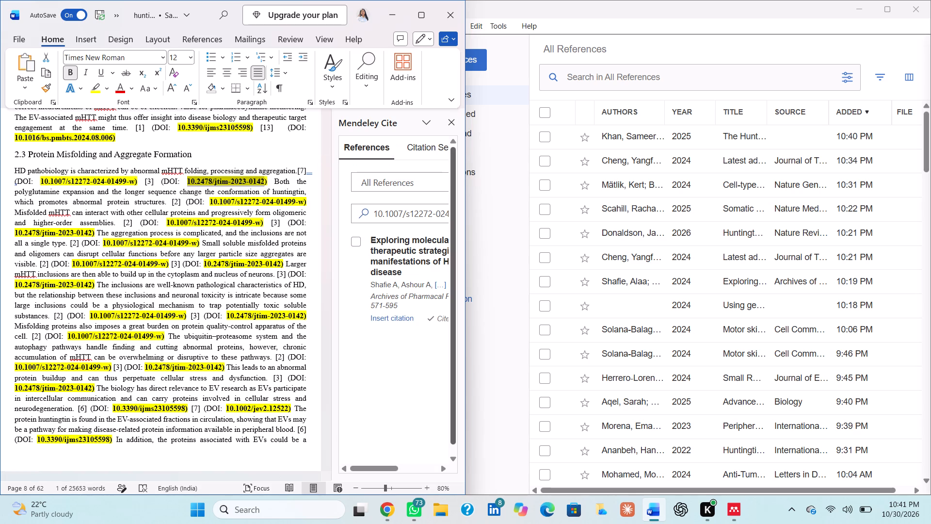
click(423, 211)
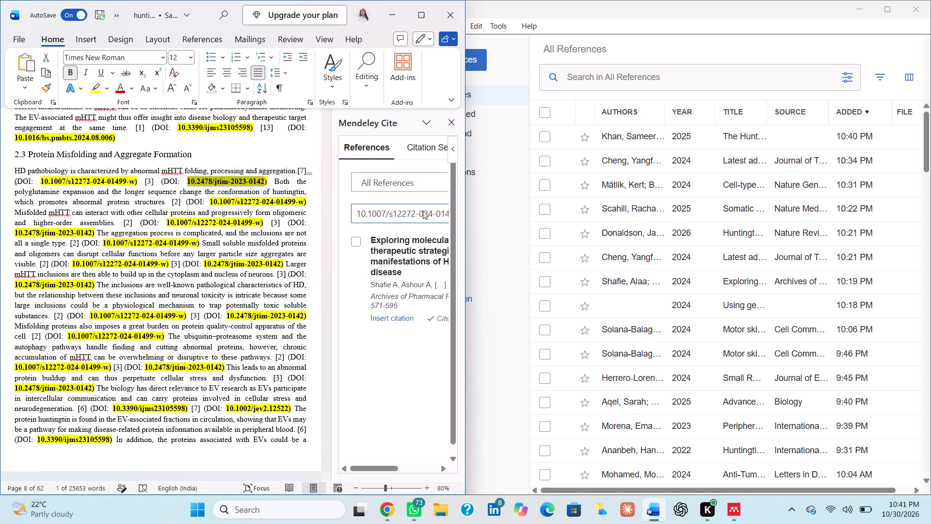
key(ctrl+a)
key(BackSpace)
key(ctrl+v)
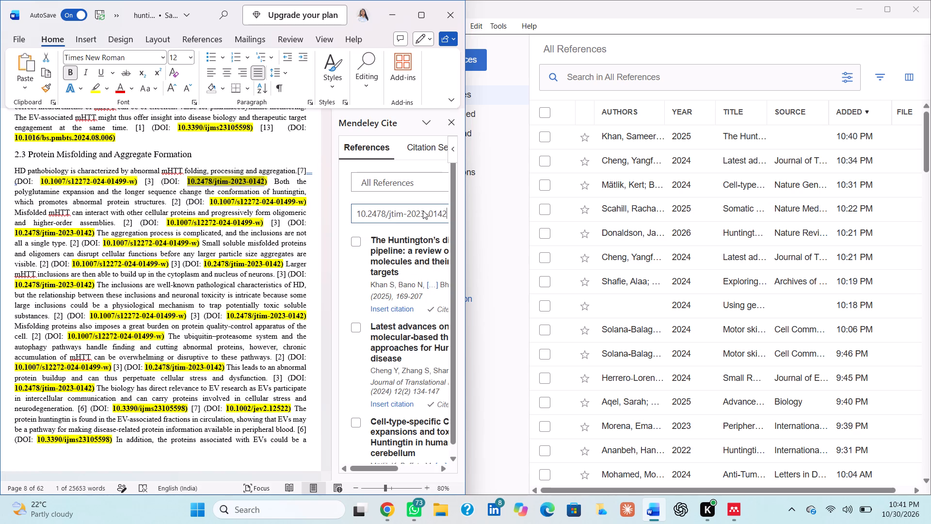
key(Return)
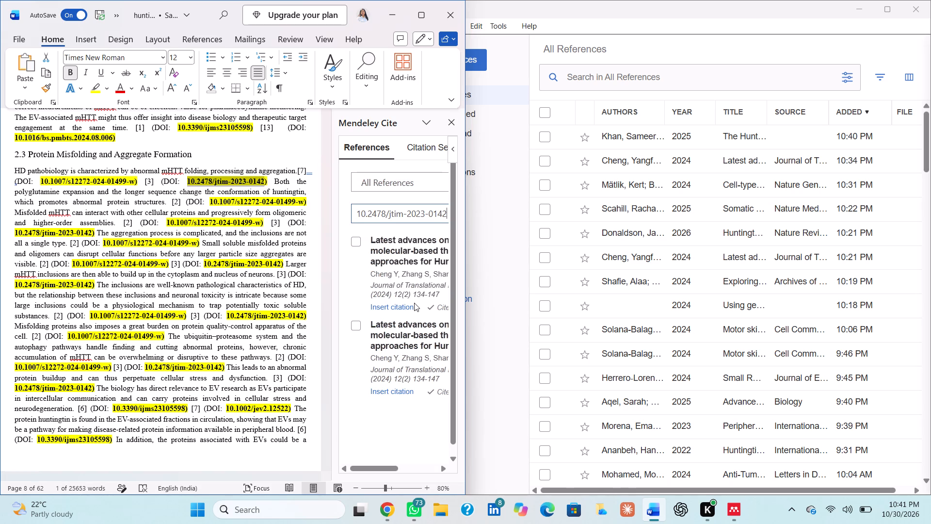
scroll(414, 303, left, 1)
click(354, 326)
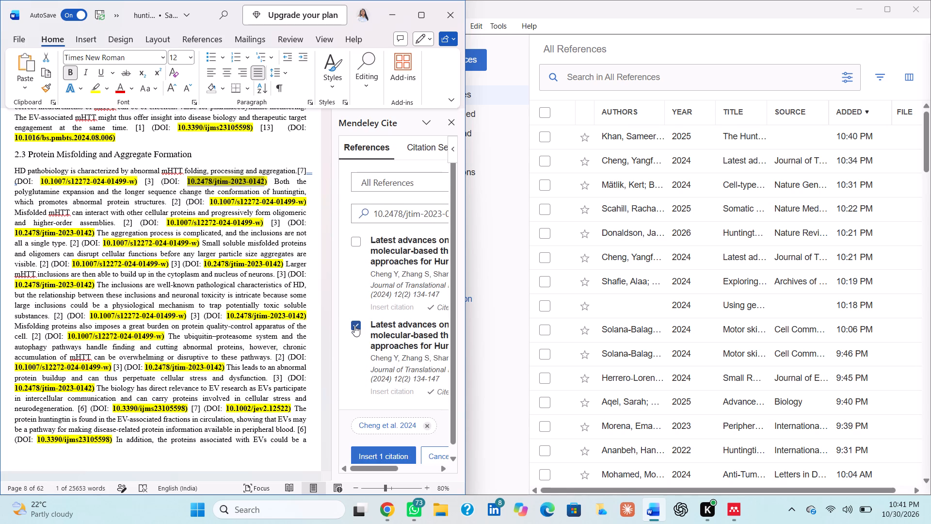
click(157, 184)
key(BackSpace)
key(BackSpace)
key(BackSpace)
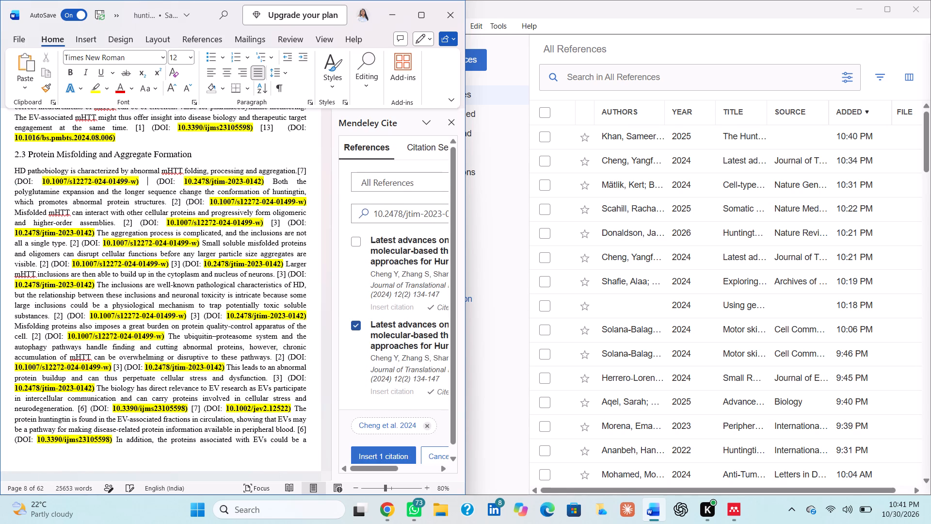
click(383, 458)
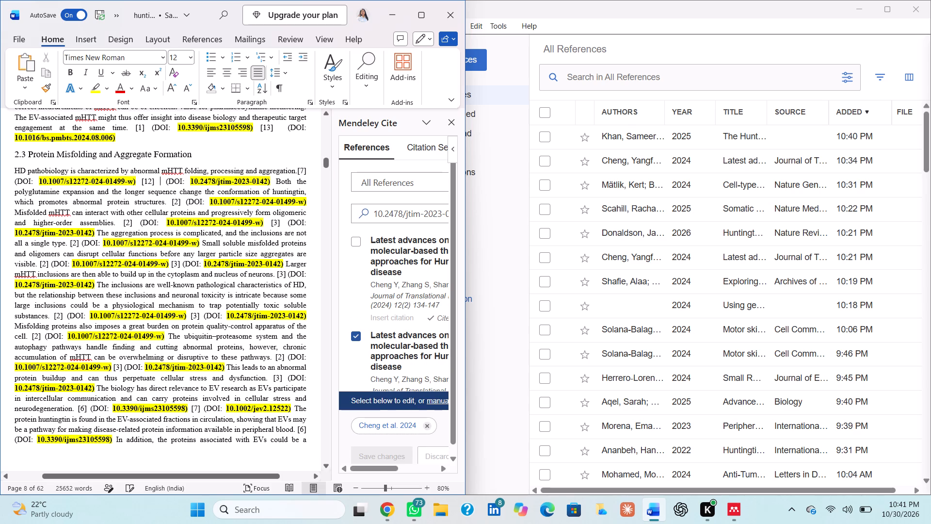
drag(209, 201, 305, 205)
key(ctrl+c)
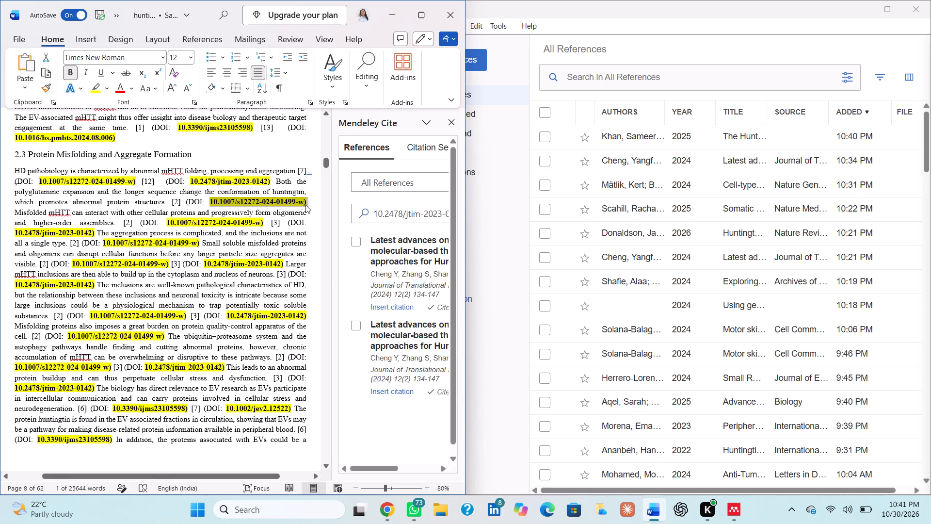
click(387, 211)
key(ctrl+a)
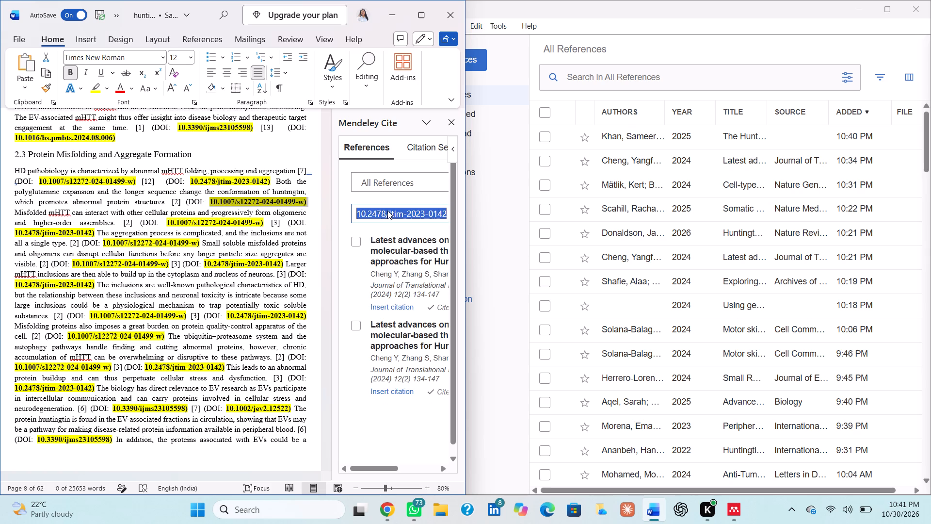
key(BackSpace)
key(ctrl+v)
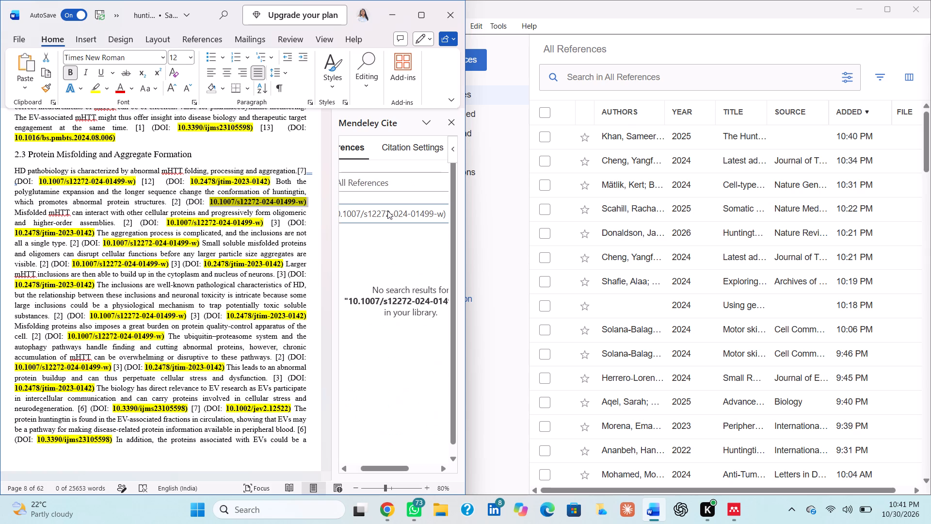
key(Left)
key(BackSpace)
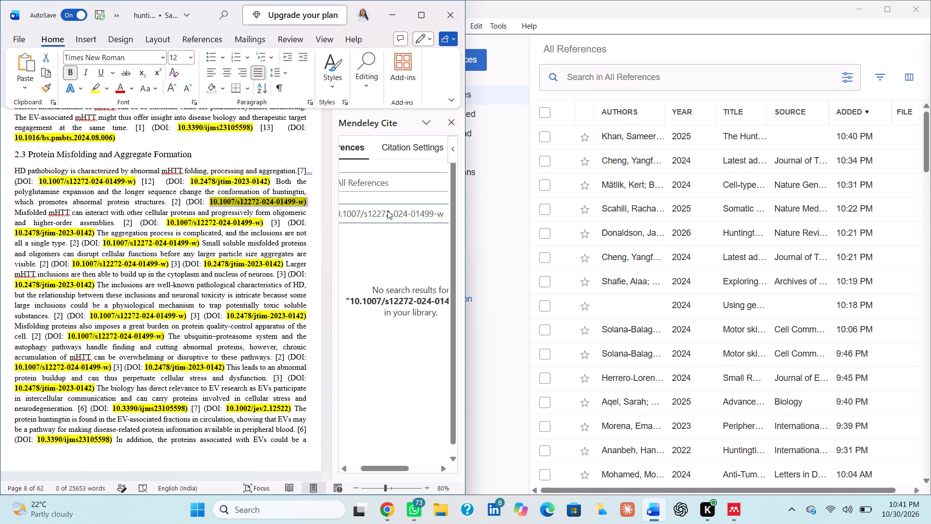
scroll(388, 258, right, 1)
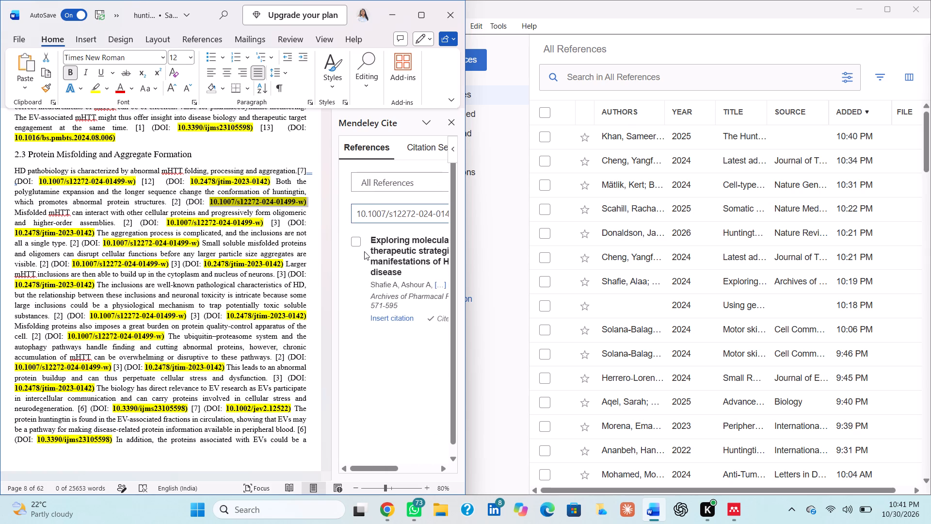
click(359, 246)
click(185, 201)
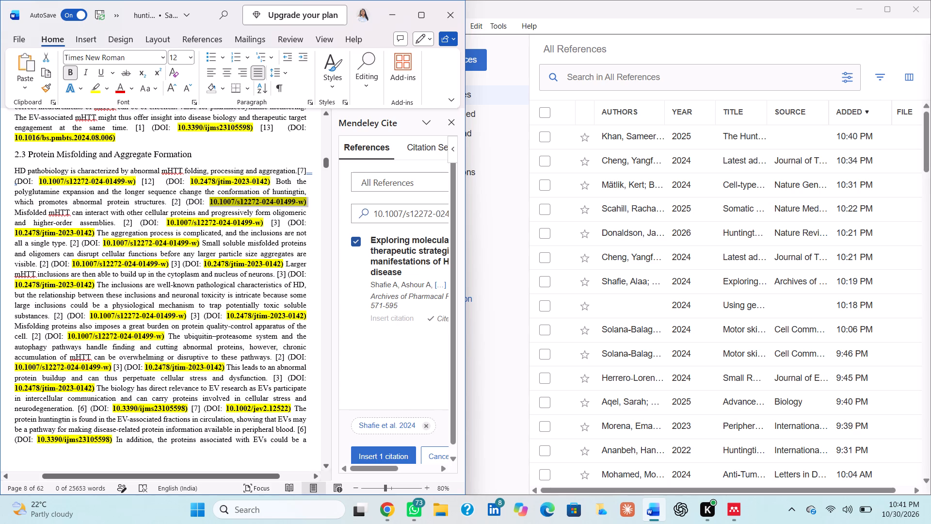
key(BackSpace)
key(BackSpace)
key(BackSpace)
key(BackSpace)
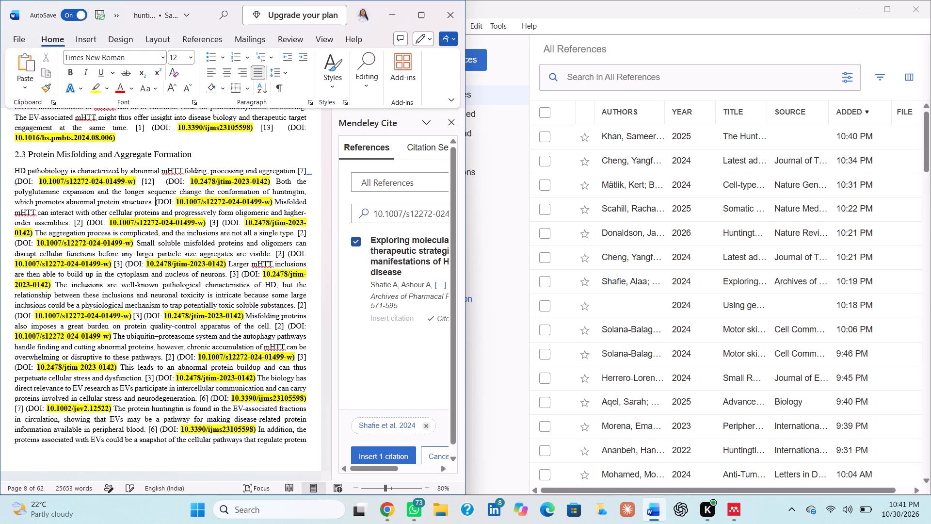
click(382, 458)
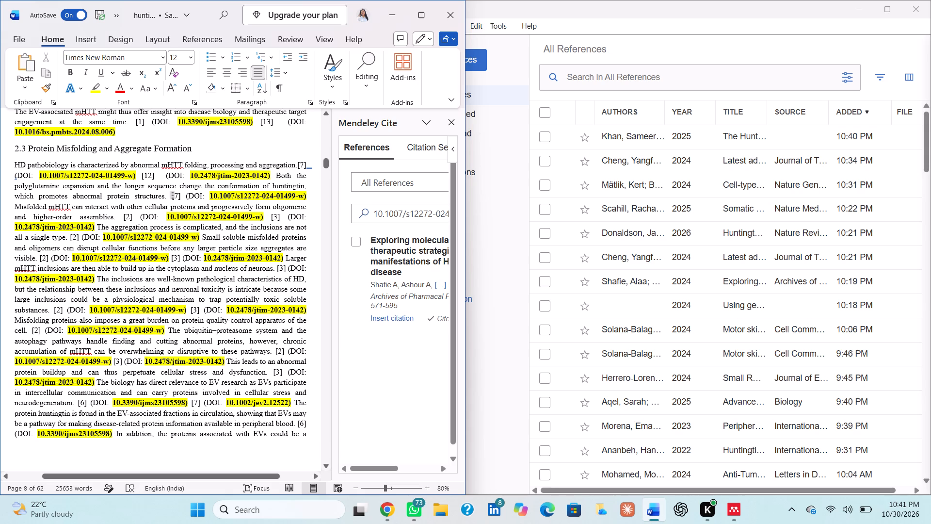
click(186, 196)
key(BackSpace)
key(BackSpace)
key(BackSpace)
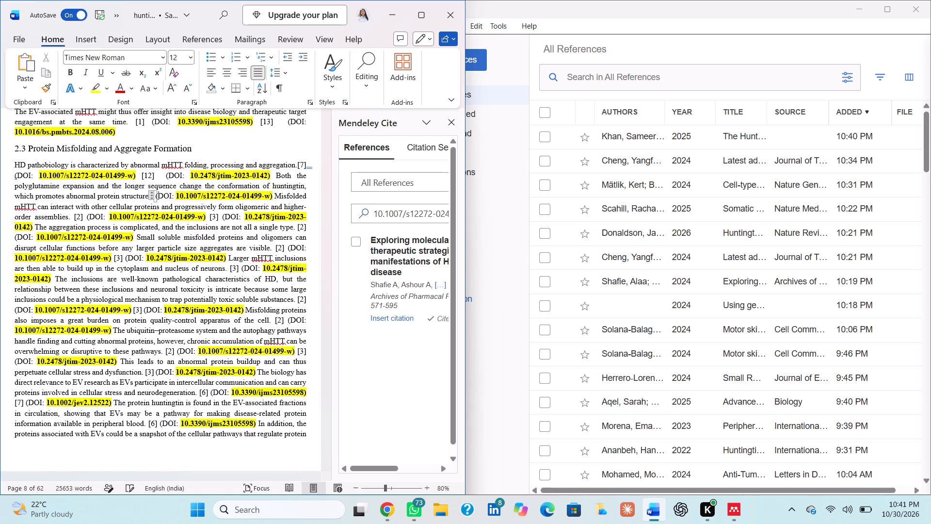
click(216, 209)
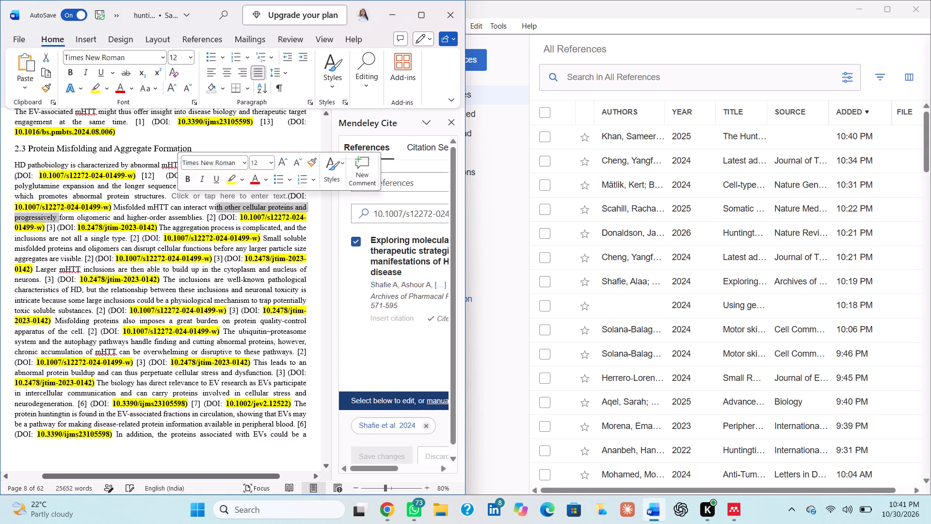
click(263, 232)
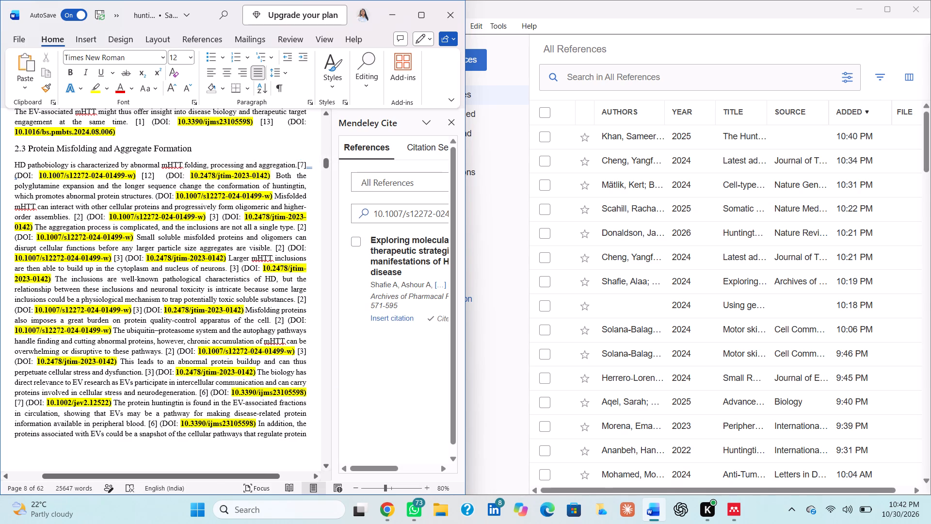
drag(155, 196, 273, 200)
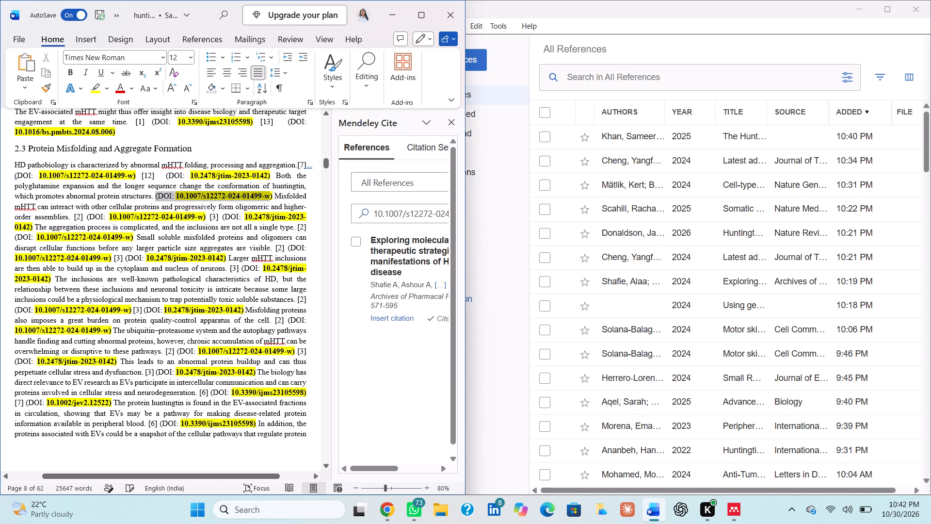
drag(273, 200, 274, 200)
key(BackSpace)
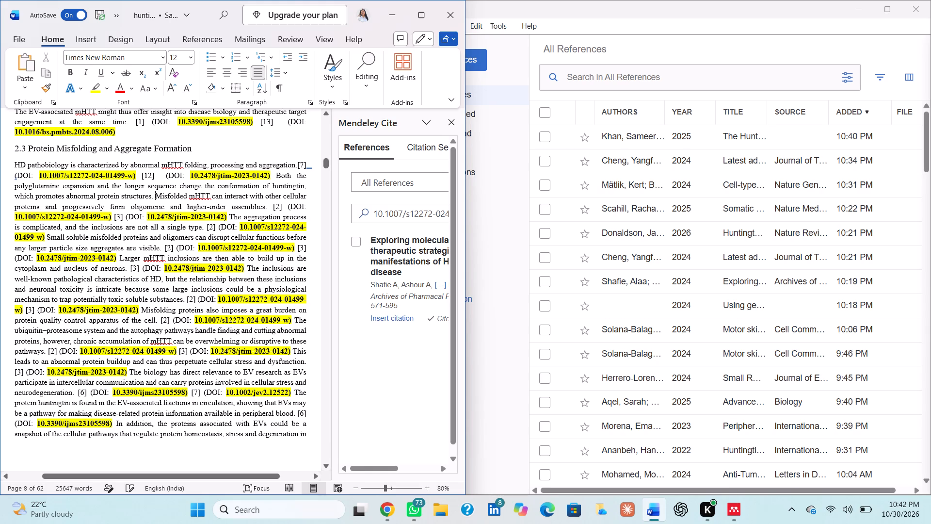
click(283, 210)
key(BackSpace)
key(BackSpace)
key(BackSpace)
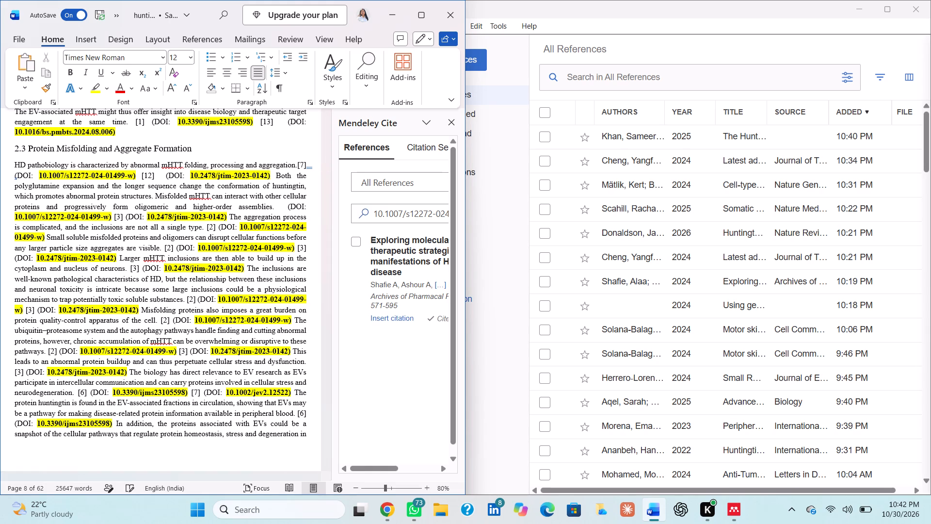
drag(13, 215, 96, 220)
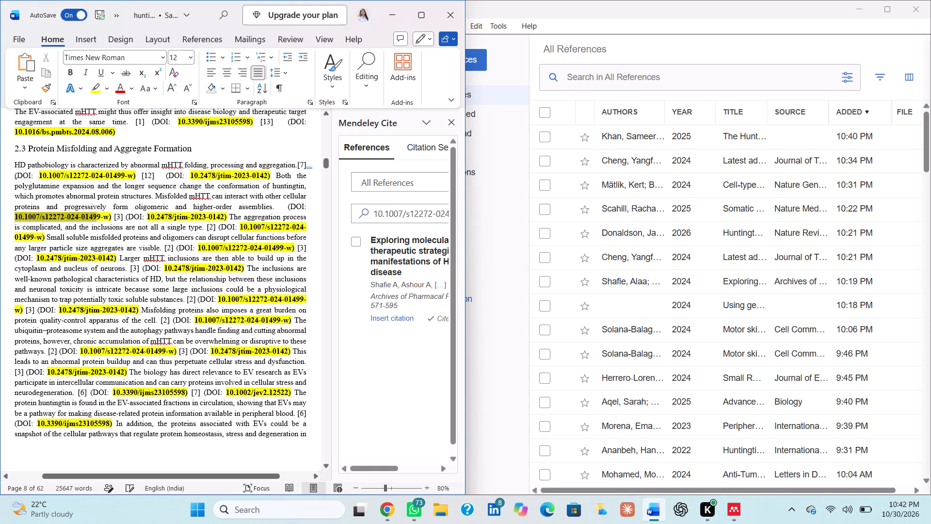
drag(96, 220, 107, 220)
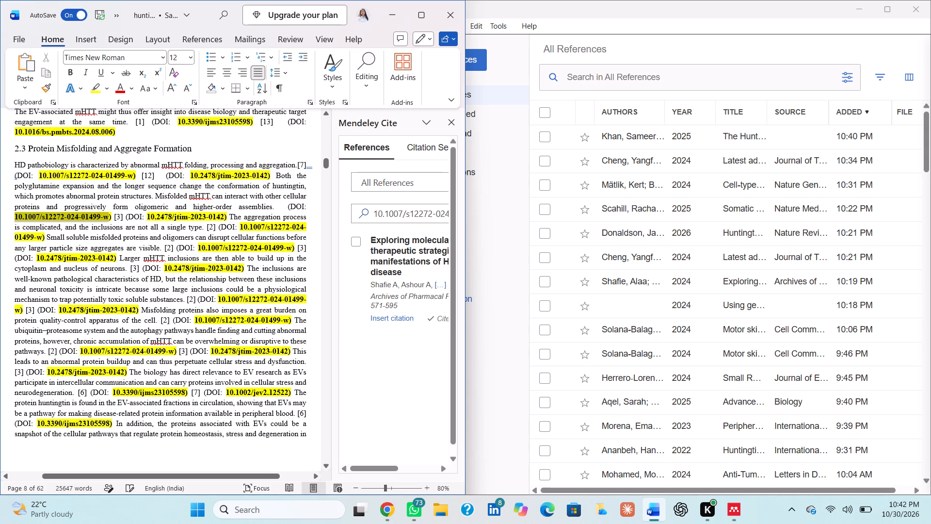
drag(107, 220, 201, 227)
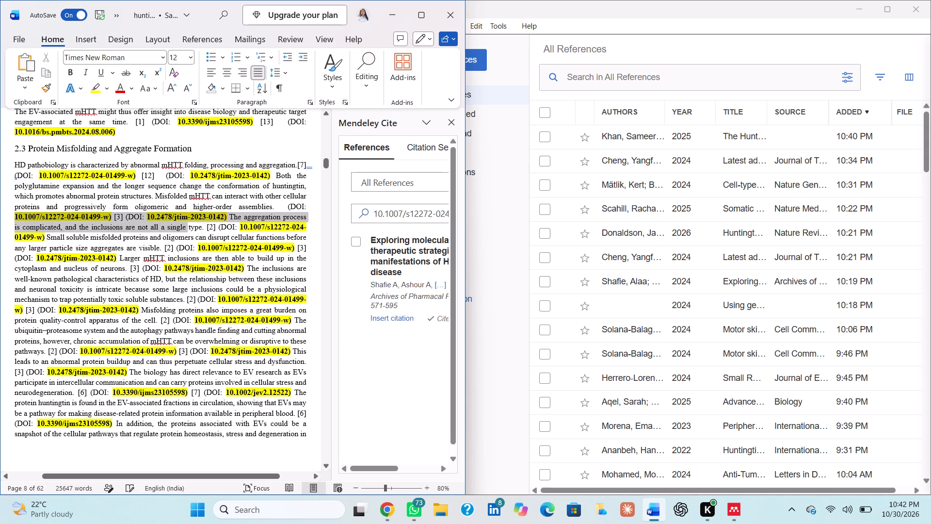
drag(201, 227, 226, 218)
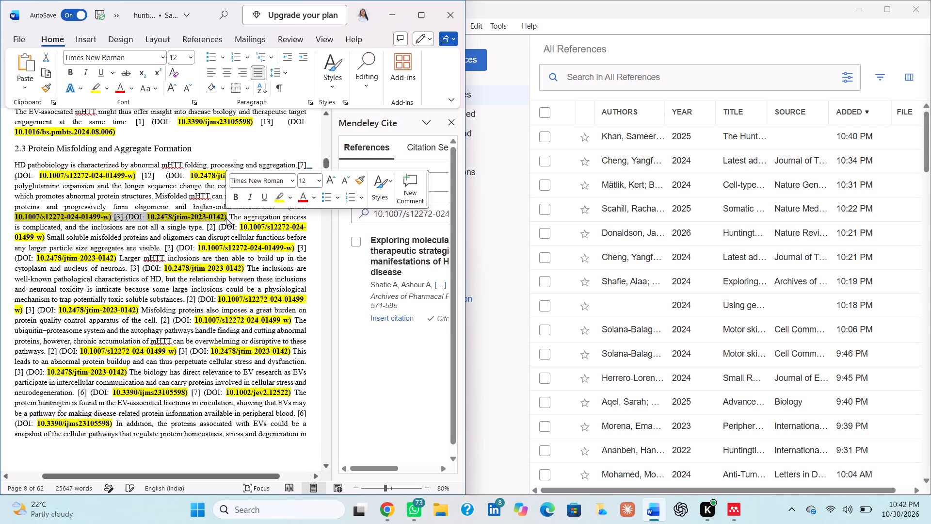
key(BackSpace)
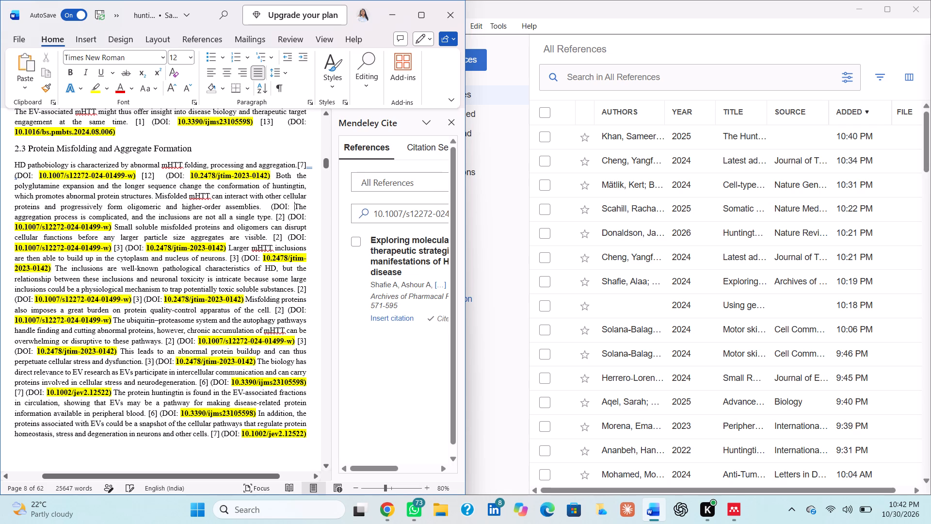
drag(276, 216, 272, 224)
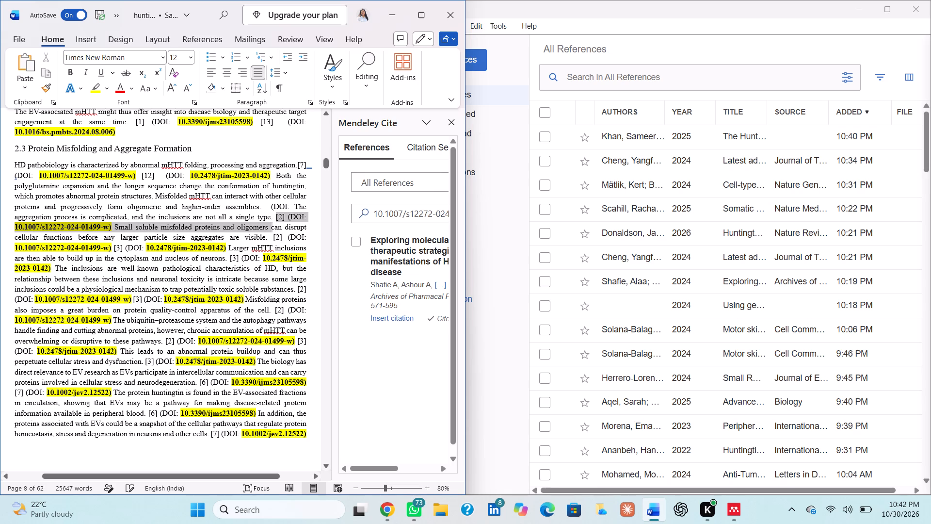
drag(272, 224, 112, 228)
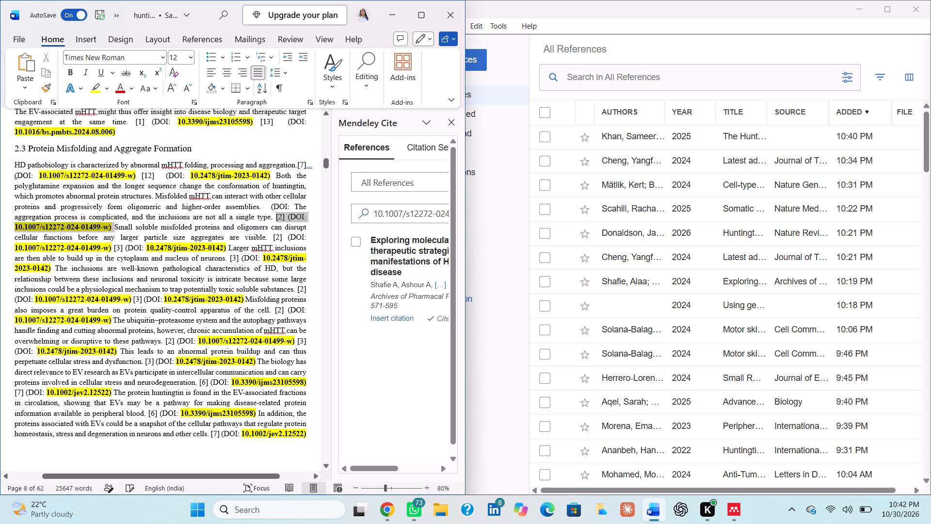
drag(112, 228, 110, 229)
key(BackSpace)
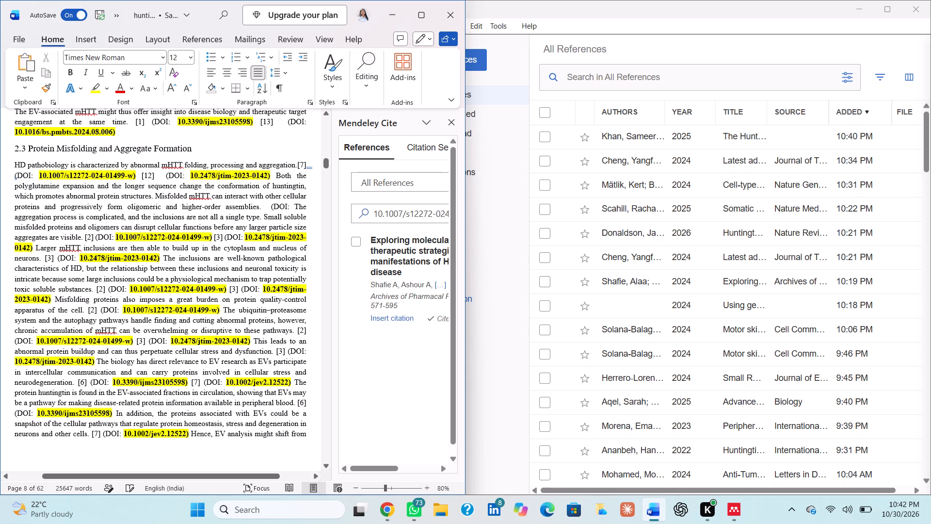
drag(116, 237, 205, 239)
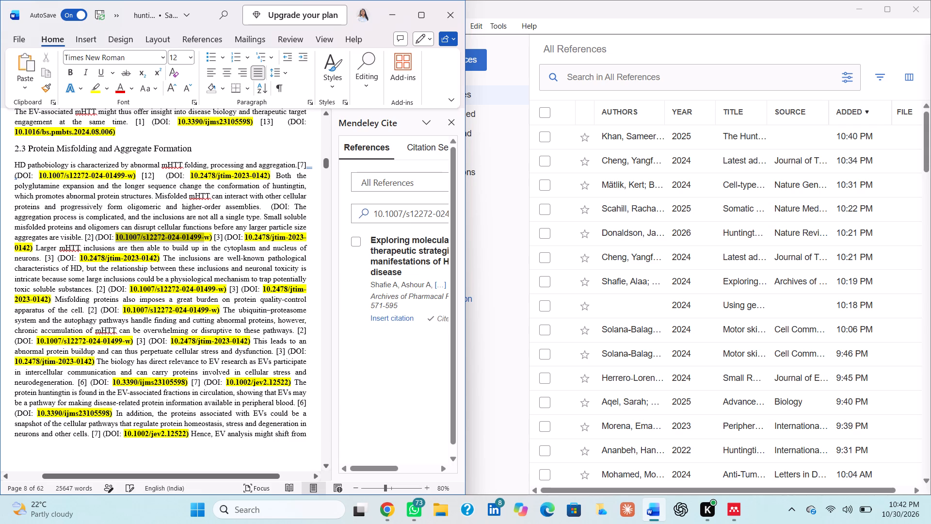
drag(205, 239, 210, 242)
key(ctrl+c)
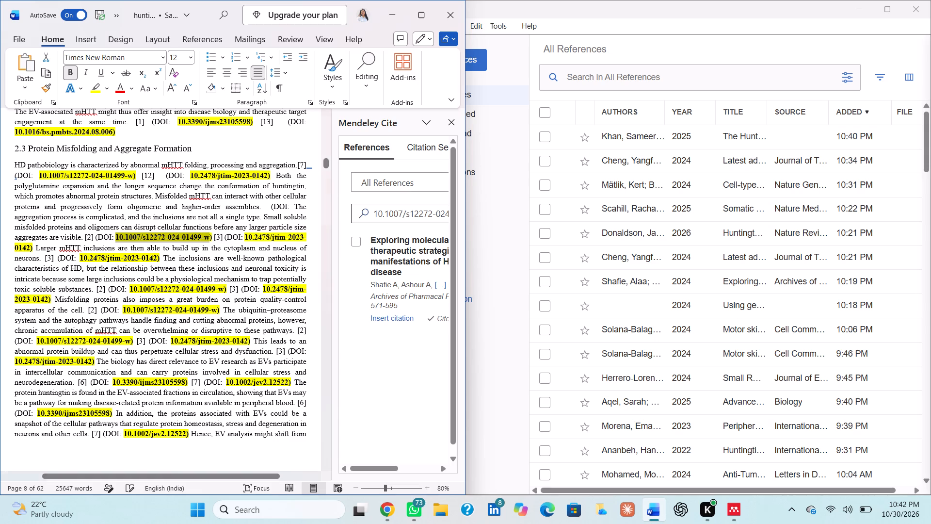
click(426, 210)
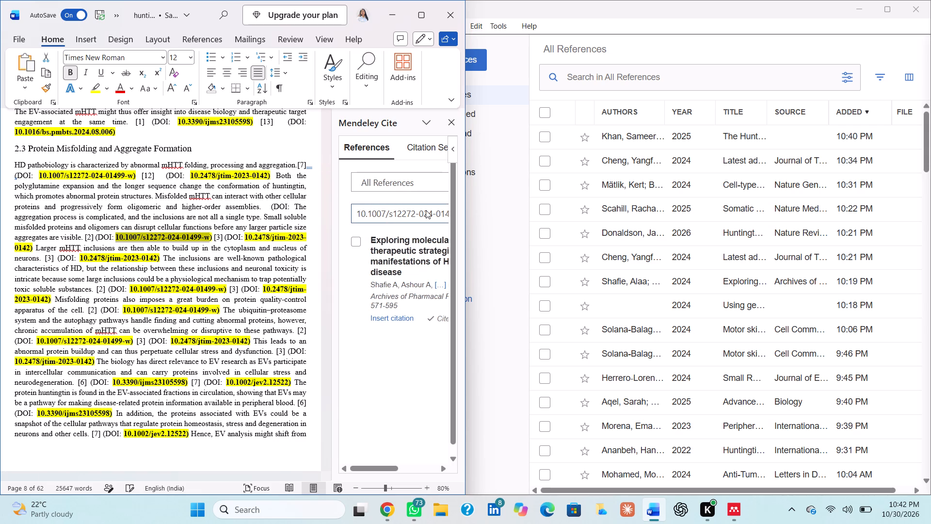
key(ctrl+a)
key(BackSpace)
key(ctrl+v)
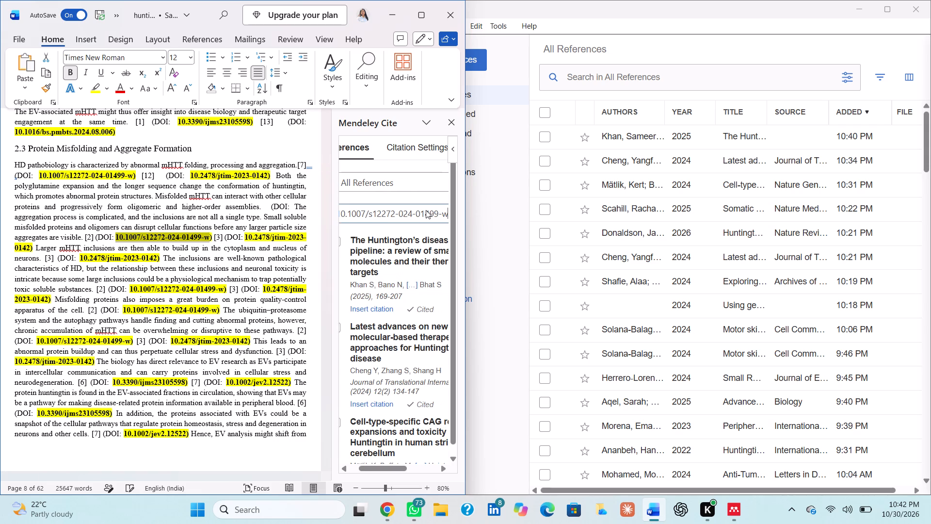
key(Return)
scroll(375, 246, right, 1)
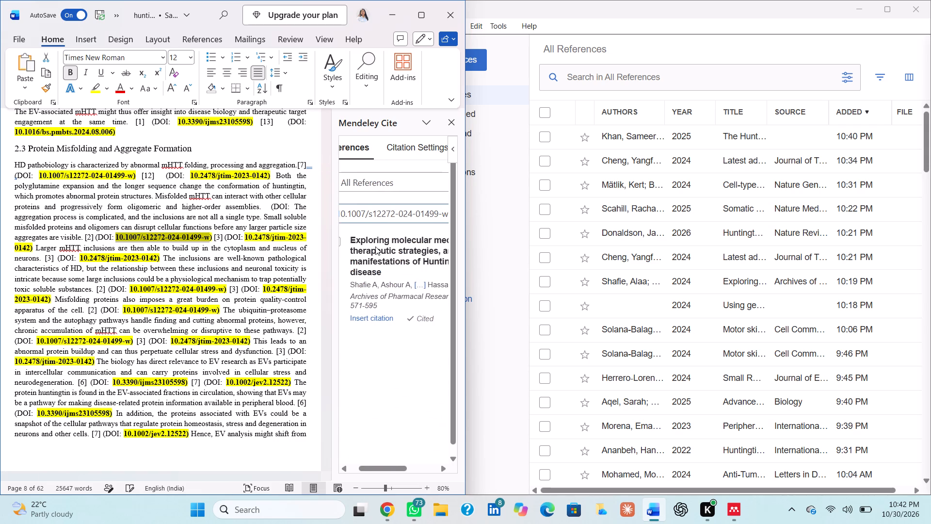
scroll(375, 246, right, 1)
click(354, 242)
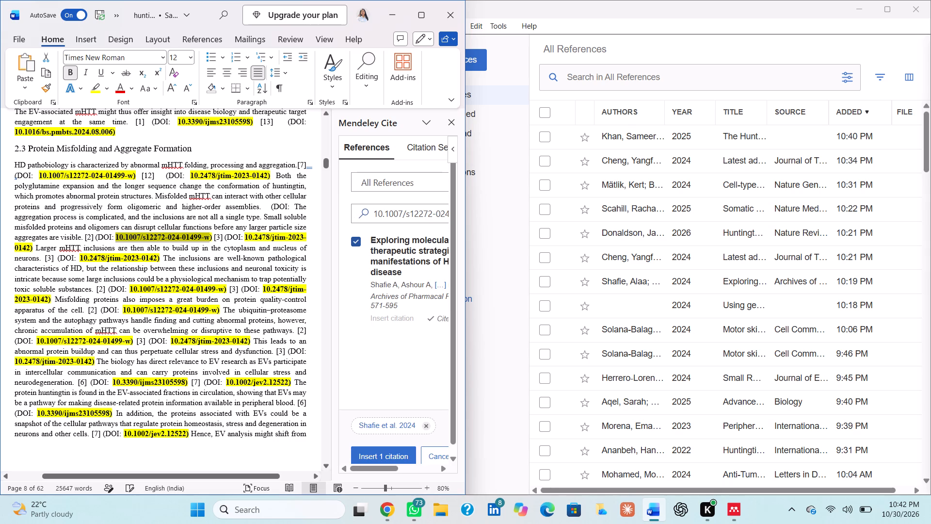
click(94, 236)
key(BackSpace)
key(BackSpace)
key(BackSpace)
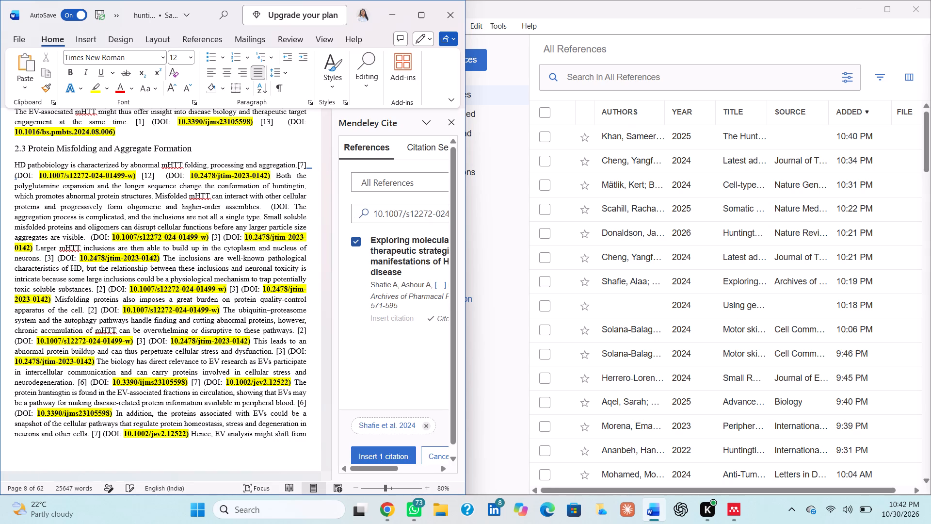
click(385, 451)
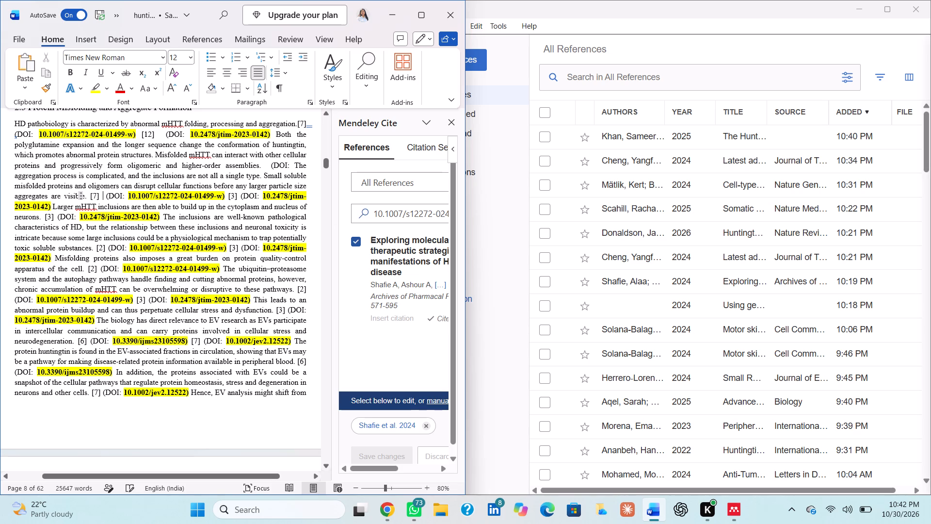
Search Mendeley Cite for DOI 10.2478/jtim-2023-0142 and replace the typed "[3]" before that DOI, preceding "Larger mHTT inclusions", with the second Cheng et al. 2024 entry.
click(395, 220)
key(ctrl+a)
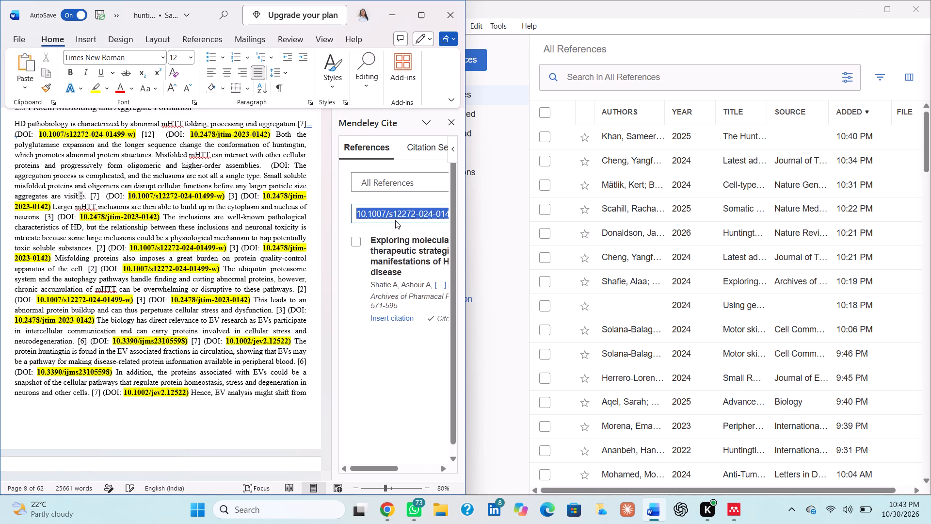
key(BackSpace)
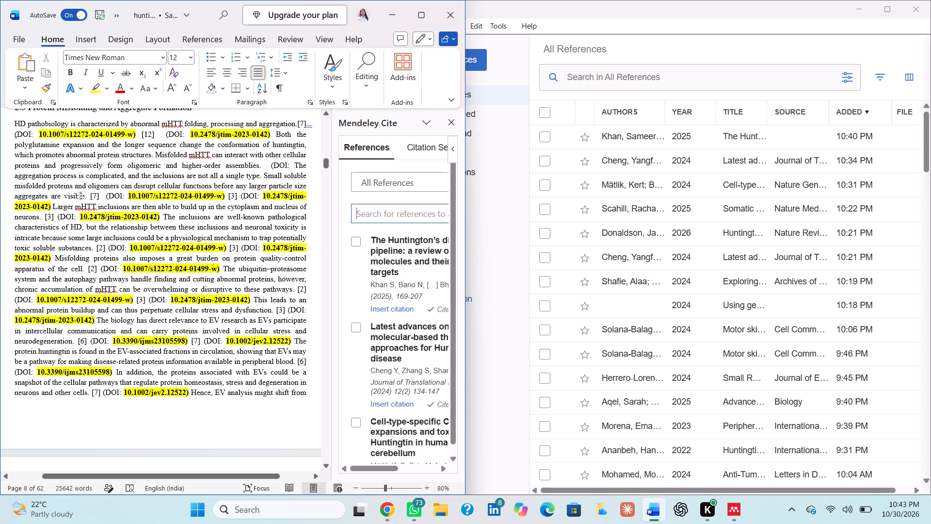
drag(262, 194, 52, 215)
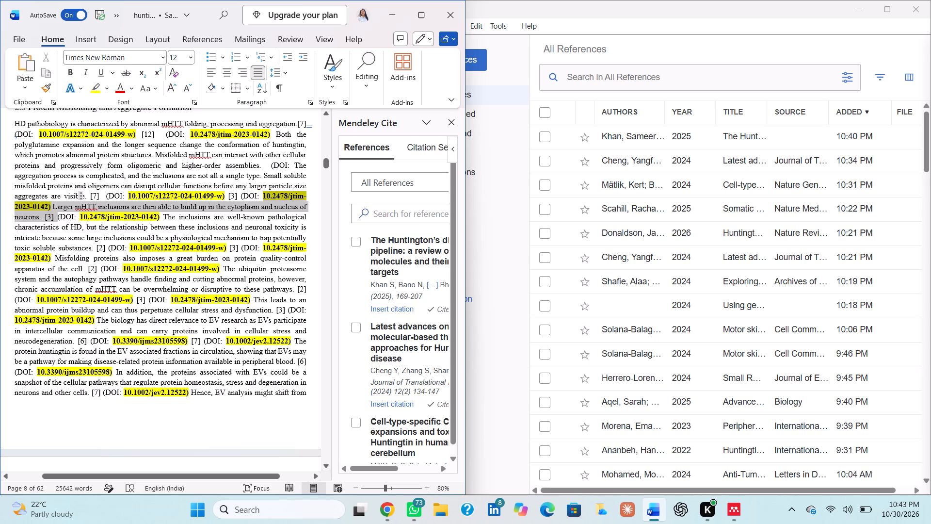
drag(52, 215, 49, 208)
key(ctrl+c)
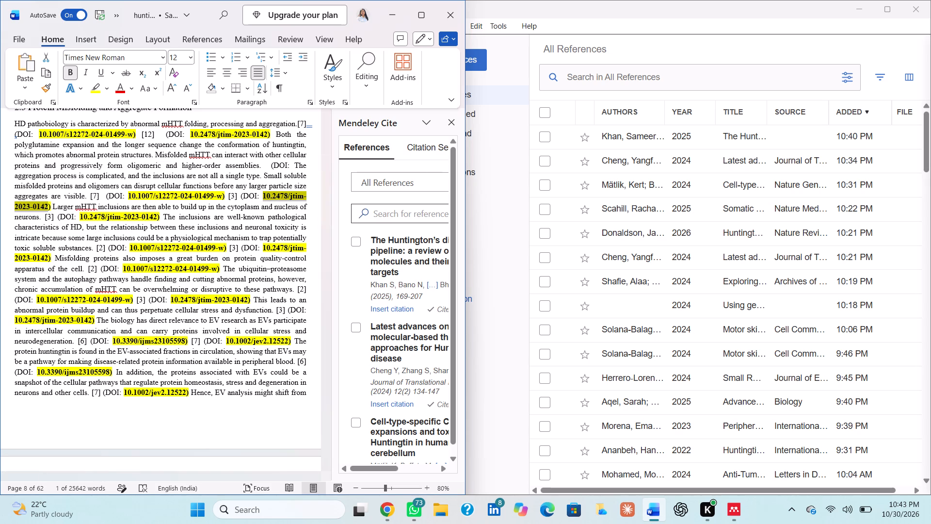
click(410, 222)
key(ctrl+v)
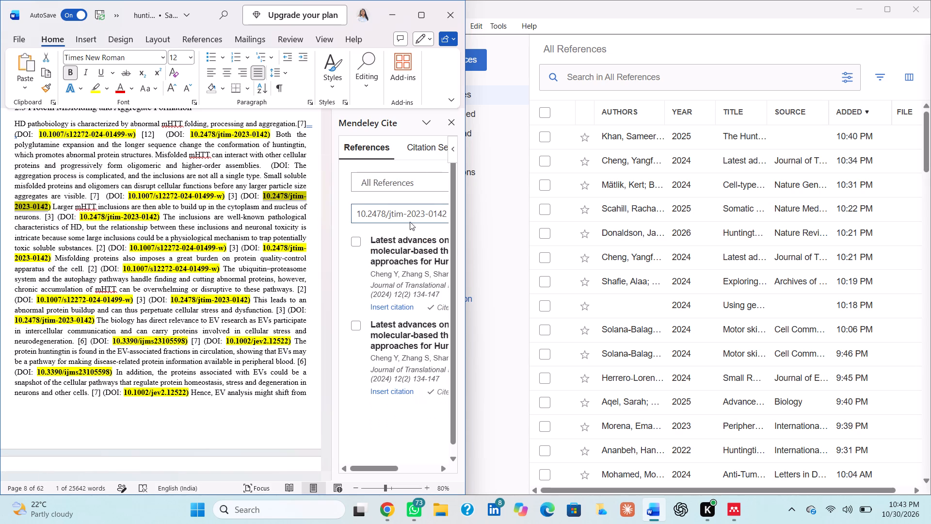
click(353, 327)
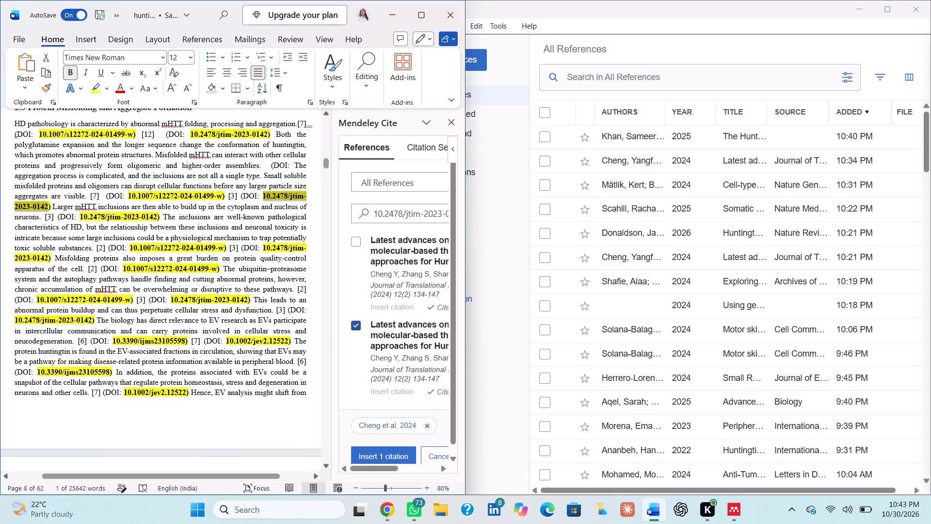
click(238, 198)
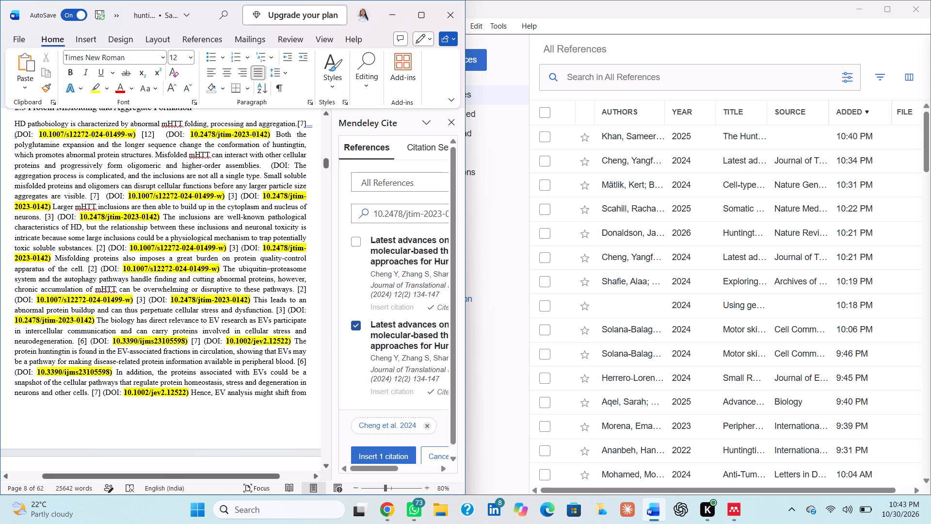
key(BackSpace)
key(BackSpace)
key(BackSpace)
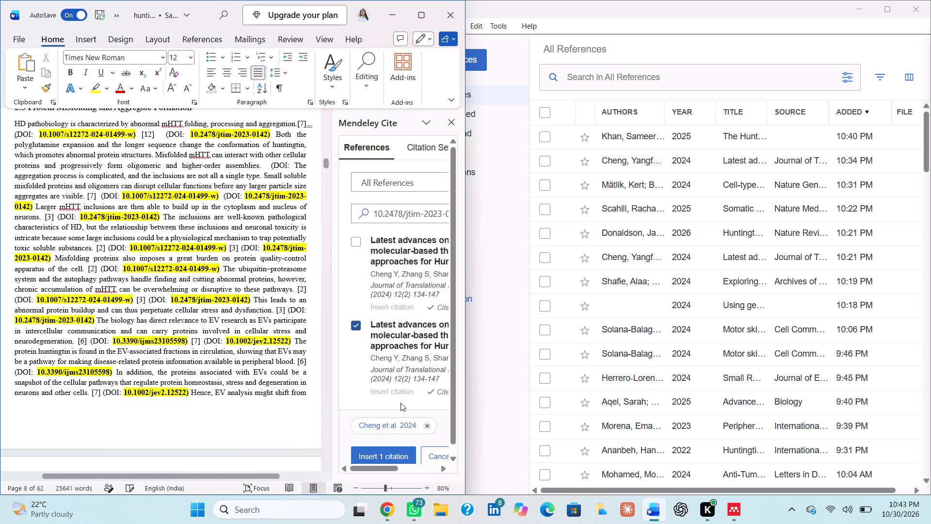
click(389, 457)
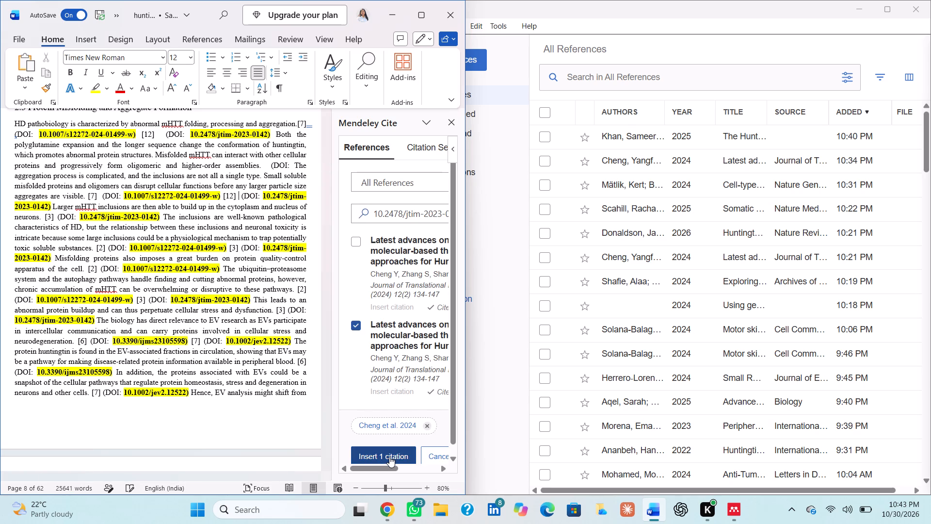
Widen the document window and its Mendeley Cite pane to show the full reference entries.
drag(467, 302, 642, 326)
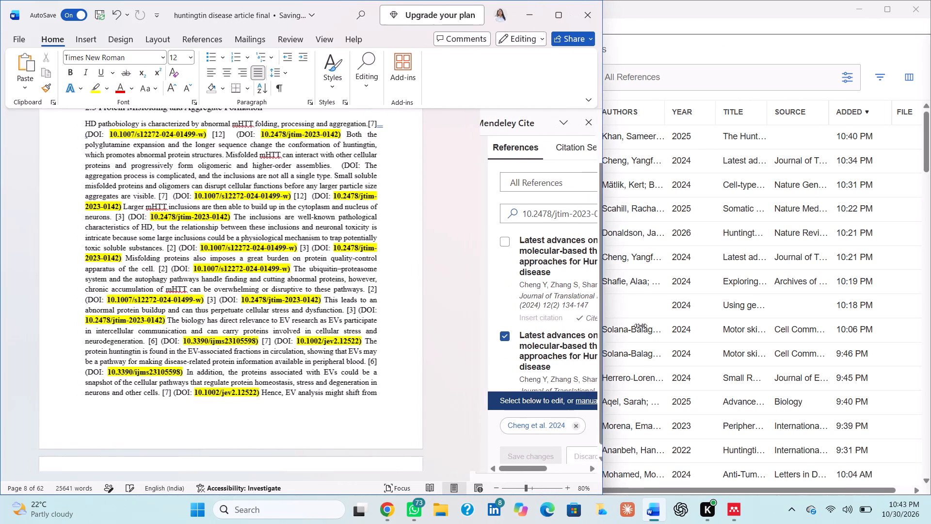
drag(642, 326, 689, 322)
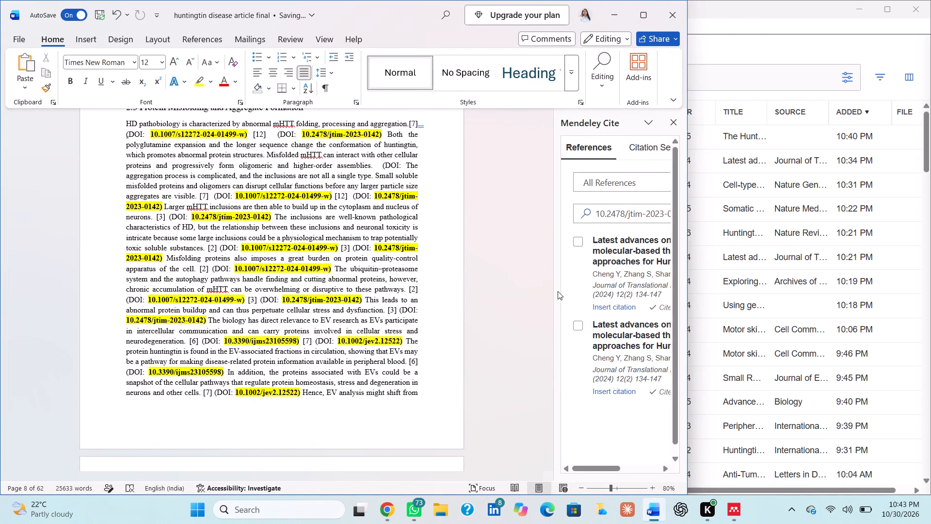
drag(560, 291, 542, 290)
drag(554, 295, 476, 305)
Replace the typed "[3]" after "cytoplasm and nucleus of neurons." with the second Cheng et al. 2024 entry.
ctrl+scroll(305, 312, up, 2)
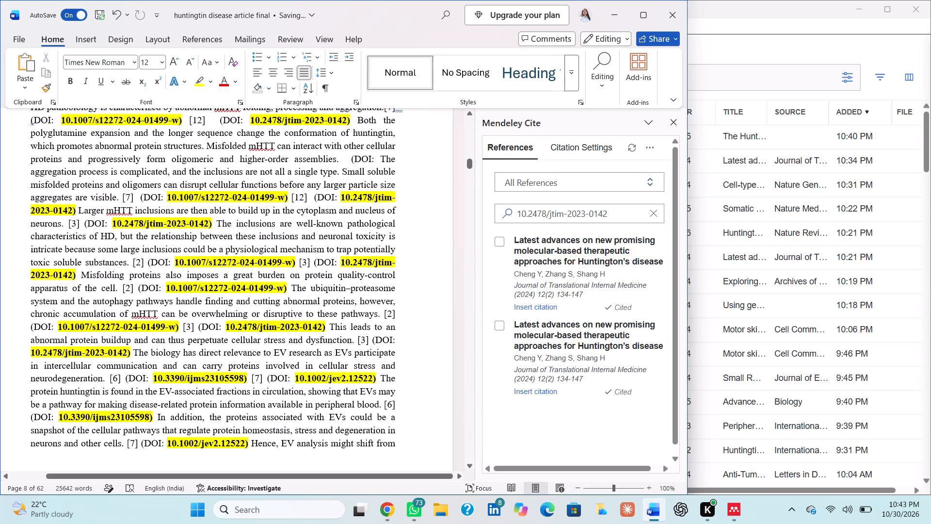
scroll(264, 327, right, 1)
scroll(264, 327, down, 1)
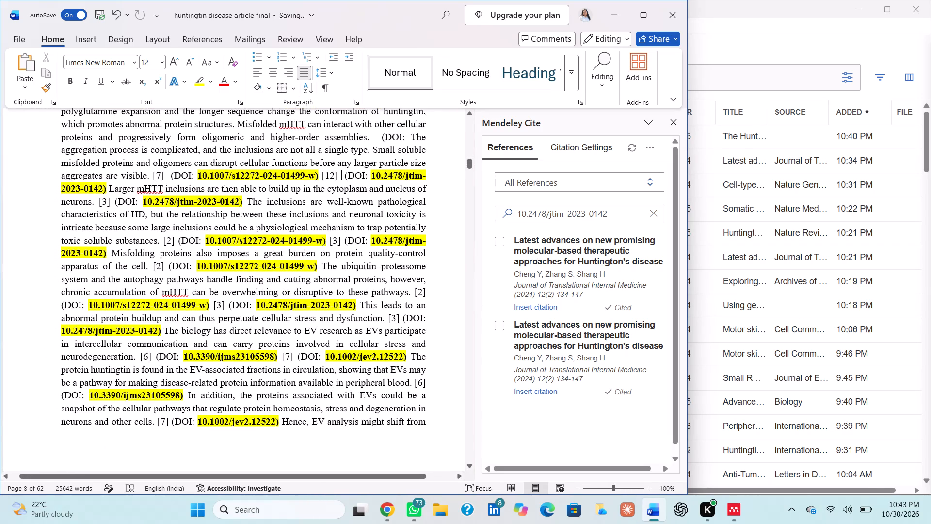
click(113, 204)
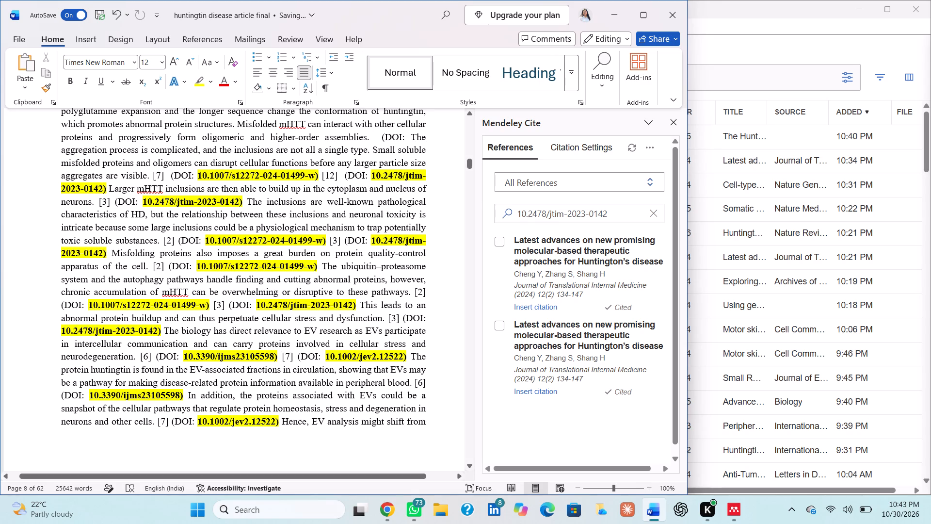
key(BackSpace)
key(BackSpace)
key(BackSpace)
key(BackSpace)
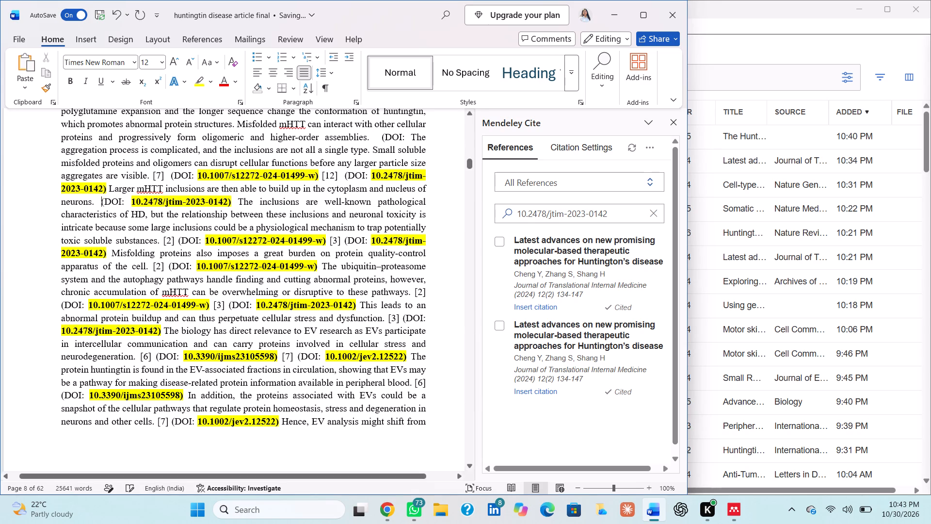
click(497, 328)
click(517, 457)
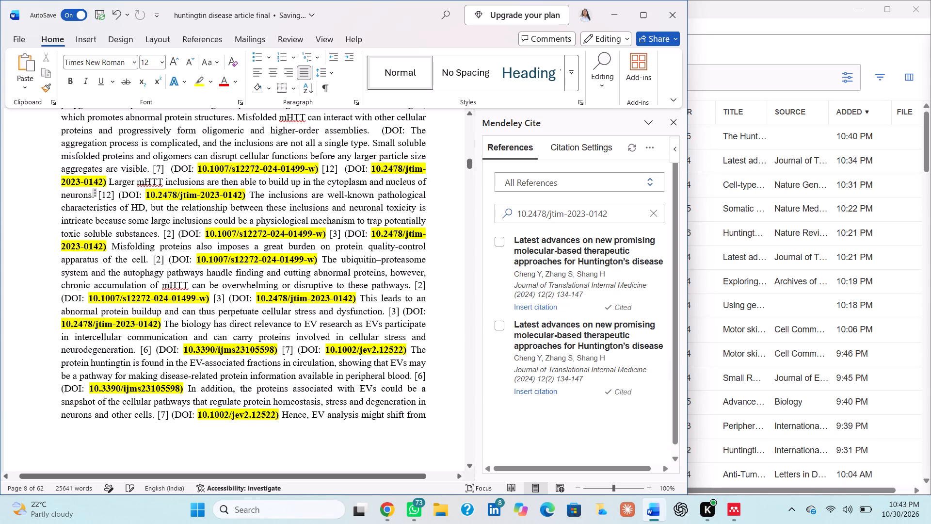
Clear the reference search and replace the typed "[2]" after "potentially toxic soluble substances." with the citation Shafie et al. 2024.
click(174, 235)
key(BackSpace)
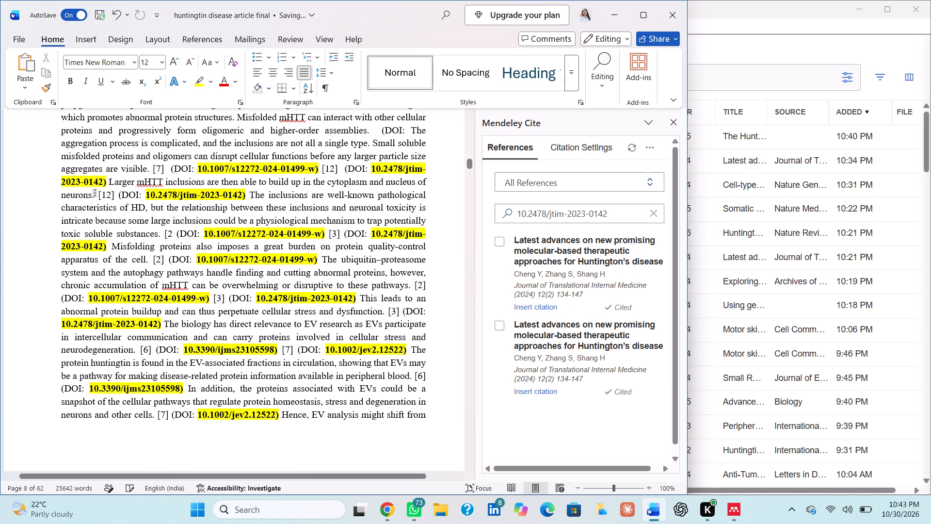
key(BackSpace)
key(BackSpace)
key(BackSpace)
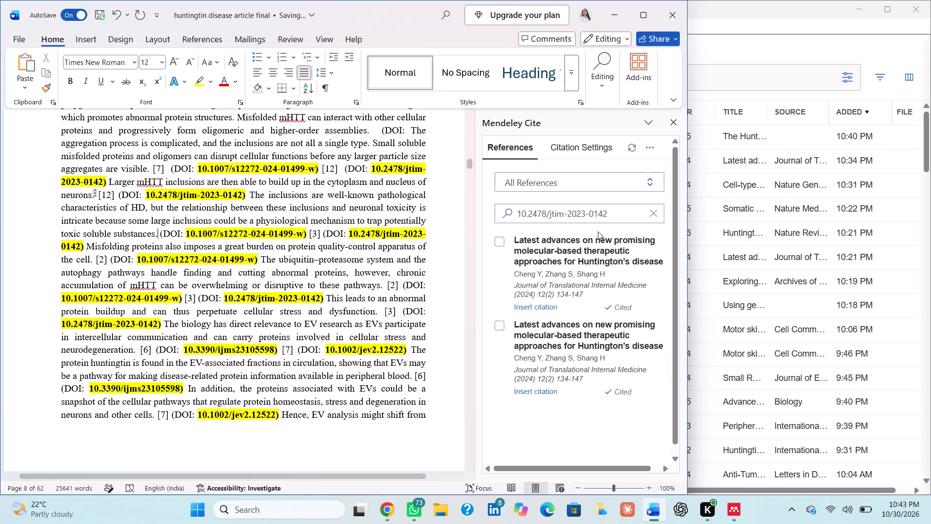
click(653, 218)
scroll(517, 329, down, 1)
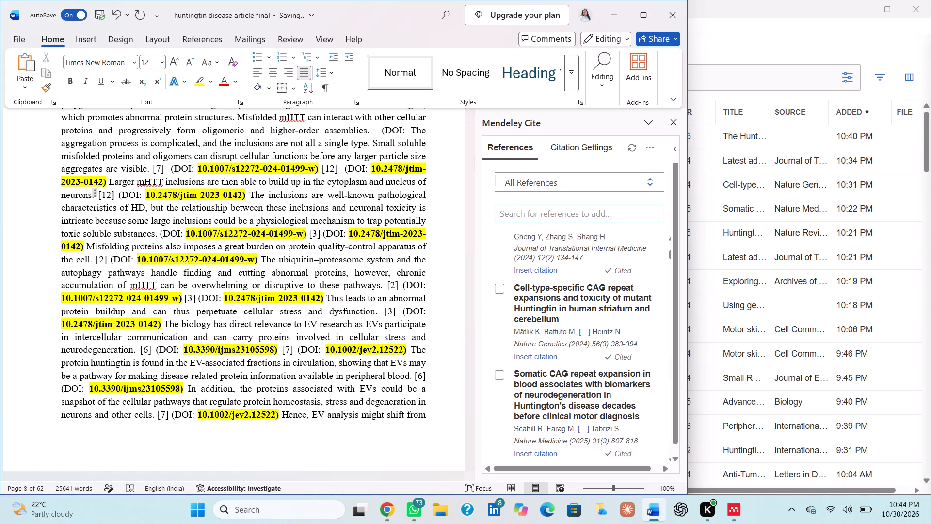
scroll(517, 329, down, 1)
scroll(508, 375, down, 1)
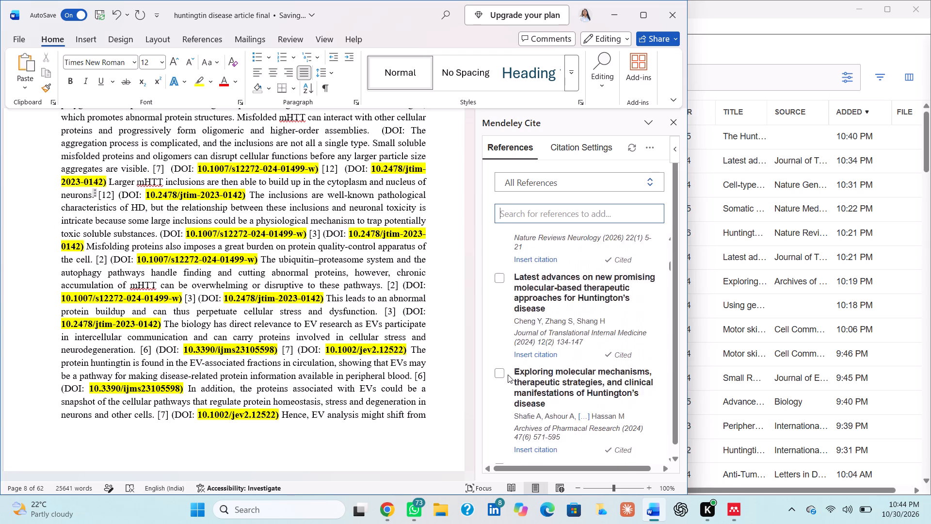
scroll(508, 375, down, 1)
click(498, 307)
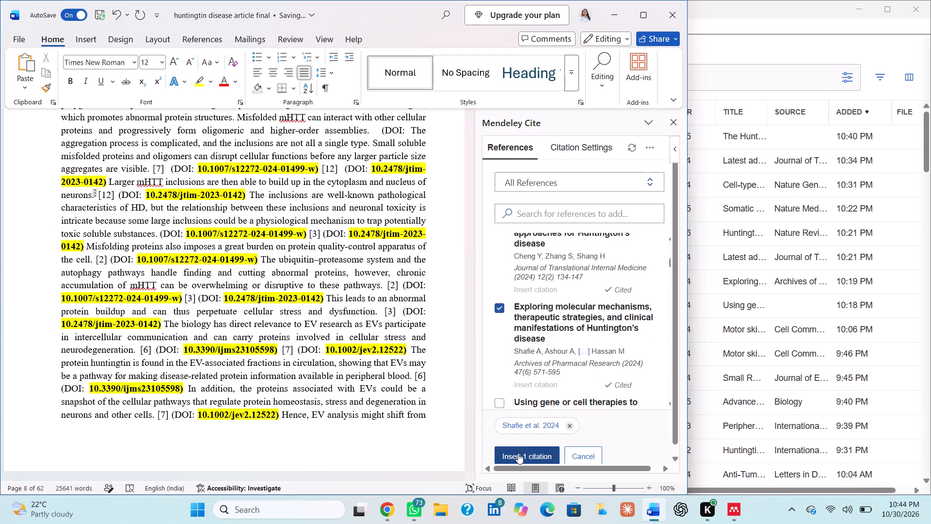
click(518, 460)
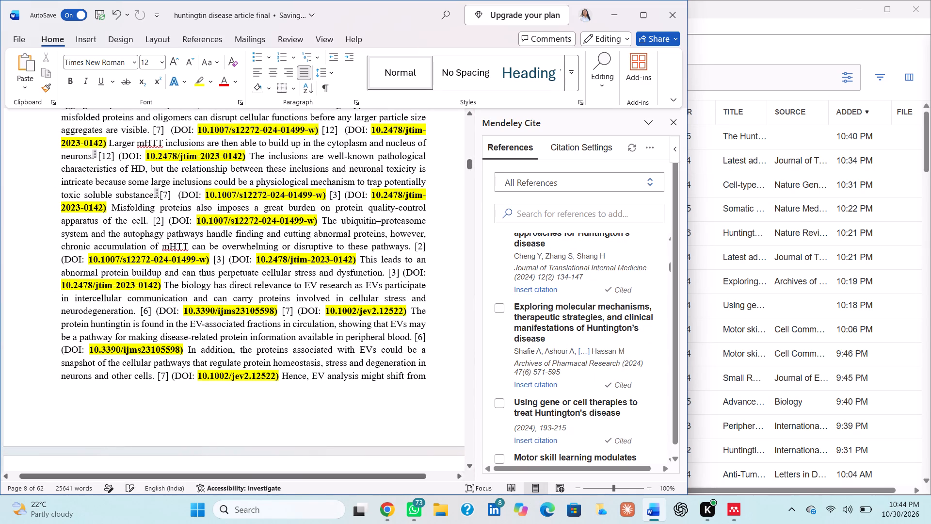
Replace the typed "[3]" before DOI 10.2478/jtim-2023-0142, preceding "Misfolding proteins also imposes", with the citation Cheng et al. 2024.
scroll(509, 258, up, 5)
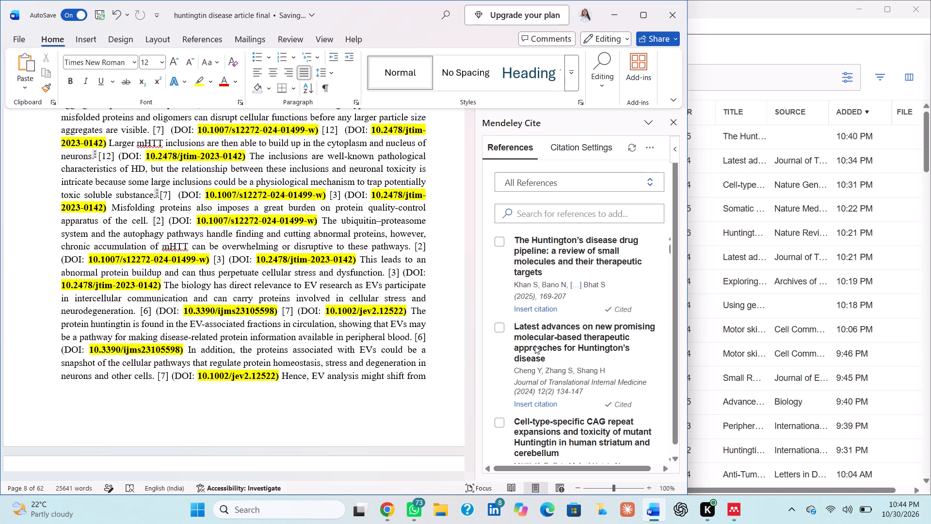
click(498, 329)
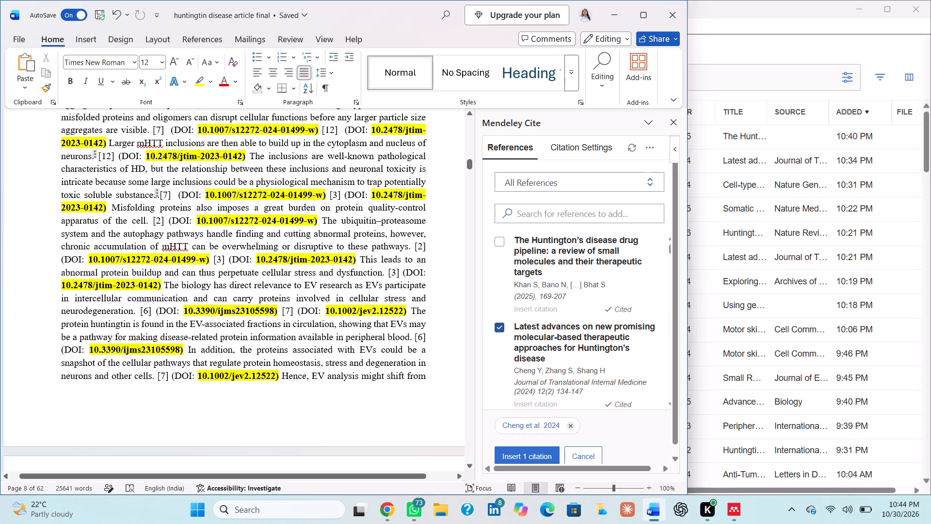
click(343, 196)
key(BackSpace)
key(BackSpace)
key(BackSpace)
key(BackSpace)
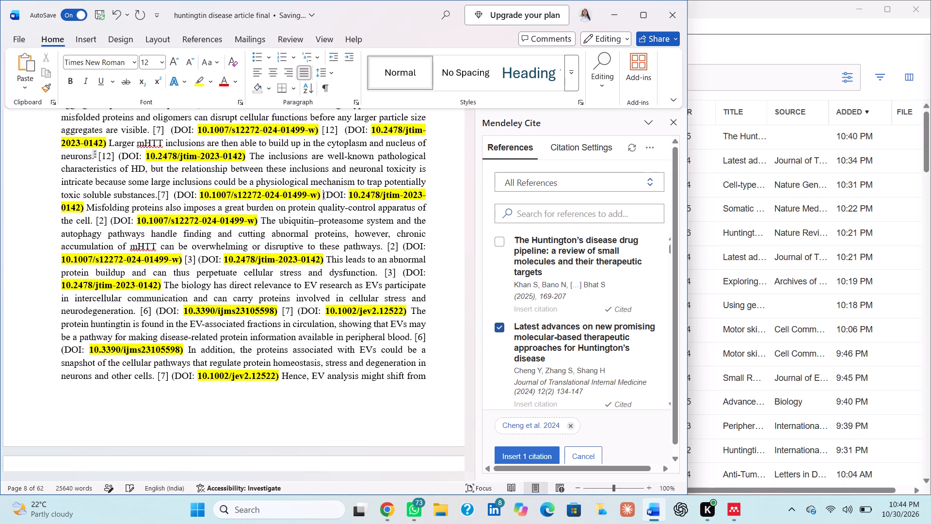
click(540, 458)
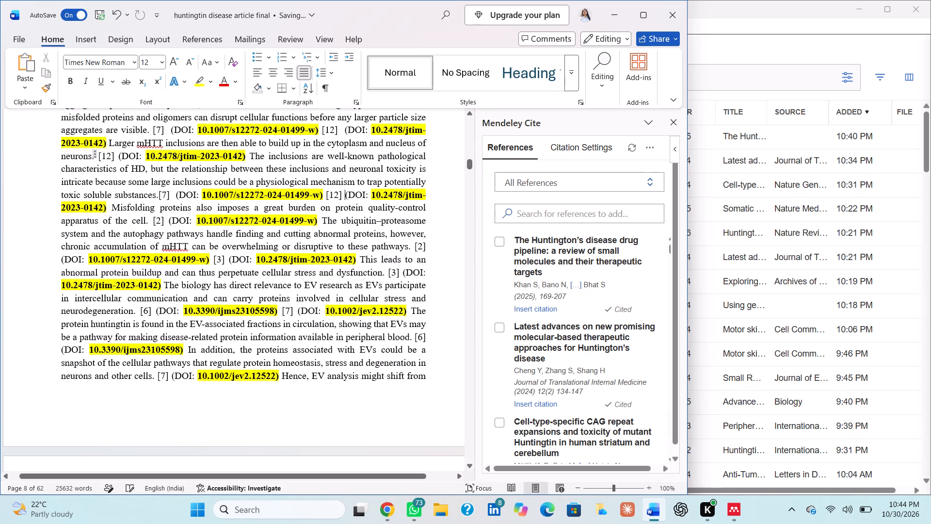
drag(151, 219, 321, 223)
key(BackSpace)
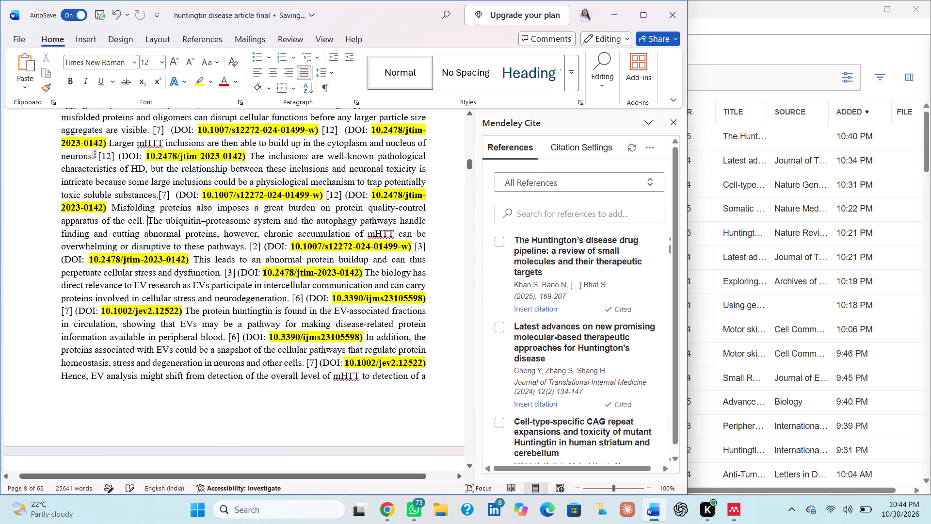
Replace the typed "[2]" after "overwhelming or disruptive to these pathways." with the citation Shafie et al. 2024.
click(262, 247)
key(BackSpace)
key(BackSpace)
key(BackSpace)
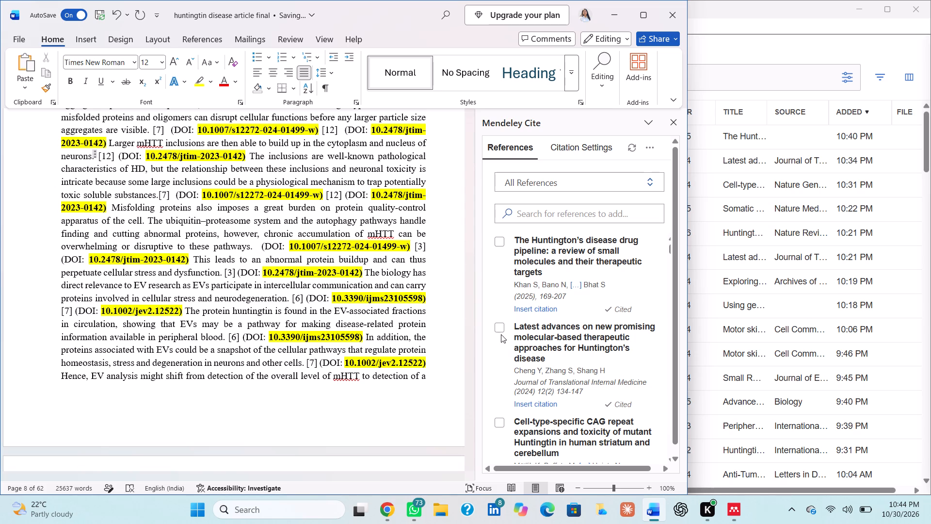
scroll(512, 376, down, 1)
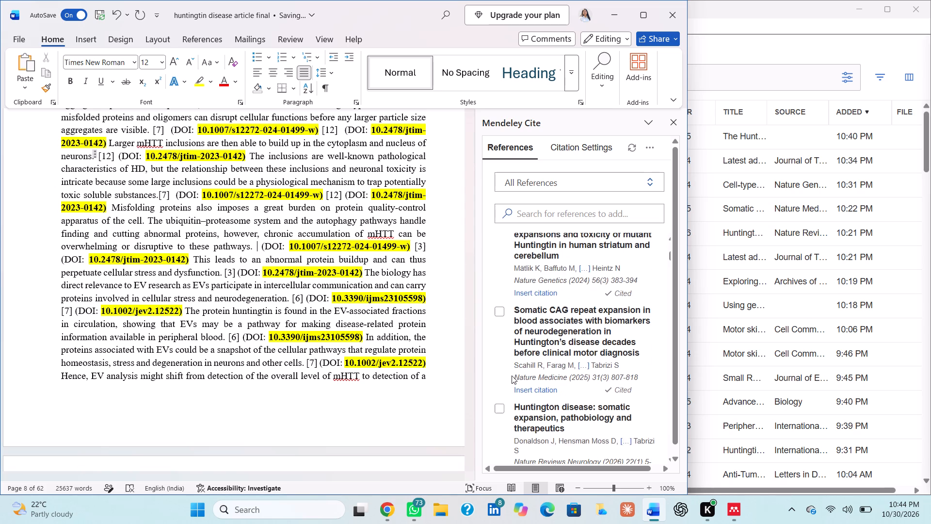
scroll(512, 376, down, 2)
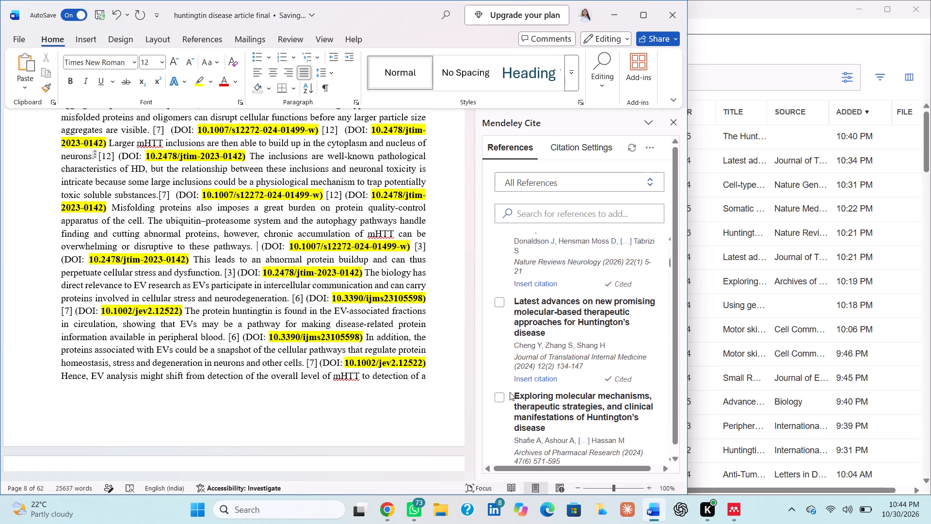
click(498, 399)
click(514, 462)
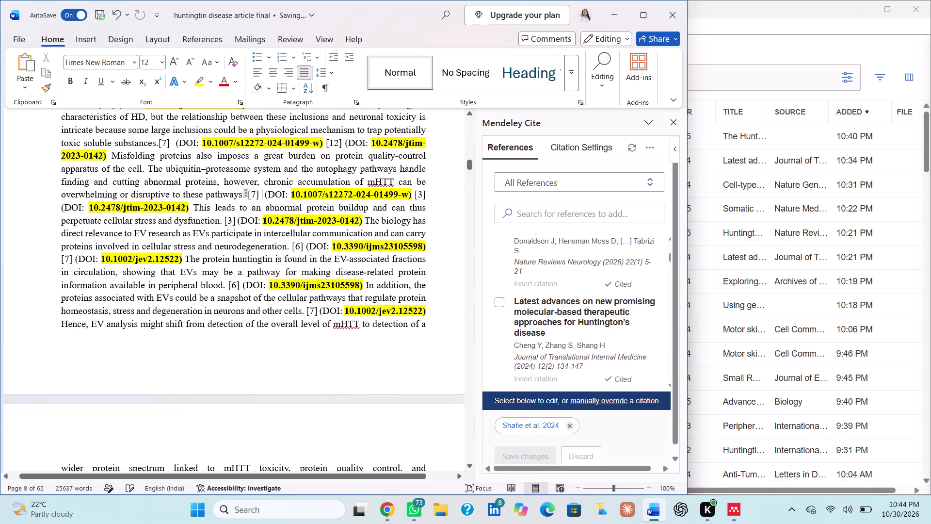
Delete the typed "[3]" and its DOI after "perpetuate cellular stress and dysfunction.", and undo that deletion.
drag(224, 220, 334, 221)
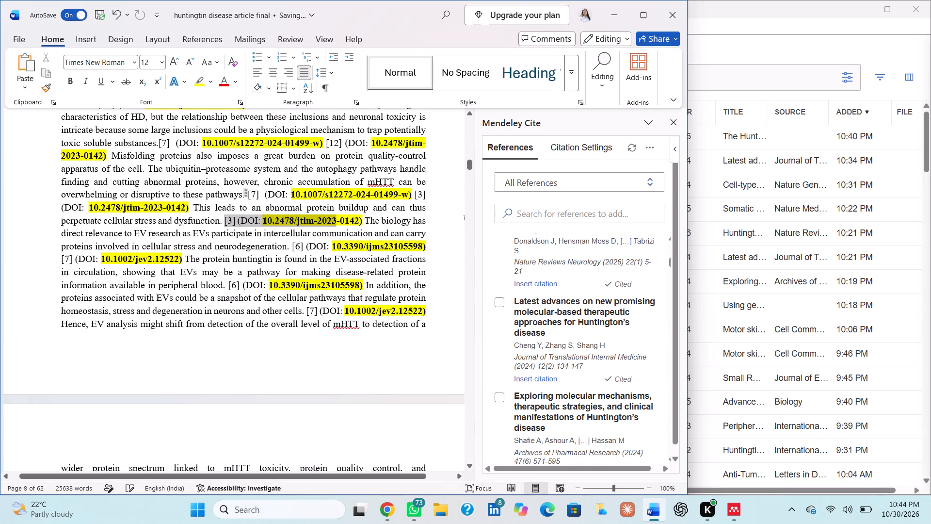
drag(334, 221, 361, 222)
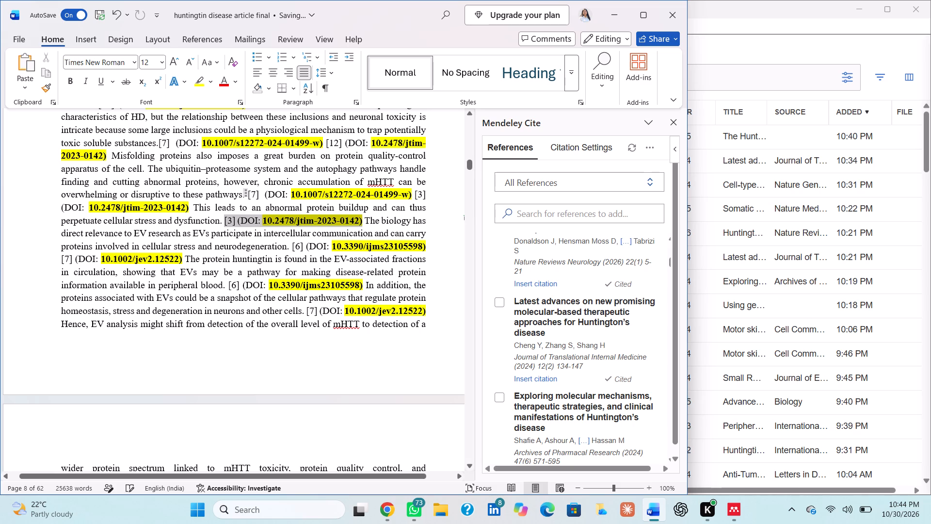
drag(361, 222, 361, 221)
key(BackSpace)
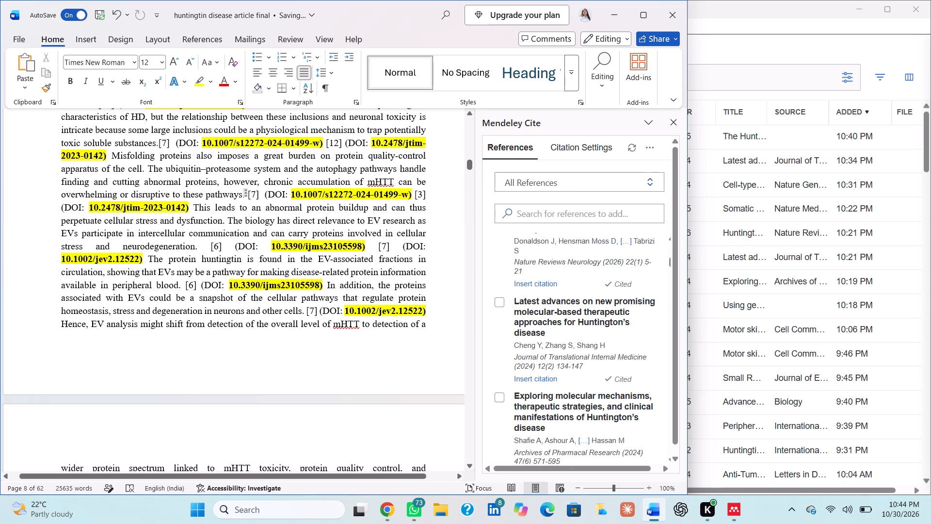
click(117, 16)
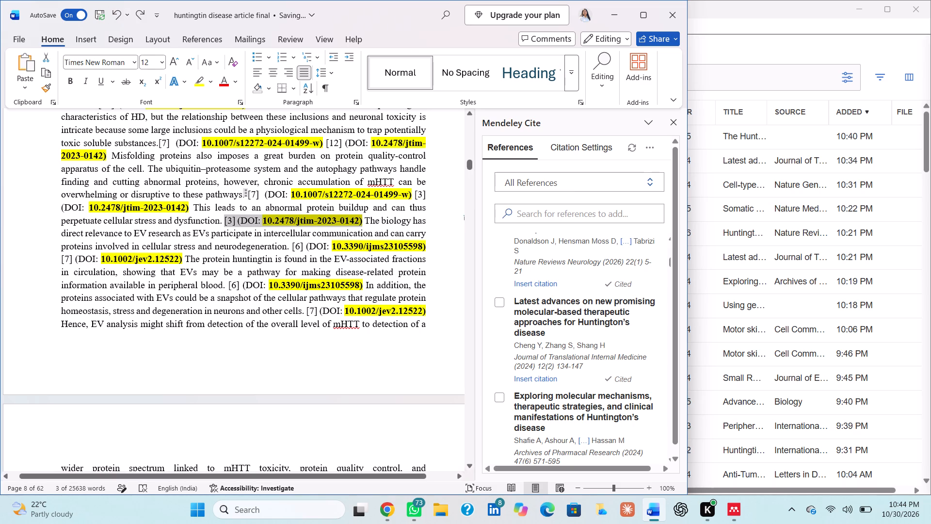
Delete the typed "[3]" and its DOI 10.2478/jtim-2023-0142 just before "This leads to an abnormal protein buildup".
drag(413, 193, 190, 210)
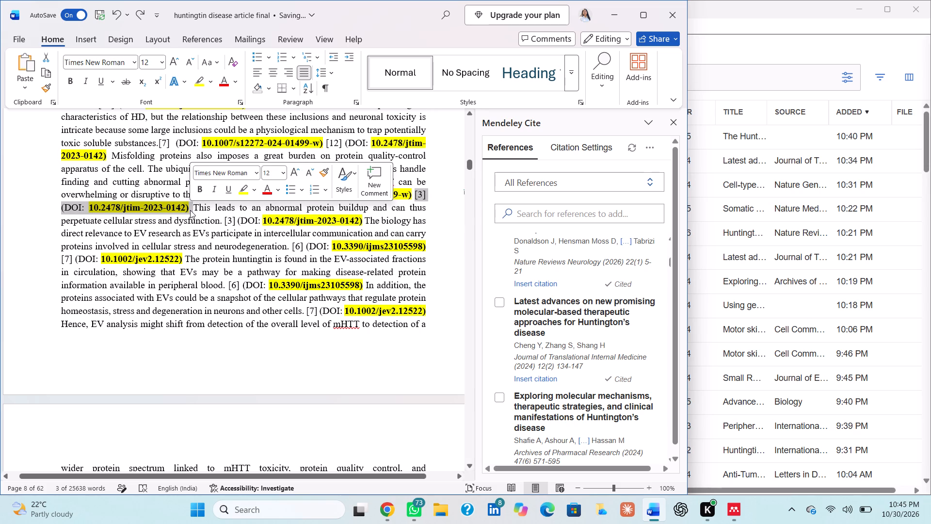
key(BackSpace)
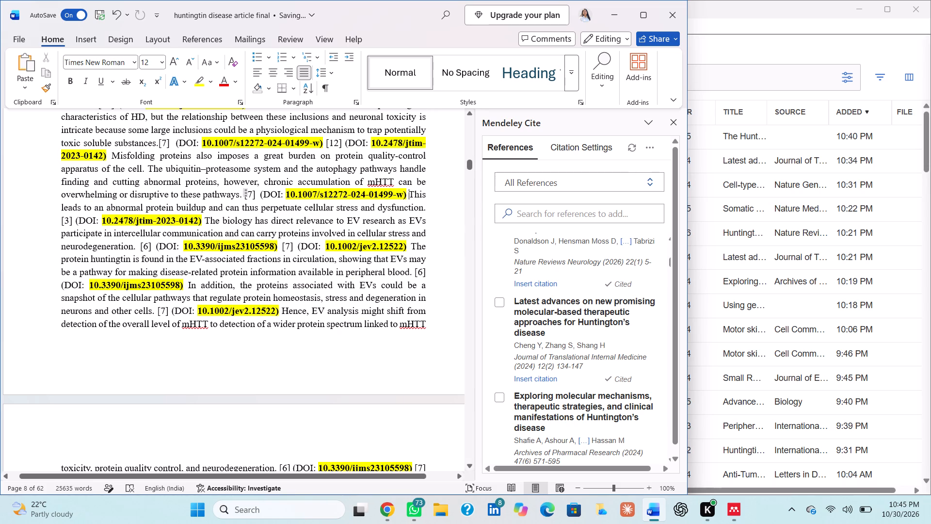
Replace the typed "[3]" after "perpetuate cellular stress and dysfunction." with the Cheng et al. 2024 entry listed just above Shafie et al.
click(71, 220)
key(BackSpace)
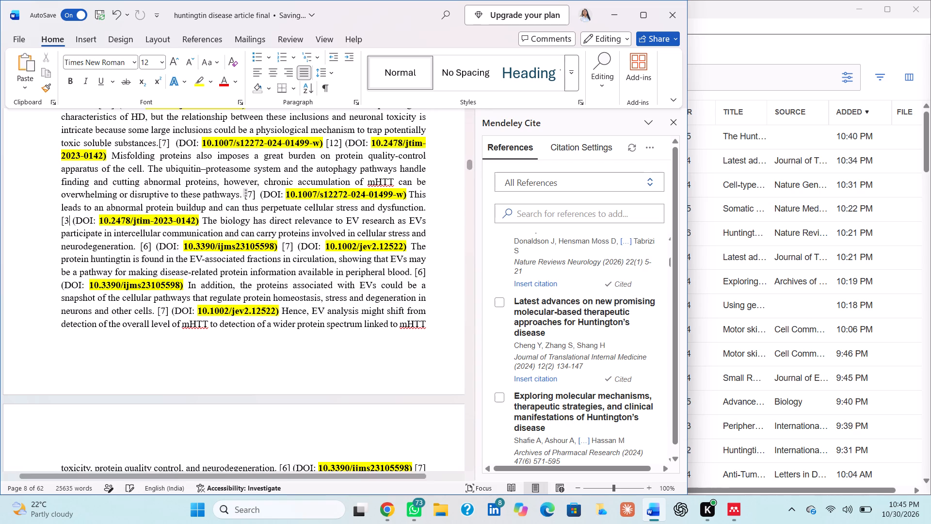
key(BackSpace)
key(BackSpace)
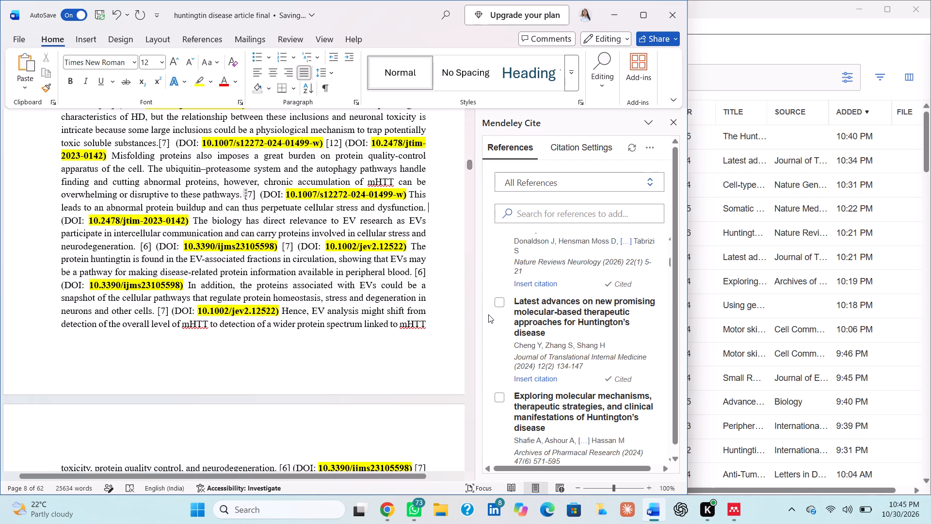
click(496, 308)
click(499, 302)
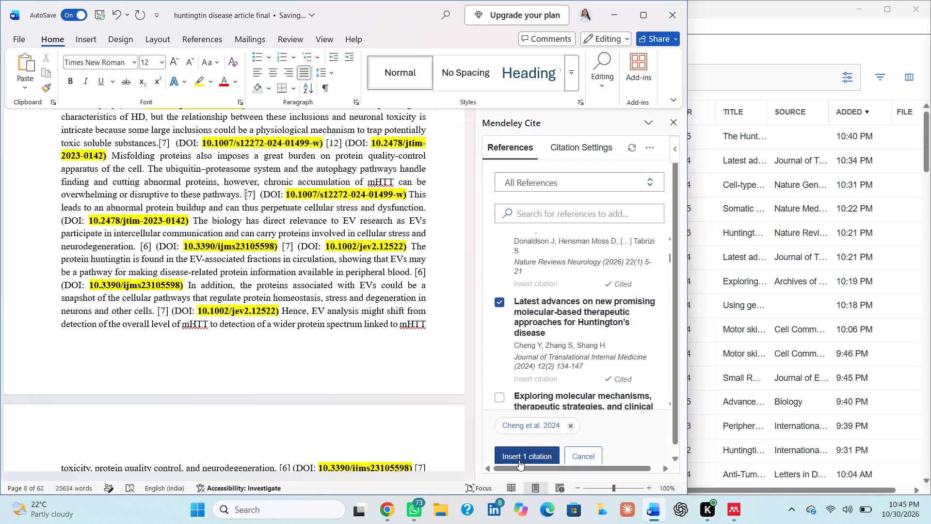
click(519, 459)
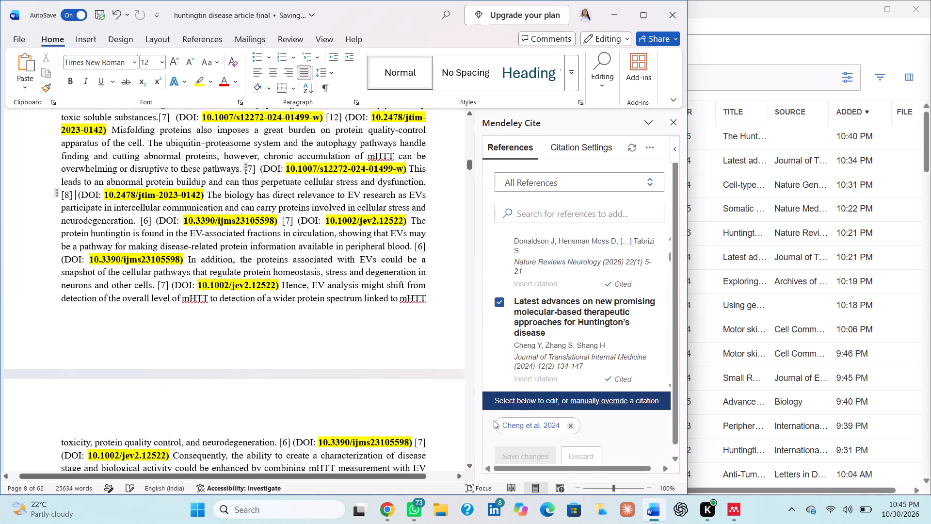
Insert the Cheng et al. 2024 entry listed below Khan et al. before DOI 10.2478/jtim-2023-0142, and delete the adjacent "[8]" citation.
scroll(552, 345, up, 1)
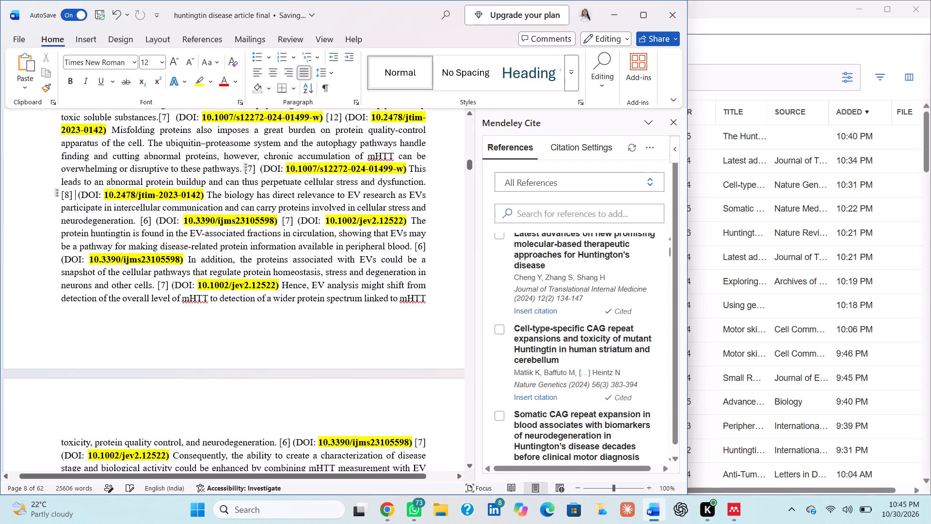
scroll(552, 345, up, 2)
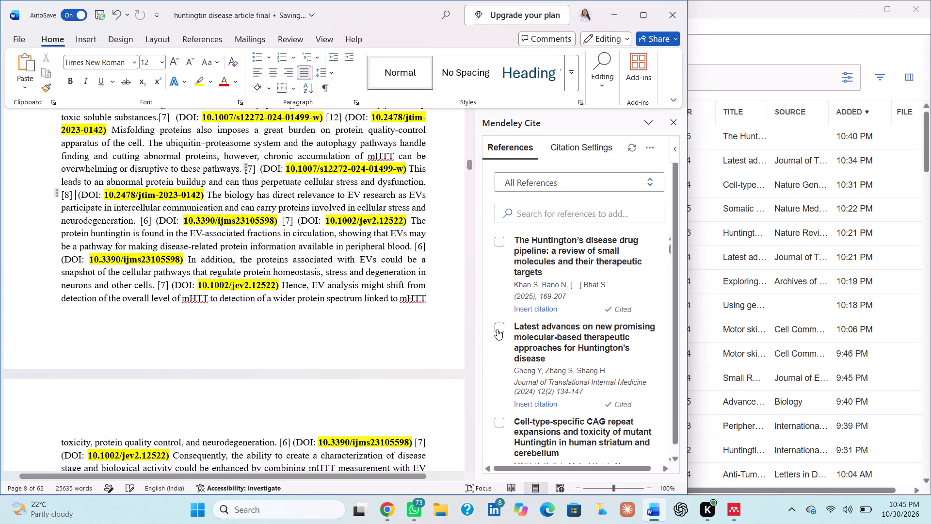
click(497, 329)
click(519, 453)
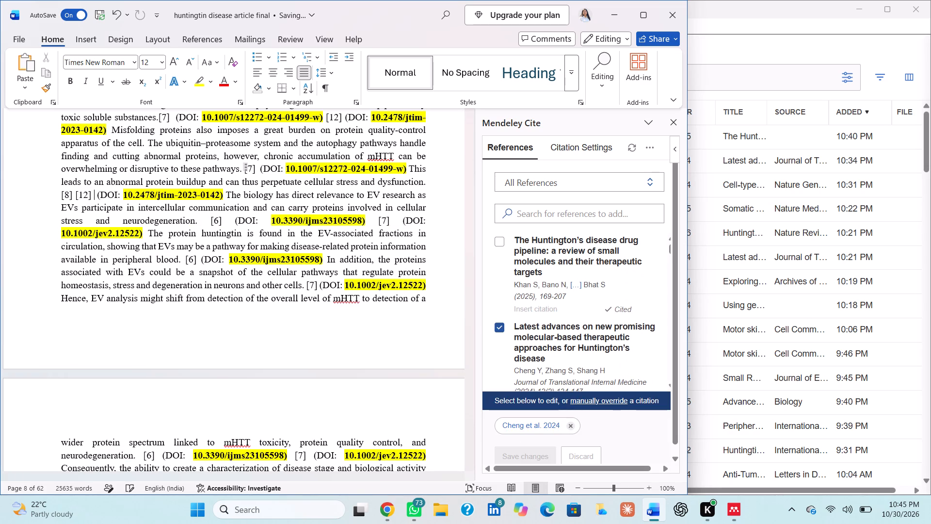
scroll(589, 383, down, 1)
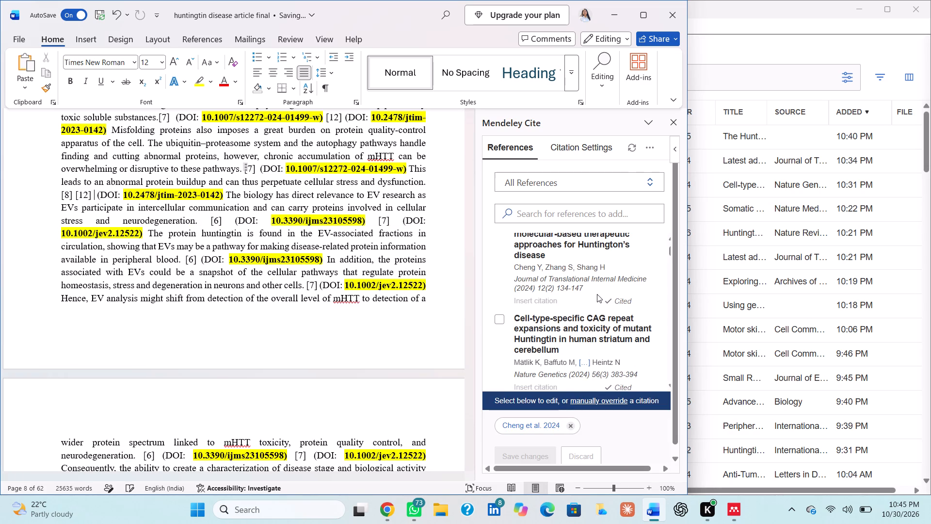
scroll(597, 294, up, 1)
click(73, 198)
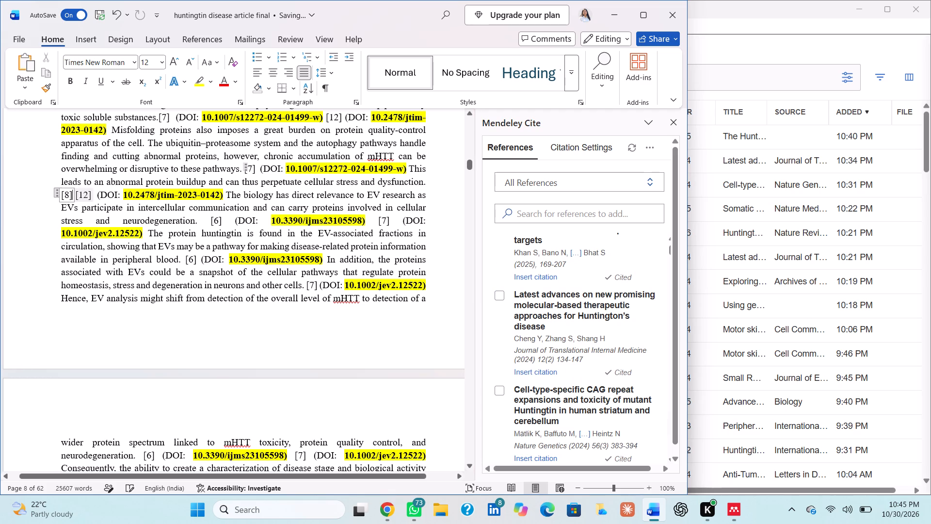
key(BackSpace)
key(BackSpace)
key(BackSpace)
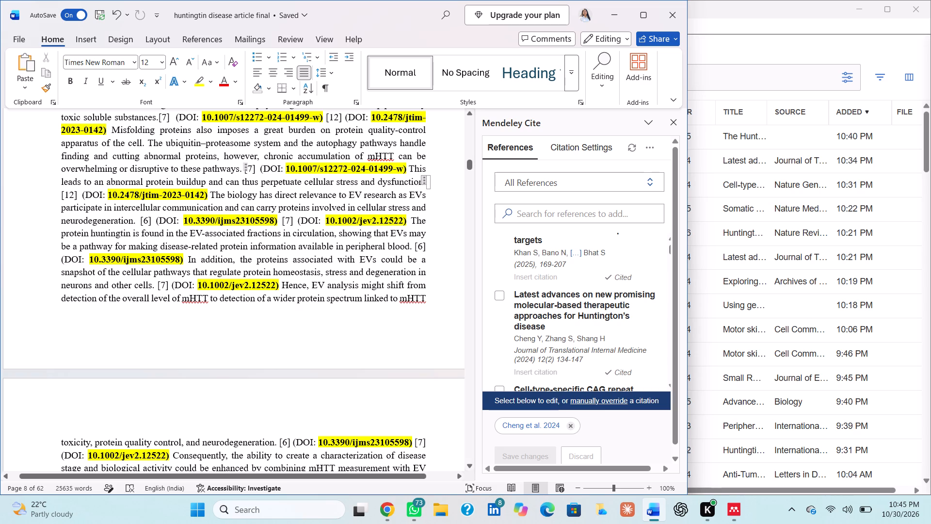
Delete "[6]" with DOI 10.3390/ijms23105598 and "[7]" with DOI 10.1002/jev2.12522 before "The protein huntingtin is found".
drag(142, 219, 332, 224)
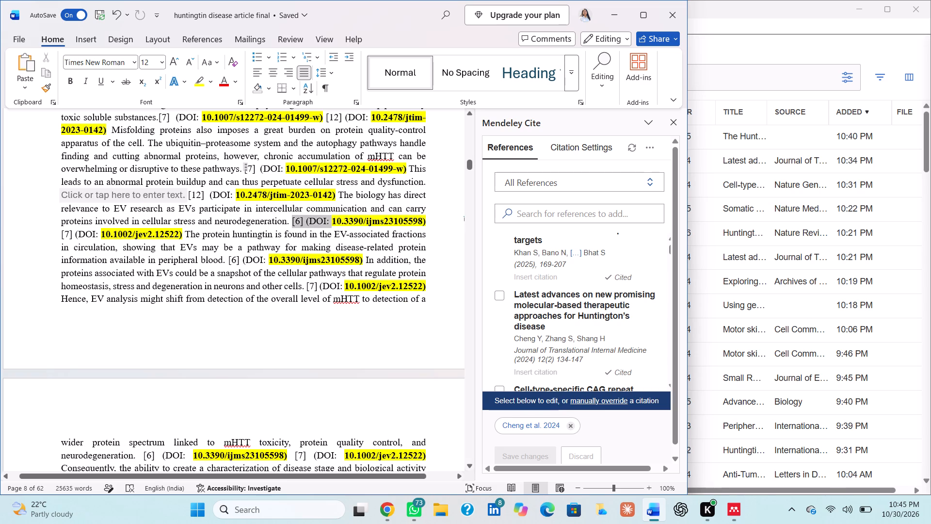
drag(332, 224, 330, 227)
click(274, 336)
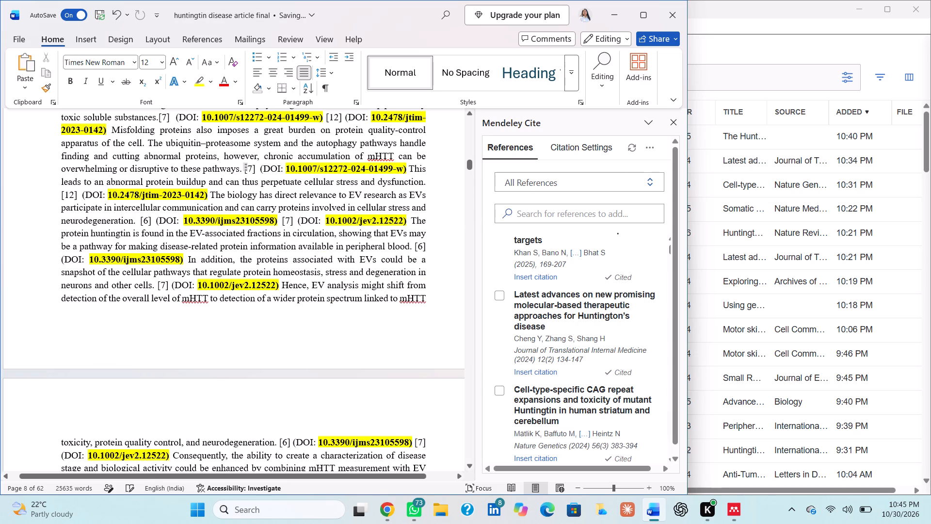
drag(140, 222, 422, 218)
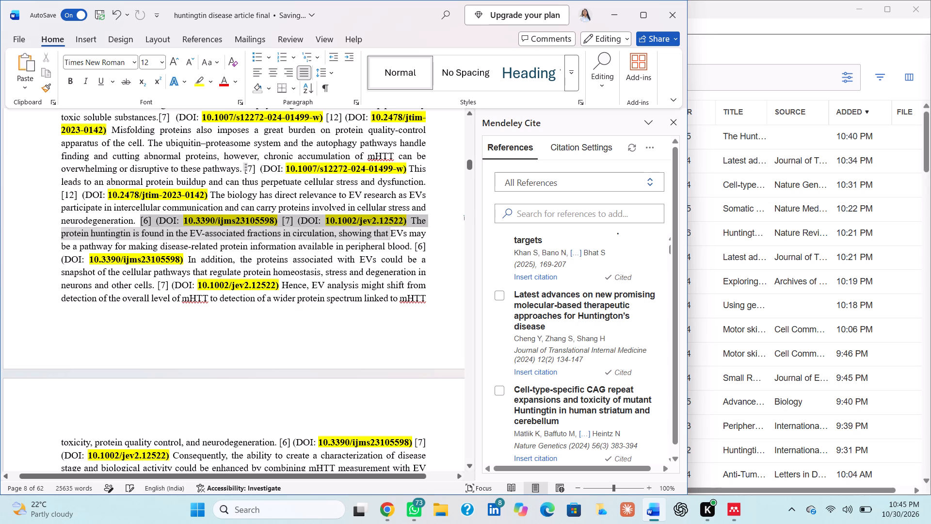
drag(422, 218, 410, 218)
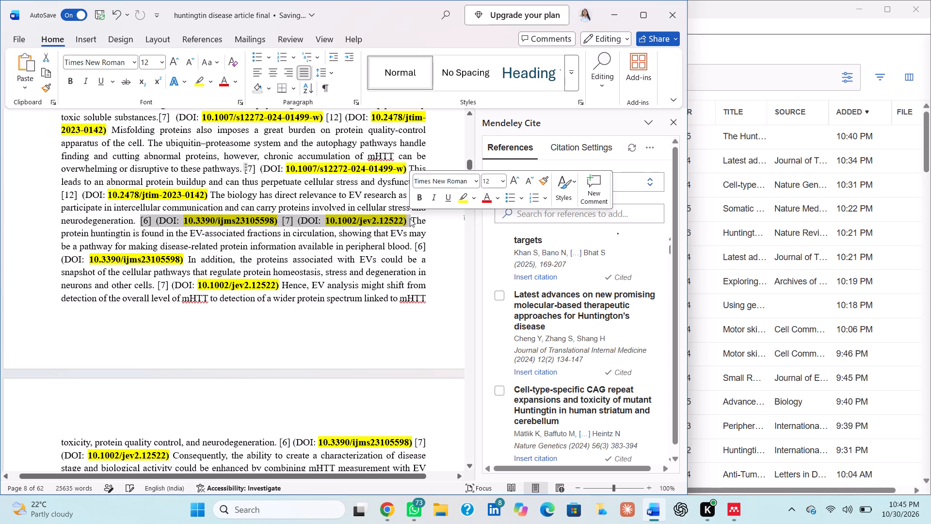
key(BackSpace)
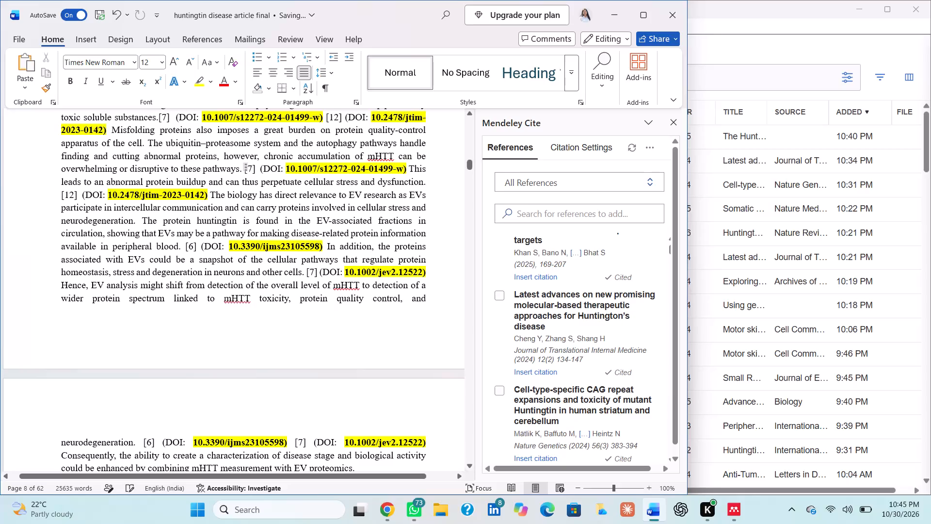
Delete "[6]" with its DOI after "available in peripheral blood." and "[7]" with its DOI after "neurons and other cells.".
drag(185, 245, 324, 244)
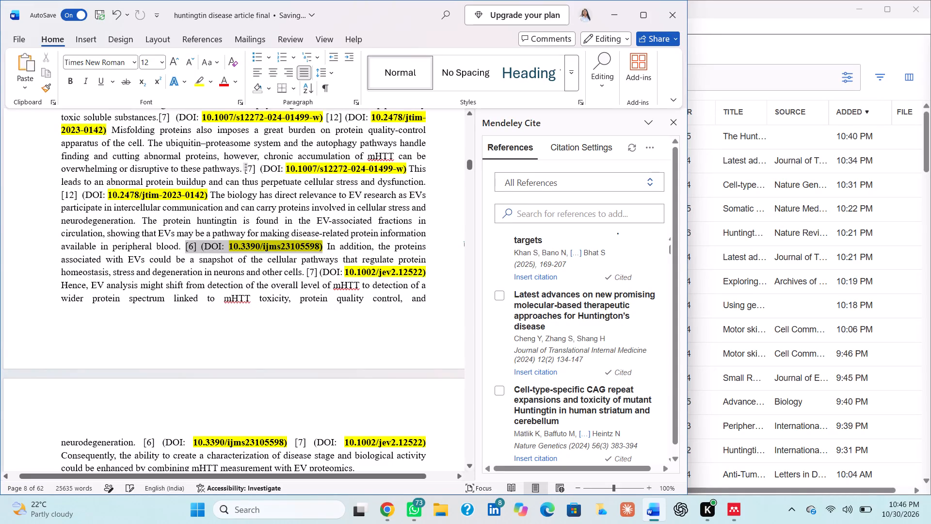
drag(324, 244, 323, 245)
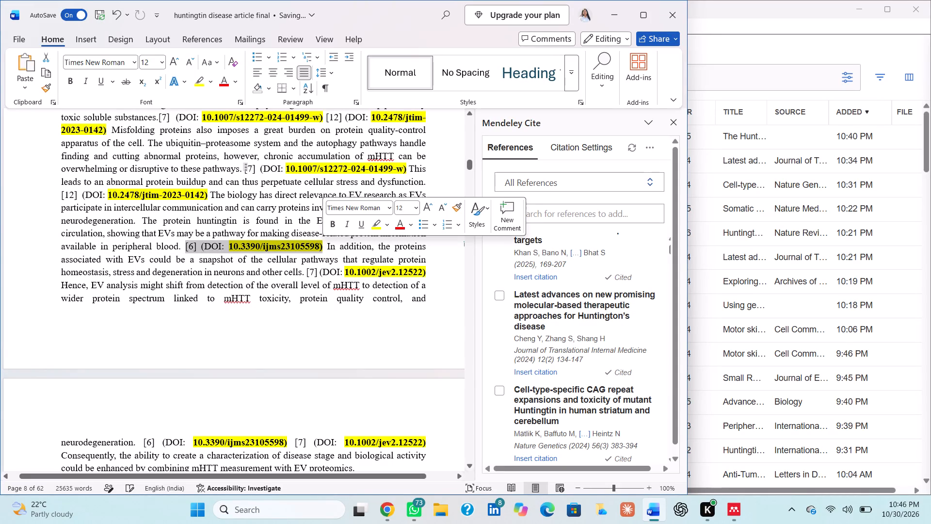
key(BackSpace)
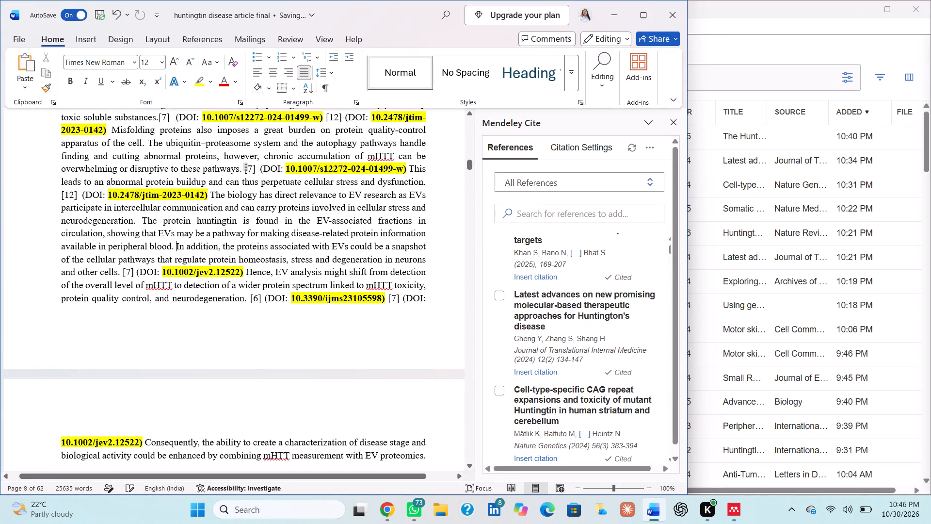
drag(123, 272, 244, 277)
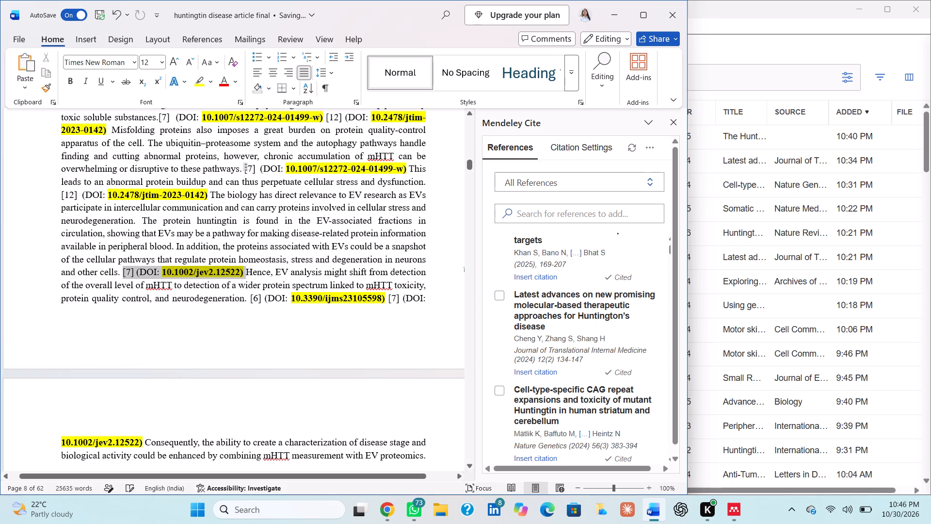
drag(244, 277, 244, 278)
key(BackSpace)
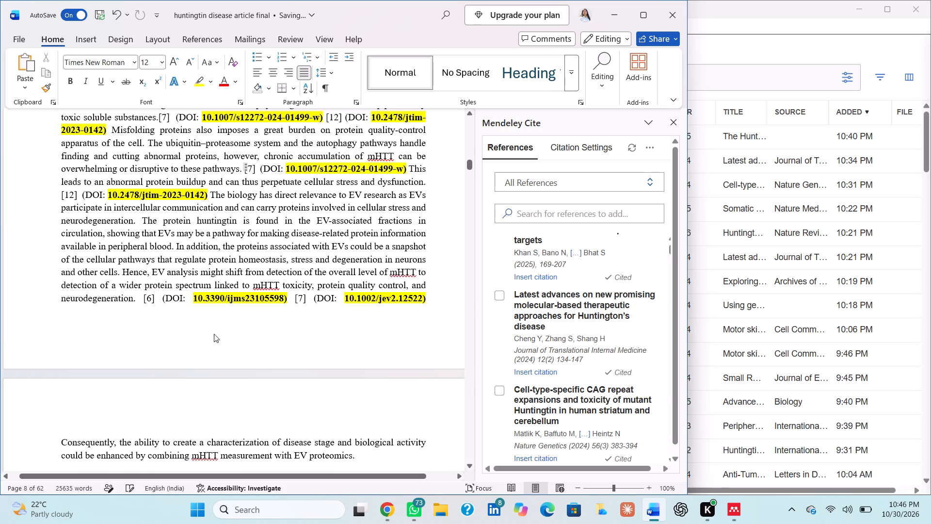
Replace the typed "[6]" before DOI 10.3390/ijms23105598 at the end of page 8 with the Ananbeh et al. 2022 citation, found by its DOI.
scroll(207, 345, down, 1)
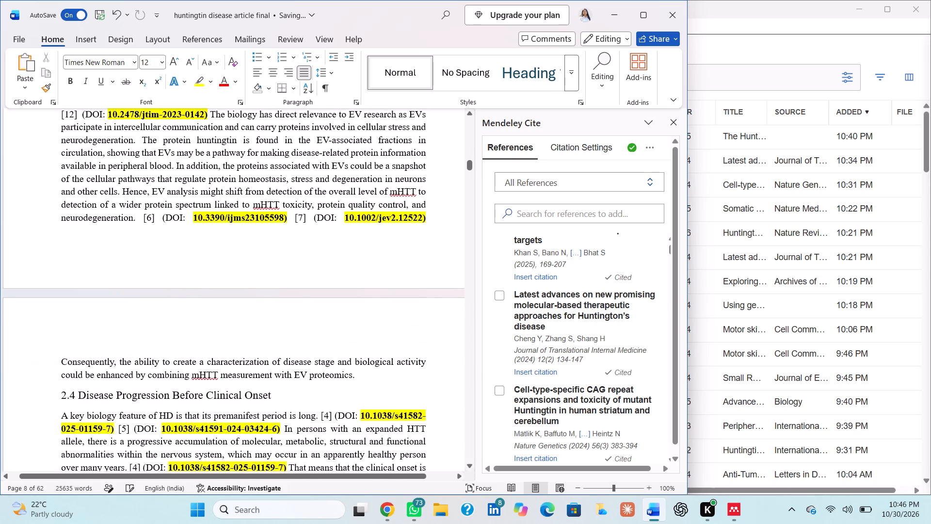
drag(144, 217, 365, 233)
click(365, 233)
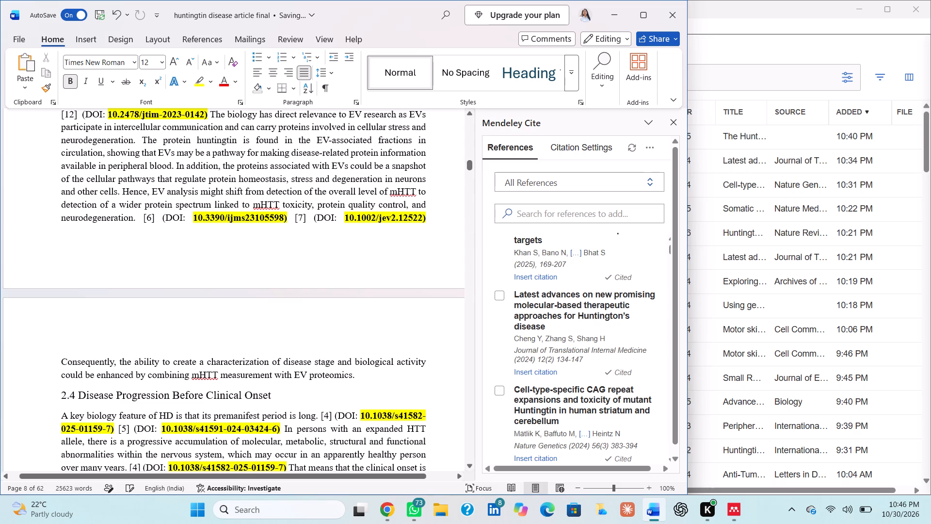
drag(193, 215, 281, 218)
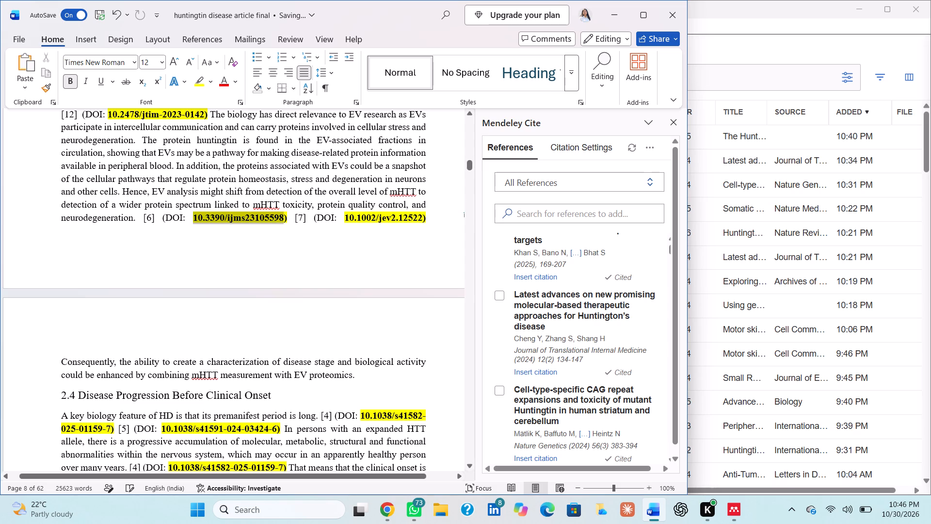
drag(281, 218, 285, 218)
key(ctrl+c)
click(603, 210)
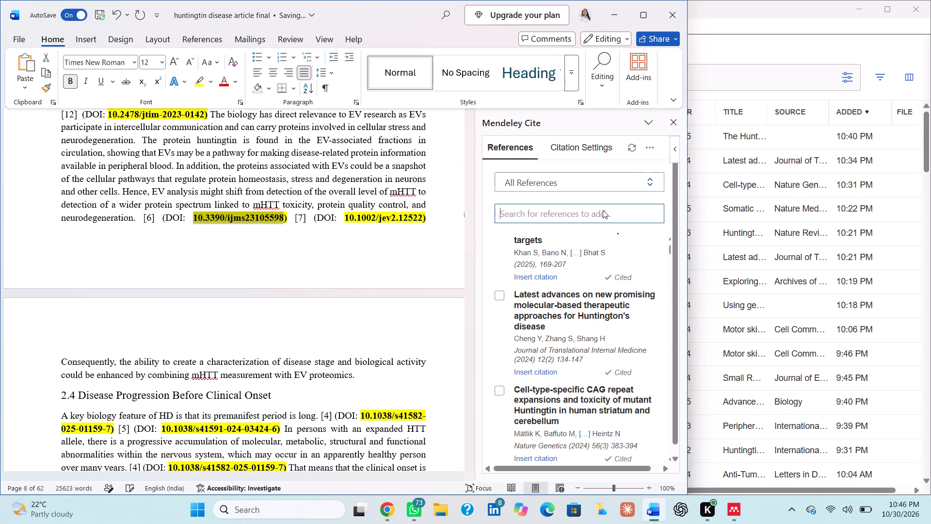
key(ctrl+v)
key(Return)
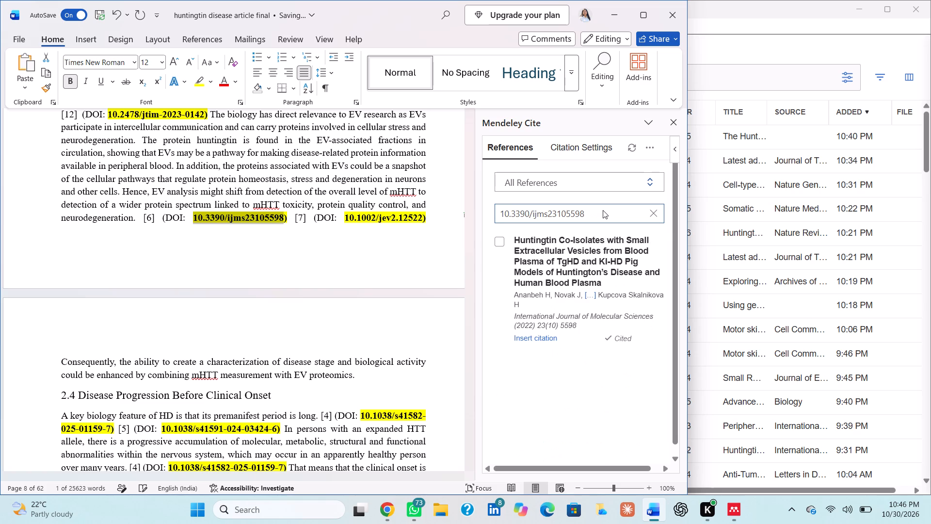
click(498, 242)
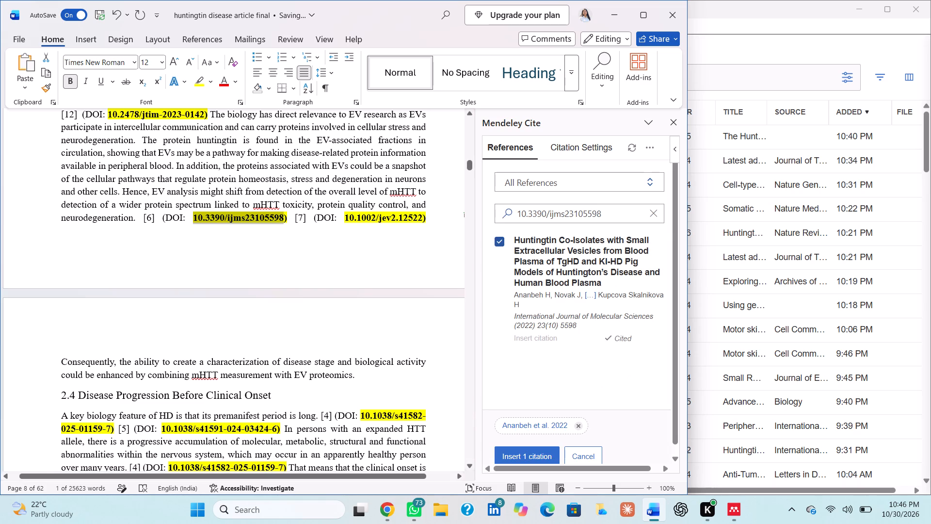
click(159, 218)
key(BackSpace)
key(BackSpace)
key(BackSpace)
key(BackSpace)
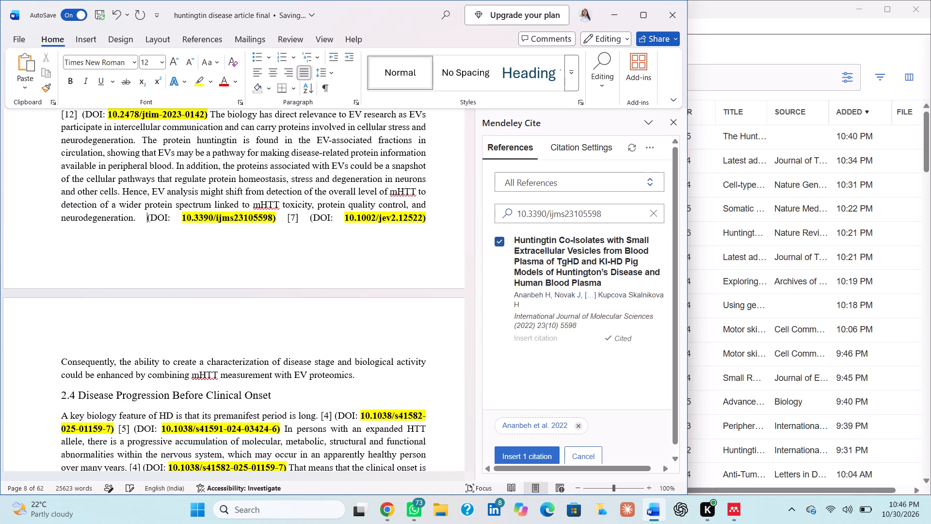
click(512, 454)
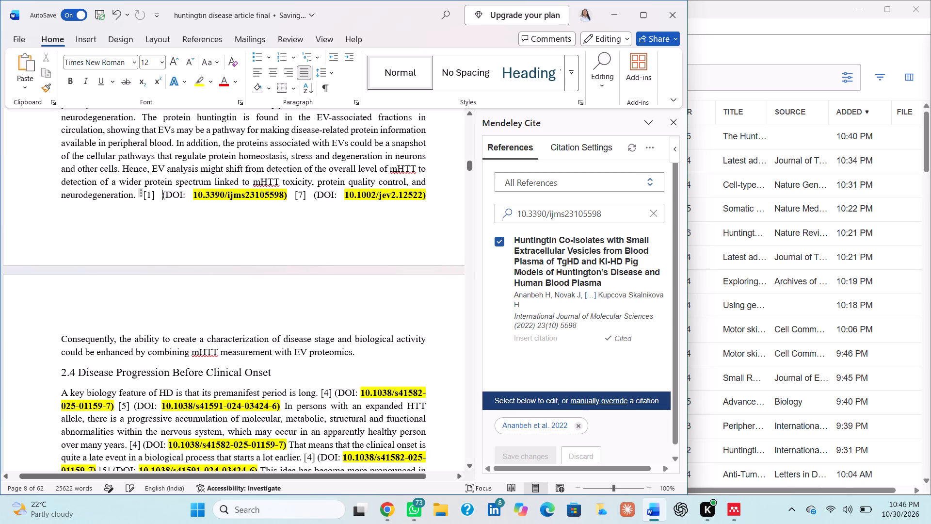
Replace the typed "[7]" before DOI 10.1002/jev2.12522 with the Herrero-Lorenzo et al. 2024 citation, found by its DOI, and clear the reference search.
drag(342, 193, 417, 198)
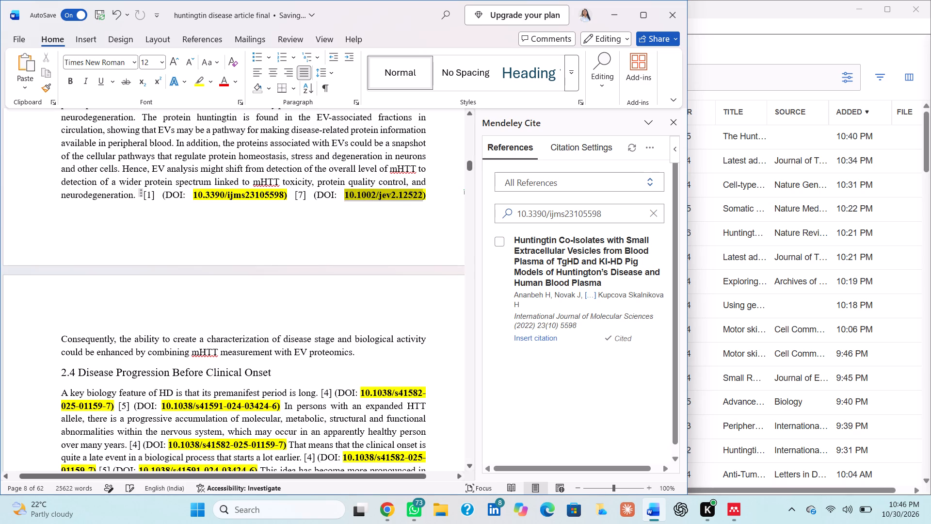
drag(417, 198, 417, 198)
key(ctrl+c)
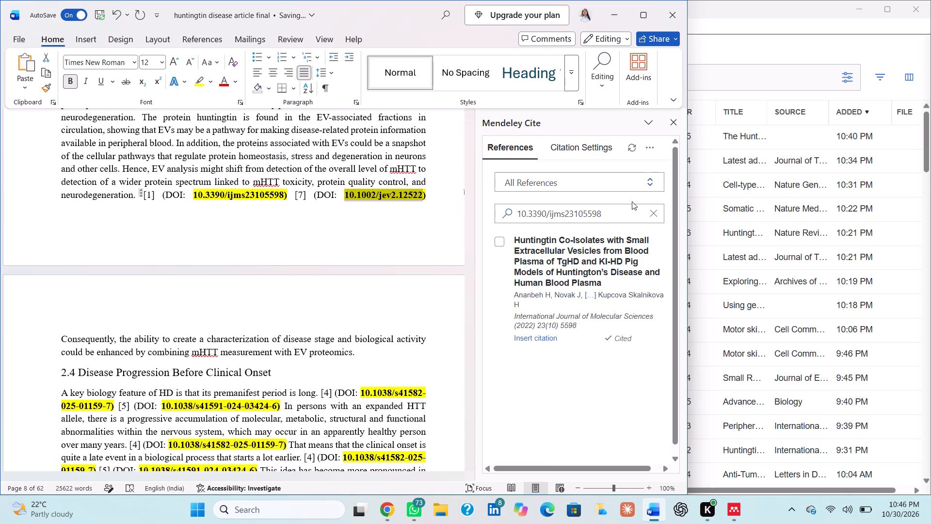
click(650, 211)
click(605, 213)
key(ctrl+v)
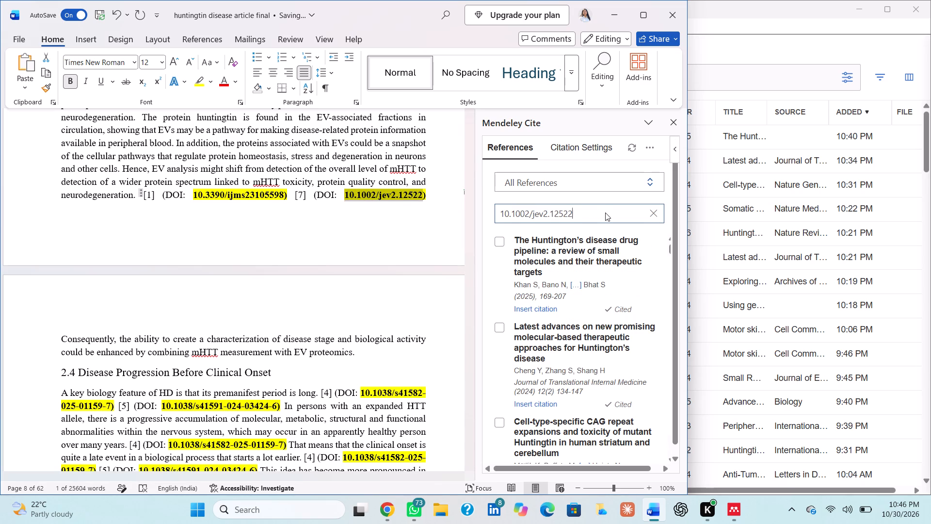
key(Return)
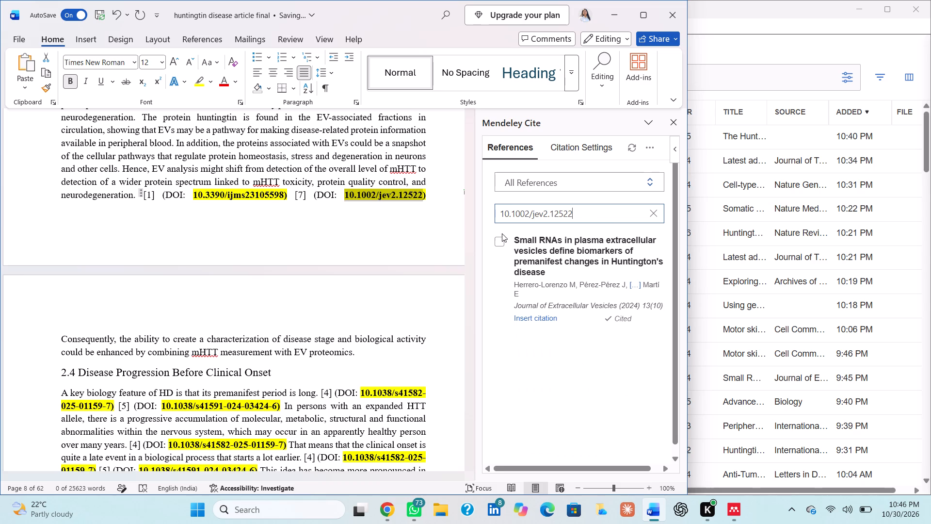
click(498, 241)
click(306, 195)
key(BackSpace)
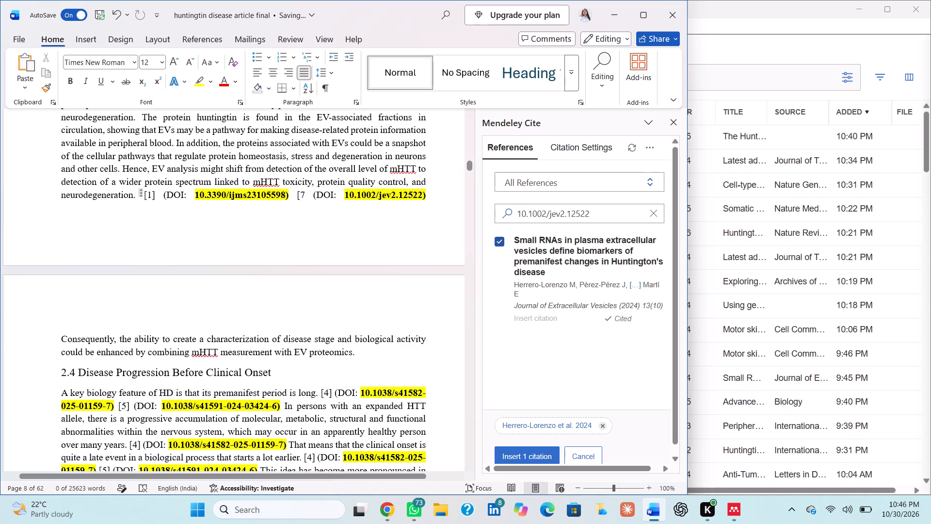
key(BackSpace)
key(BackSpace)
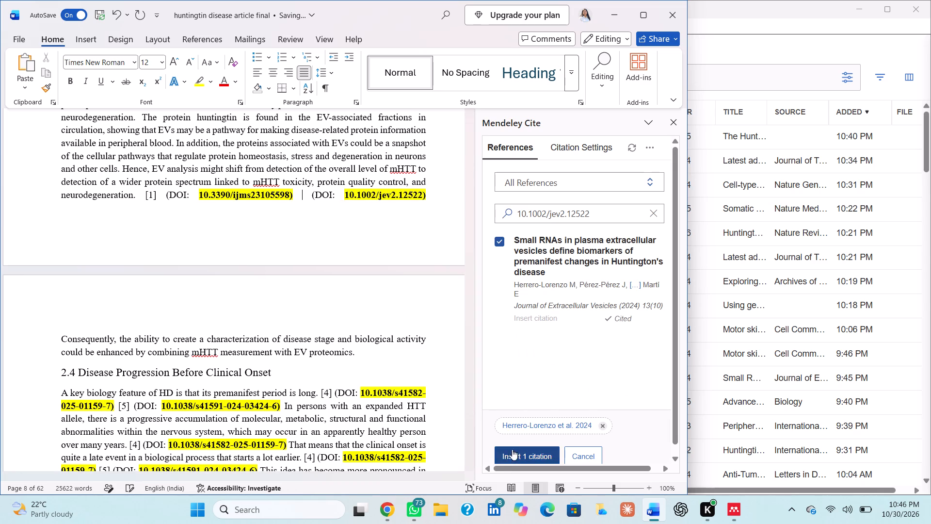
click(513, 457)
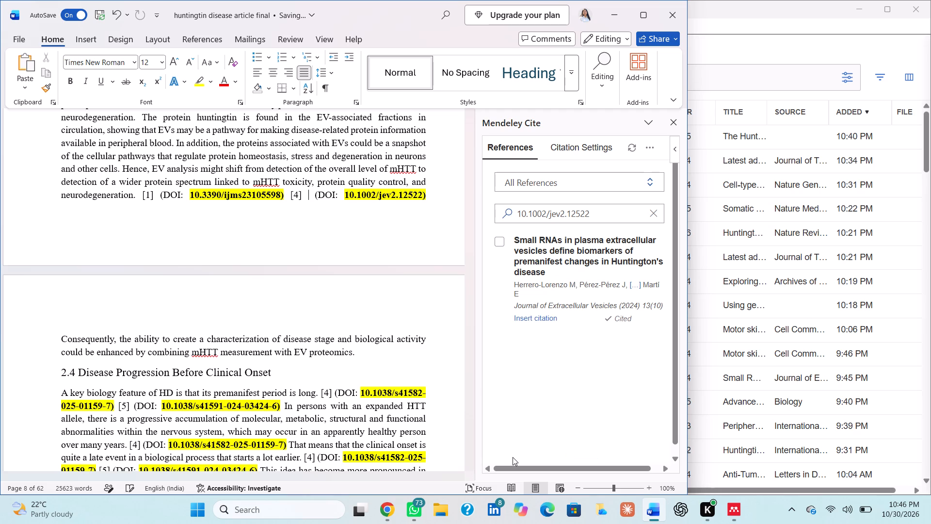
click(654, 214)
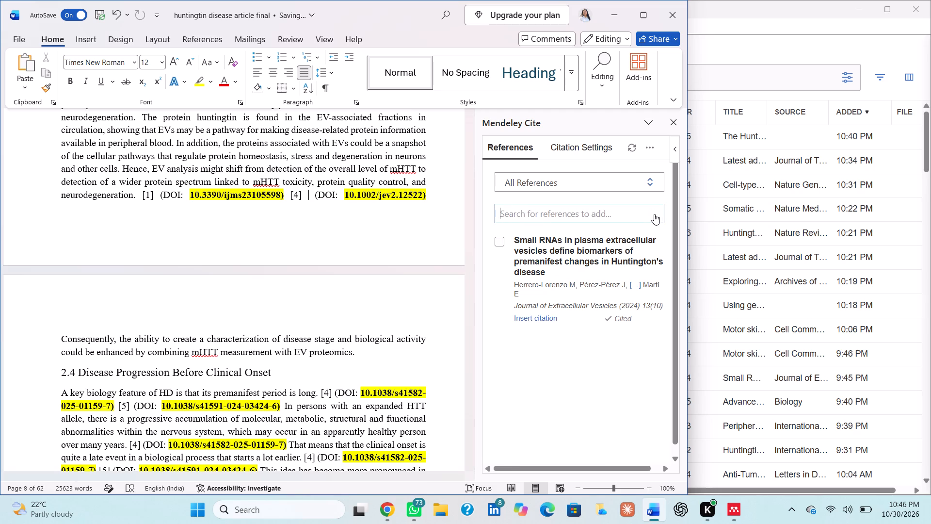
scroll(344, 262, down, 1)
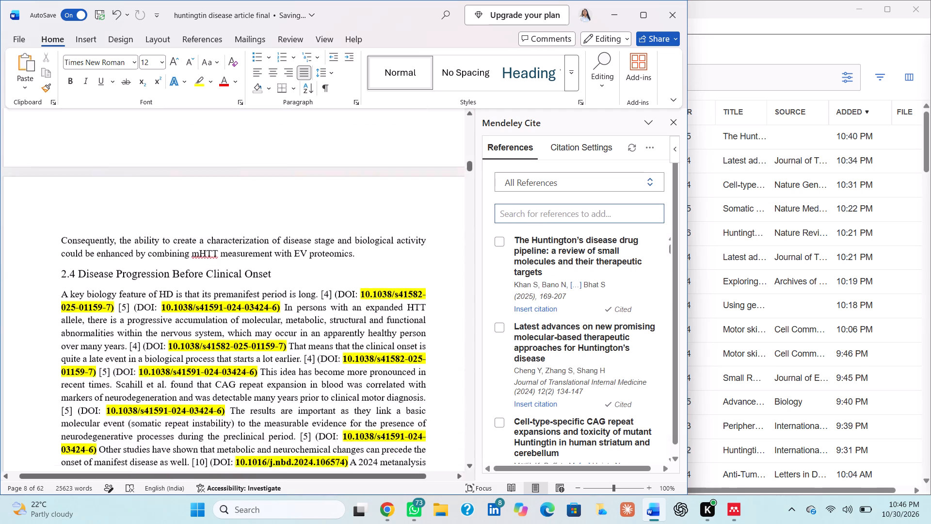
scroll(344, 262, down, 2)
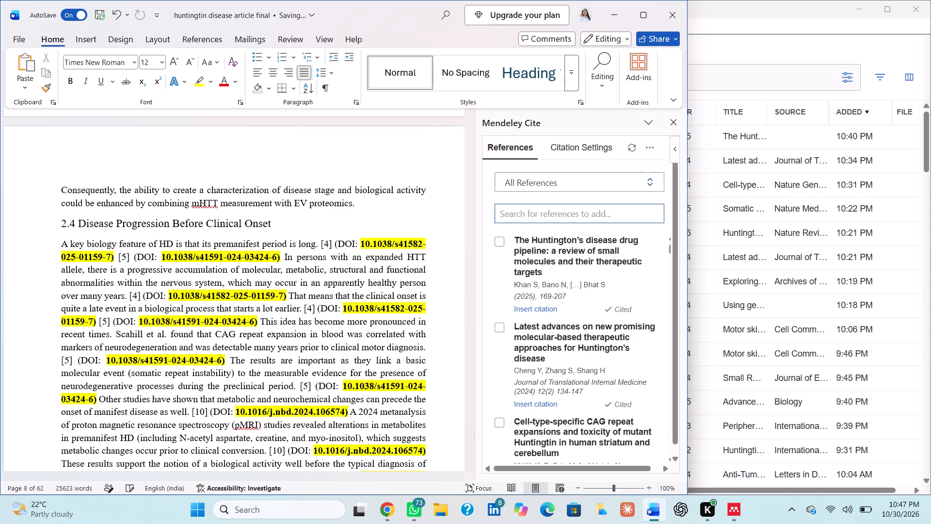
Open the HOUSE PAYMENT document from the Documents folder, look through its payment tables and summary, and close it.
click(436, 507)
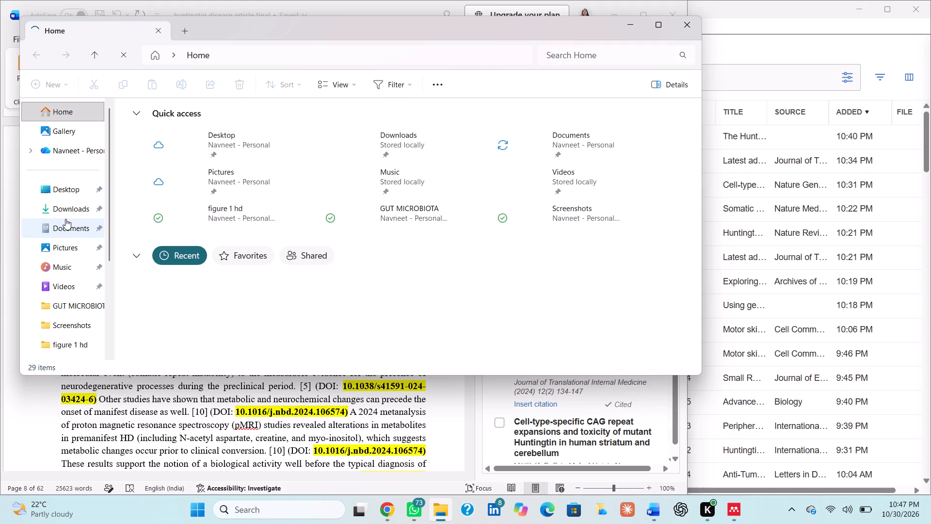
click(73, 229)
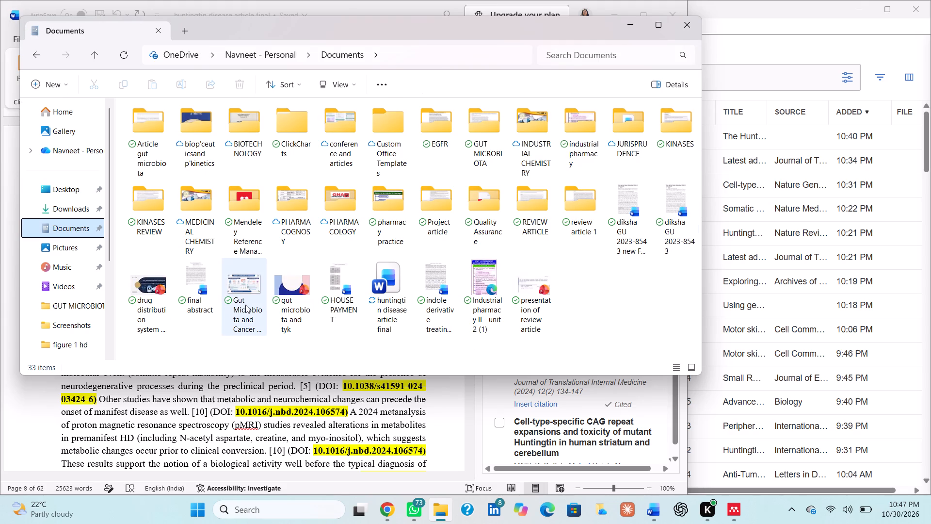
double_click(351, 285)
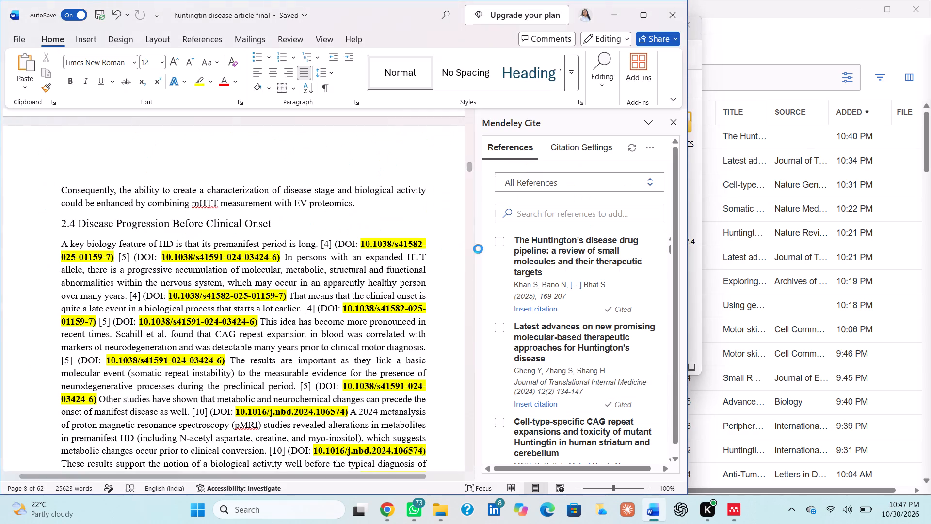
scroll(410, 320, down, 5)
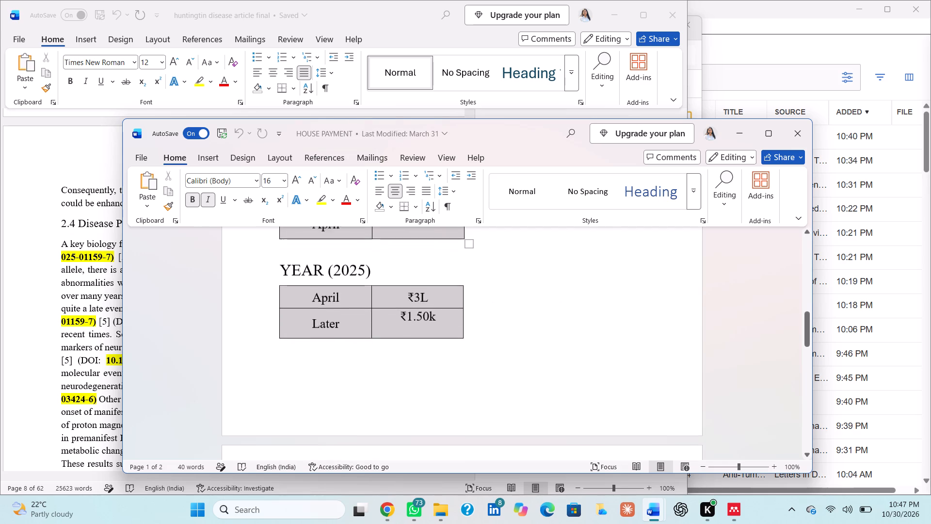
scroll(434, 365, down, 7)
scroll(378, 346, up, 1)
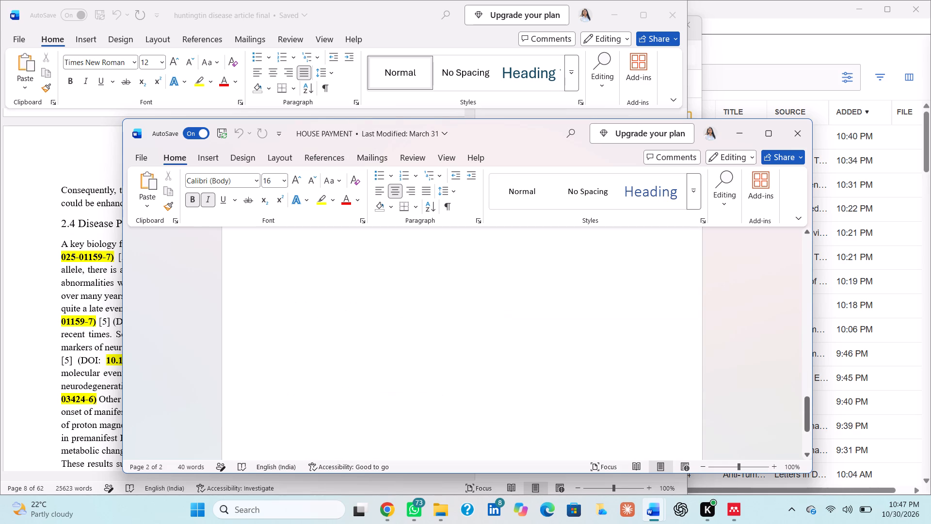
scroll(378, 346, up, 2)
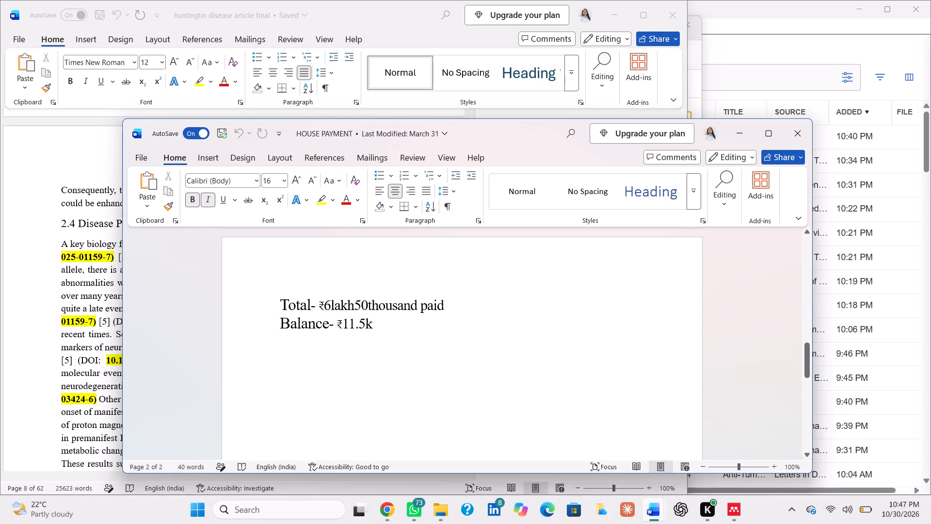
click(796, 134)
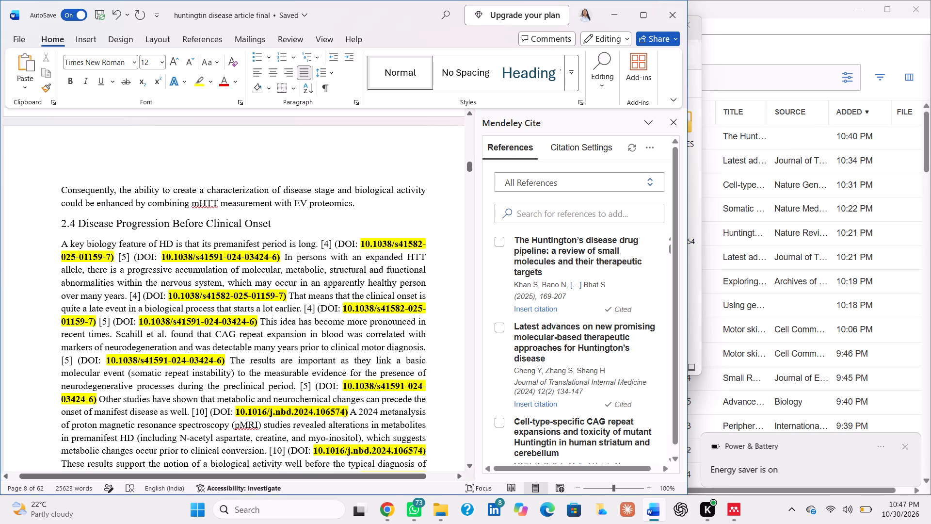
Check which references are linked to the two citations before the DOIs at the end of page 8.
scroll(377, 228, up, 1)
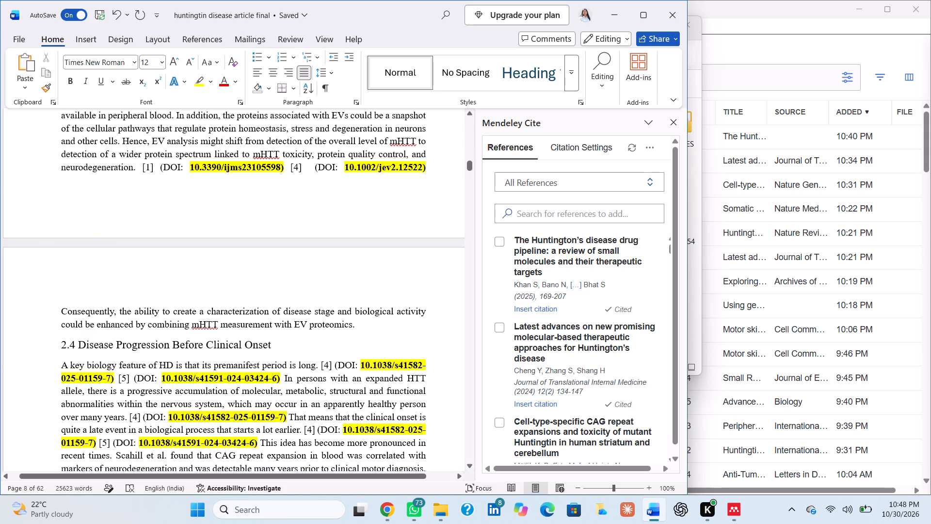
click(146, 168)
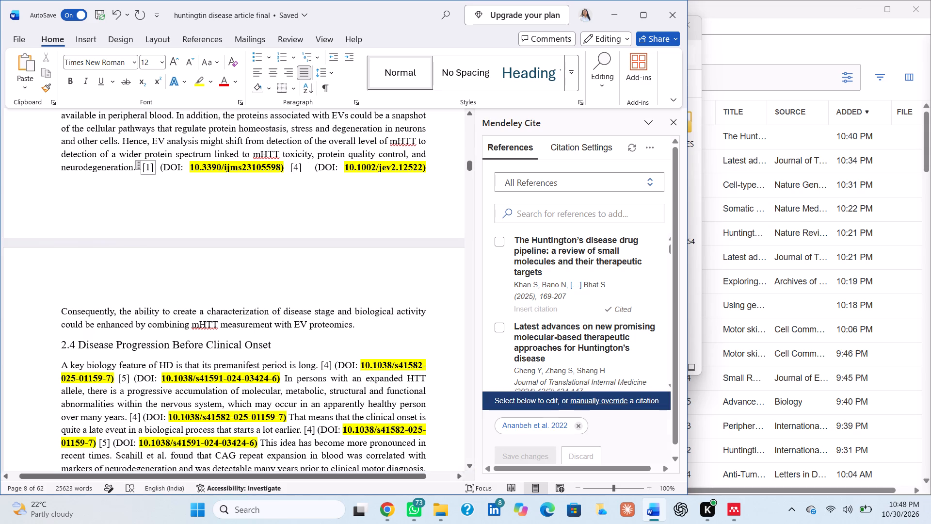
click(298, 170)
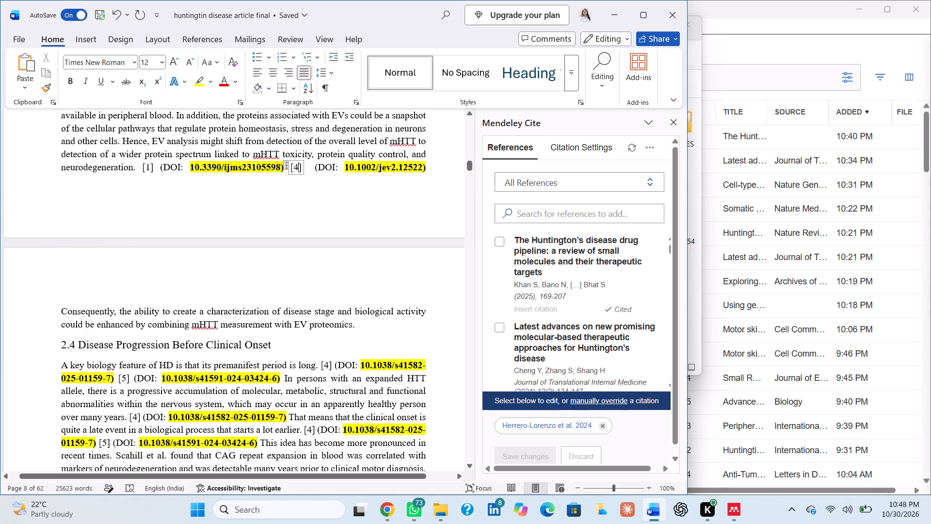
click(128, 381)
Delete the typed "[4]" after "premanifest period is long." in section 2.4, keeping its DOI.
click(330, 367)
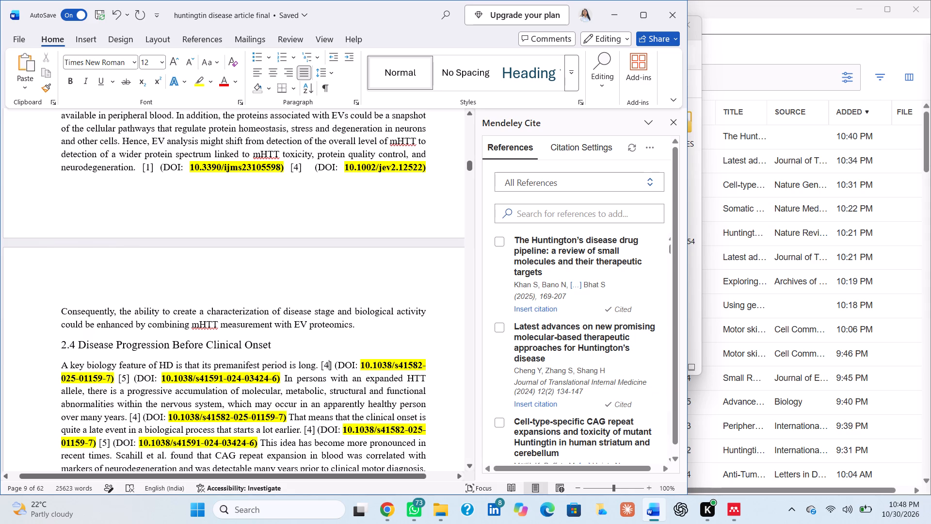
key(Right)
key(BackSpace)
key(BackSpace)
key(BackSpace)
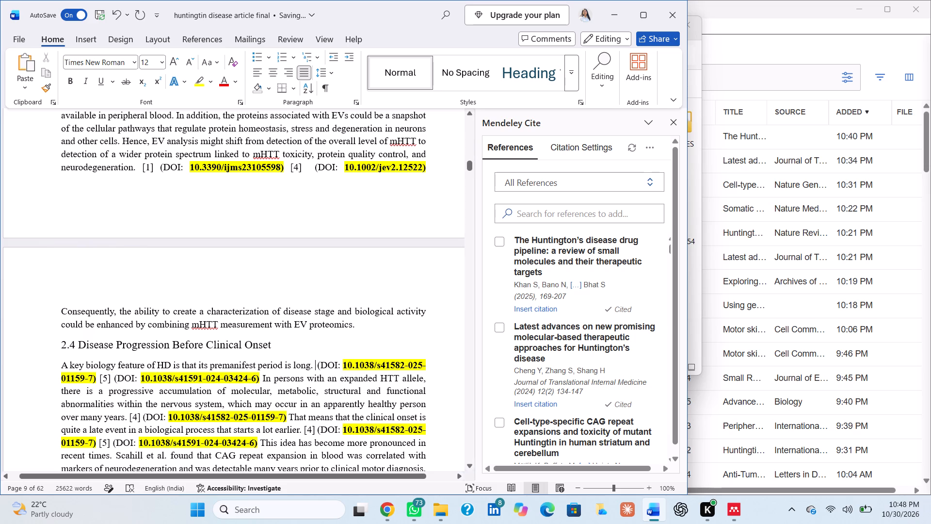
drag(343, 365, 118, 388)
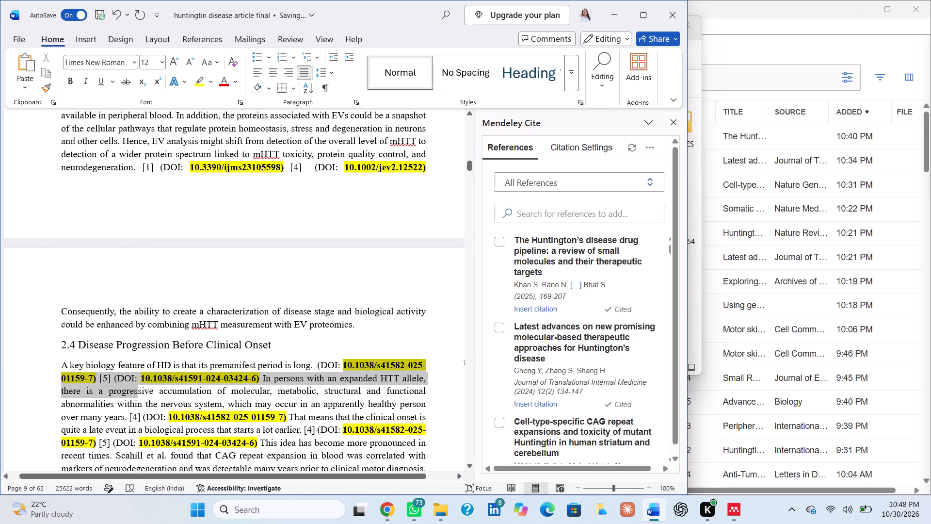
drag(118, 388, 96, 378)
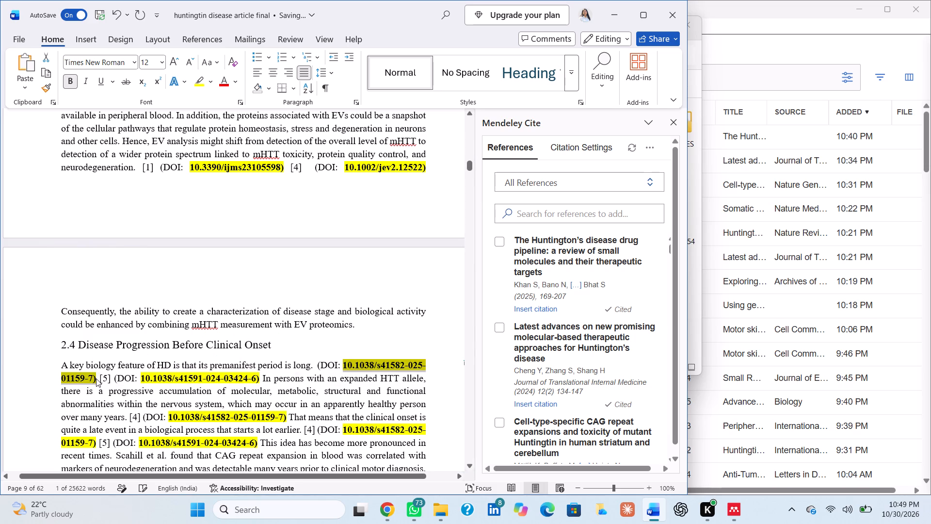
key(ctrl+c)
click(579, 217)
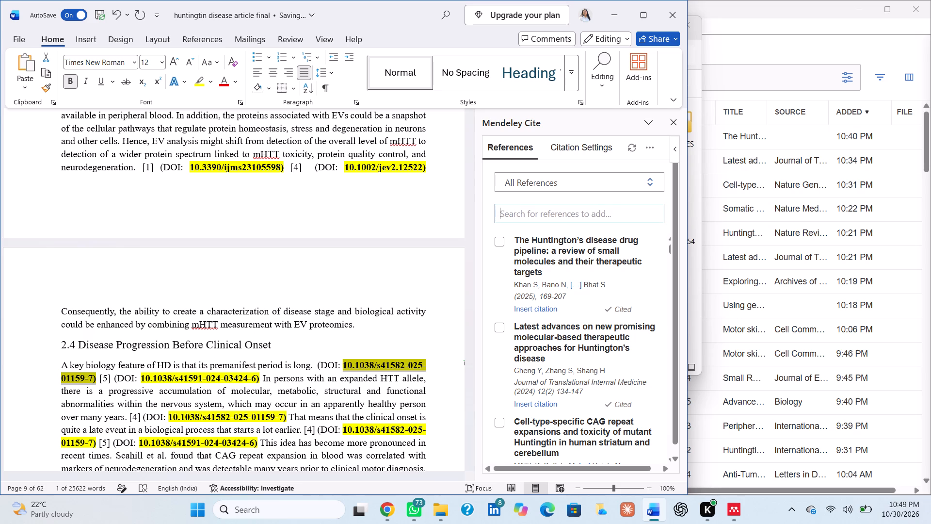
key(ctrl+v)
key(Return)
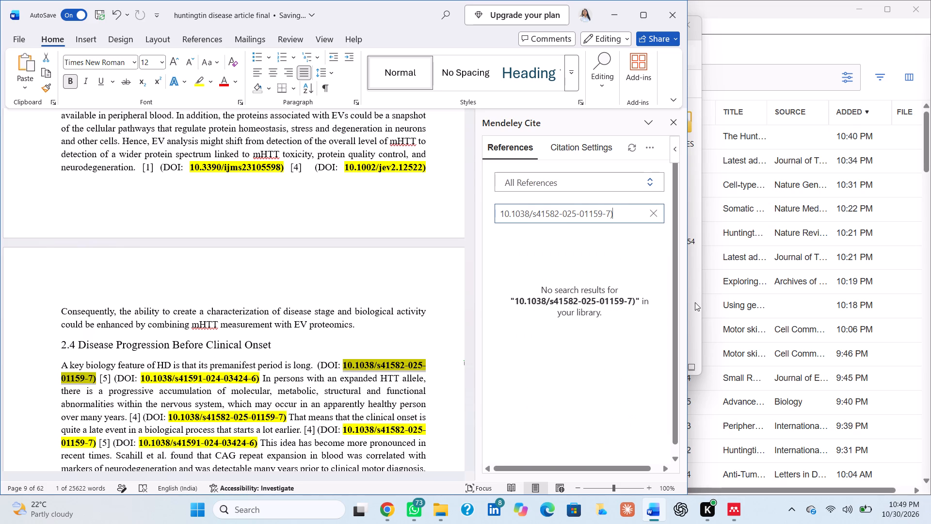
Narrow the document window to uncover the reference manager behind it, and close the Documents folder window.
drag(689, 310, 479, 333)
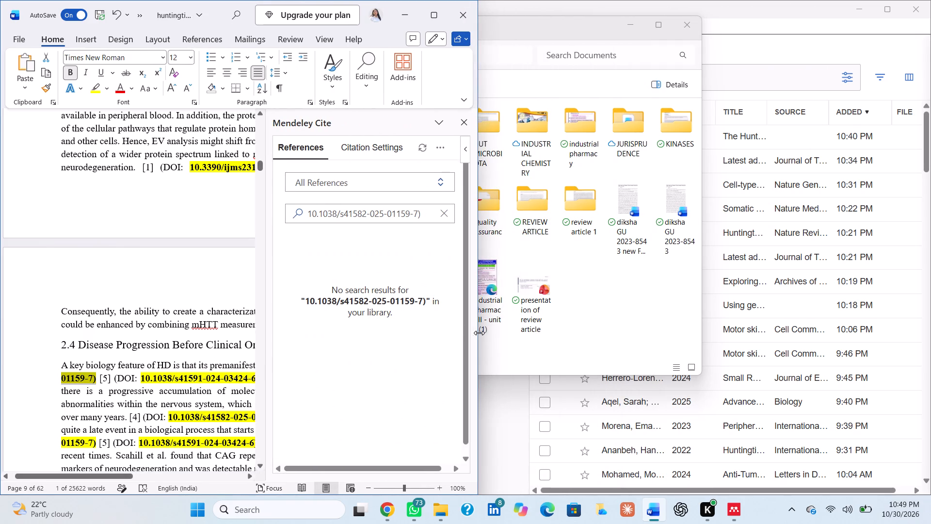
drag(479, 333, 478, 334)
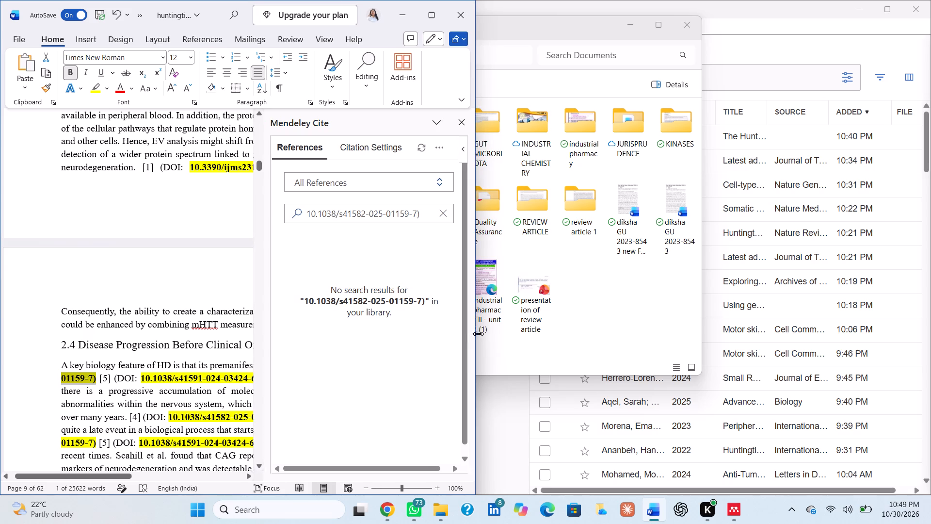
click(683, 33)
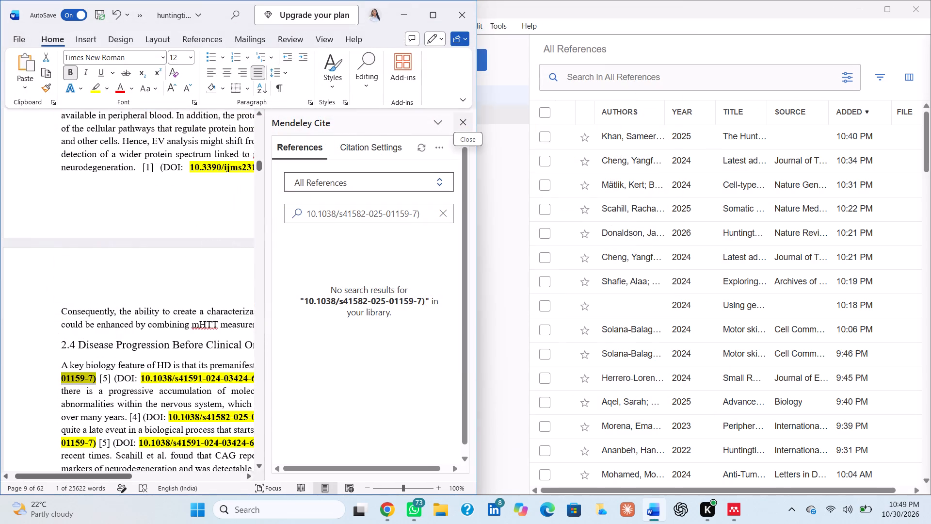
Narrow the Mendeley Cite pane and zoom the document to 80% so the section 2.4 text fits beside it.
drag(266, 300, 316, 305)
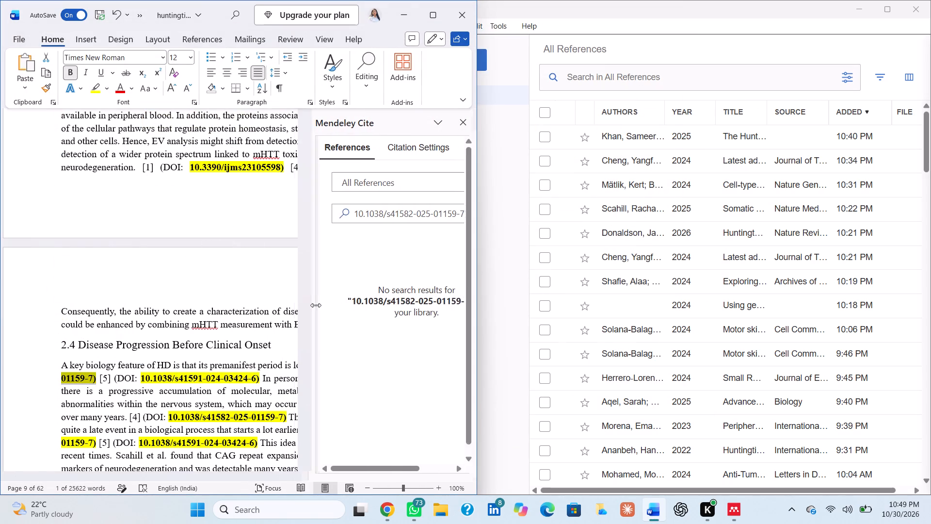
drag(316, 305, 353, 317)
scroll(241, 342, left, 1)
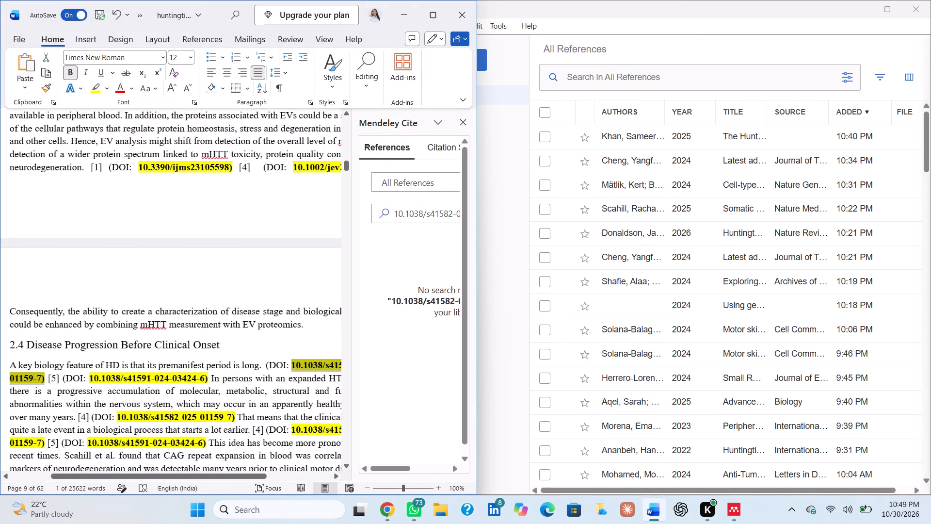
ctrl+scroll(241, 342, down, 3)
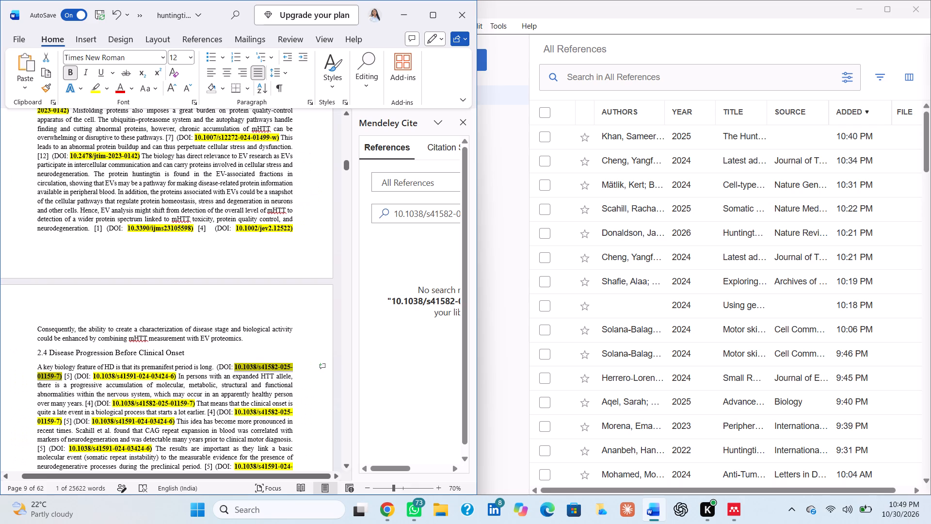
scroll(201, 337, down, 2)
ctrl+scroll(193, 327, up, 1)
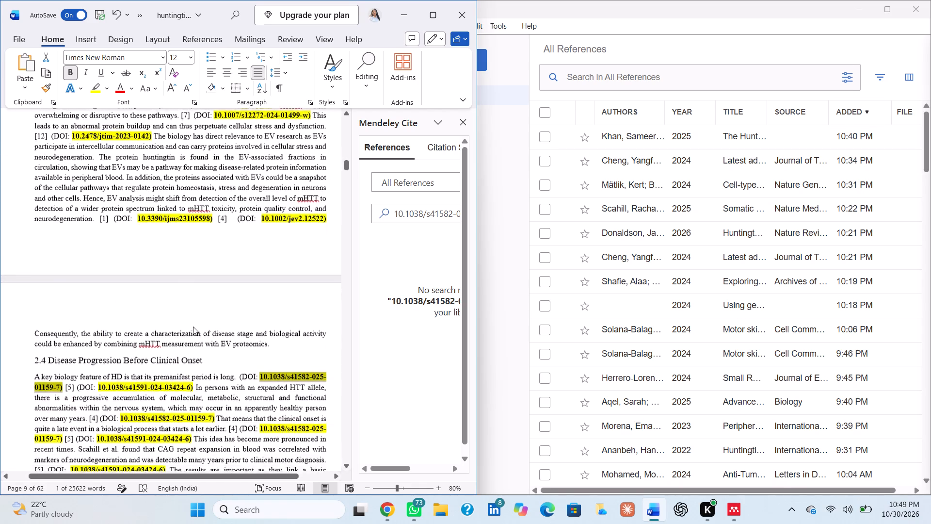
scroll(141, 327, down, 1)
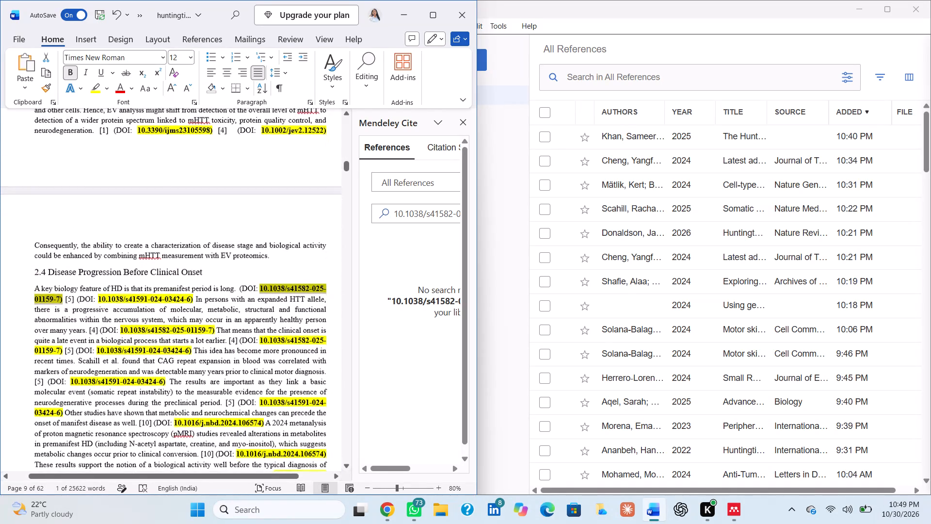
scroll(141, 327, down, 1)
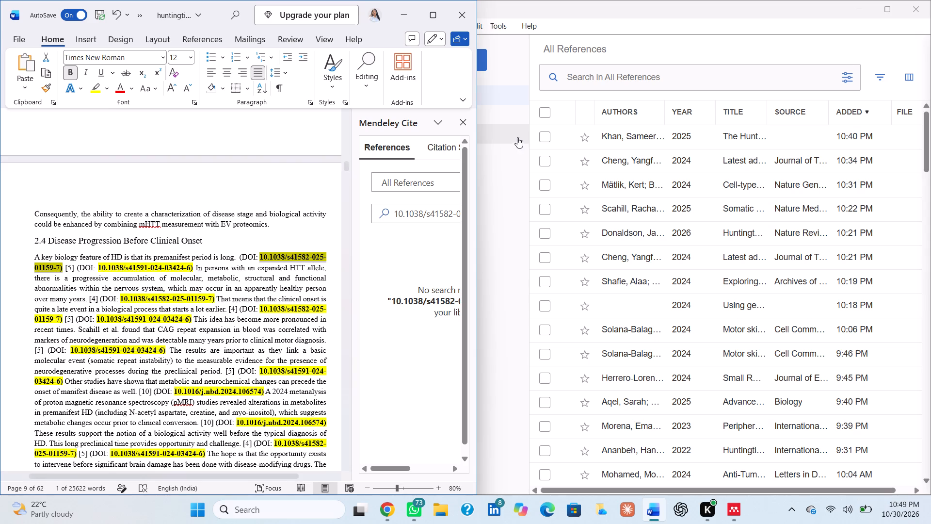
double_click(481, 67)
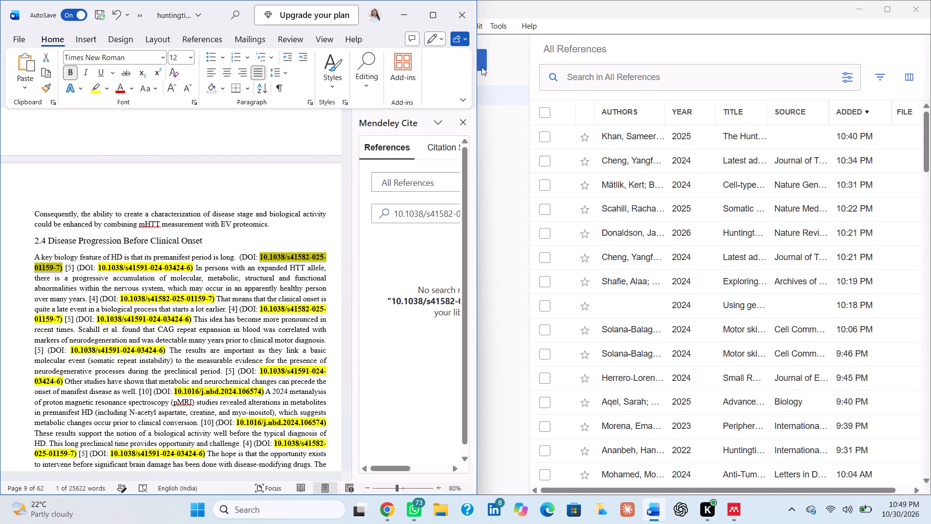
drag(479, 79, 468, 80)
click(481, 62)
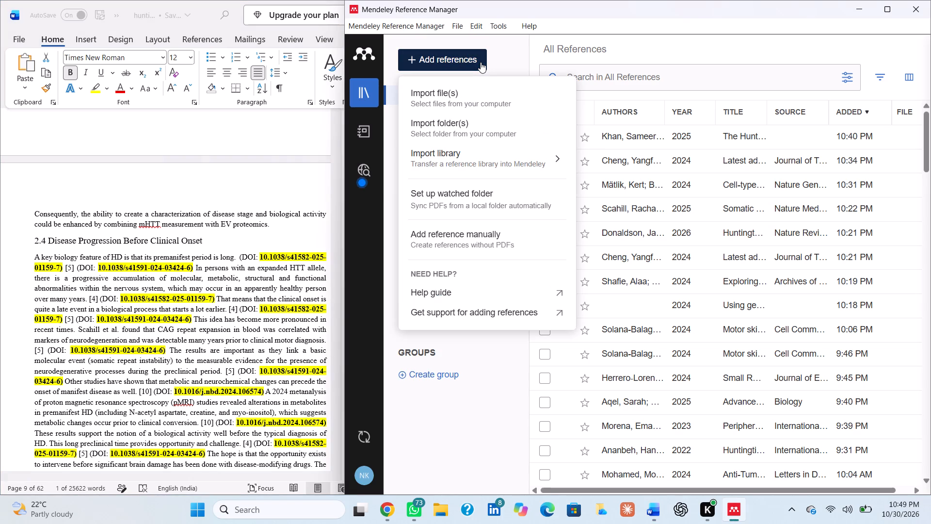
click(274, 196)
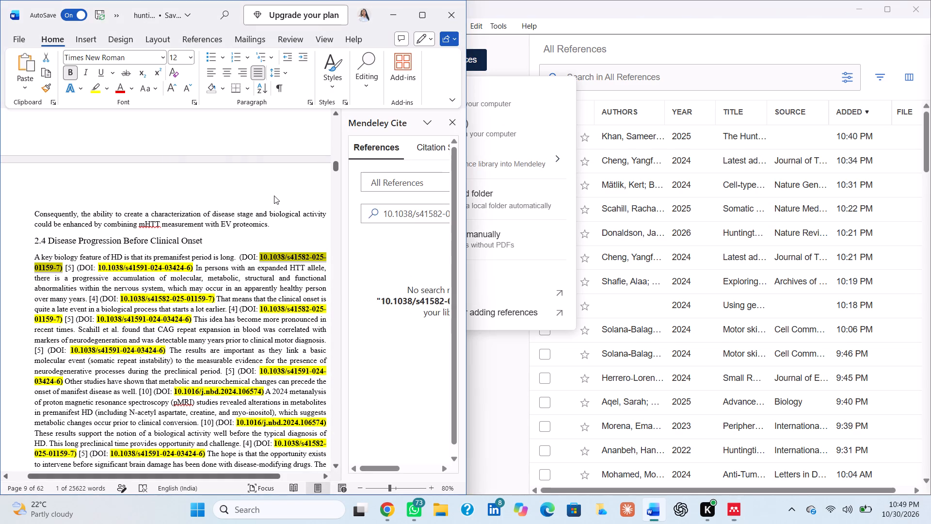
click(261, 260)
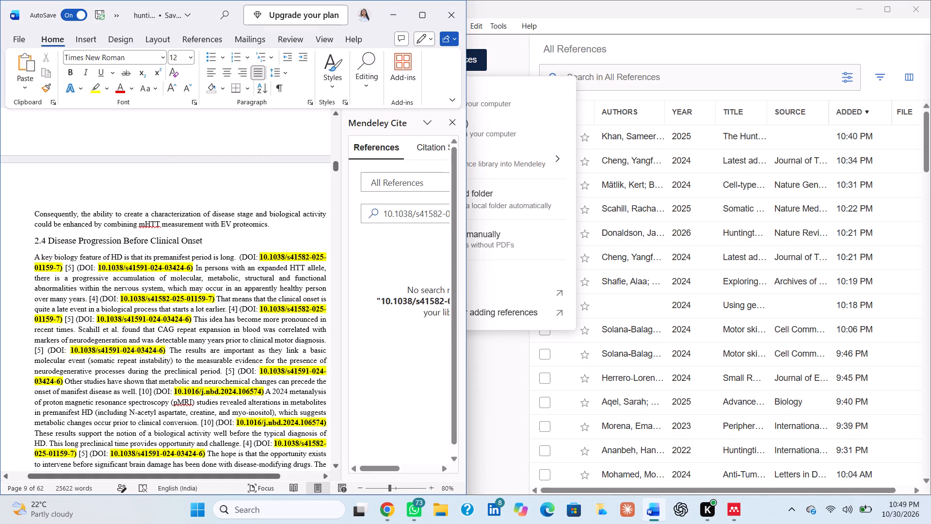
drag(261, 253, 47, 278)
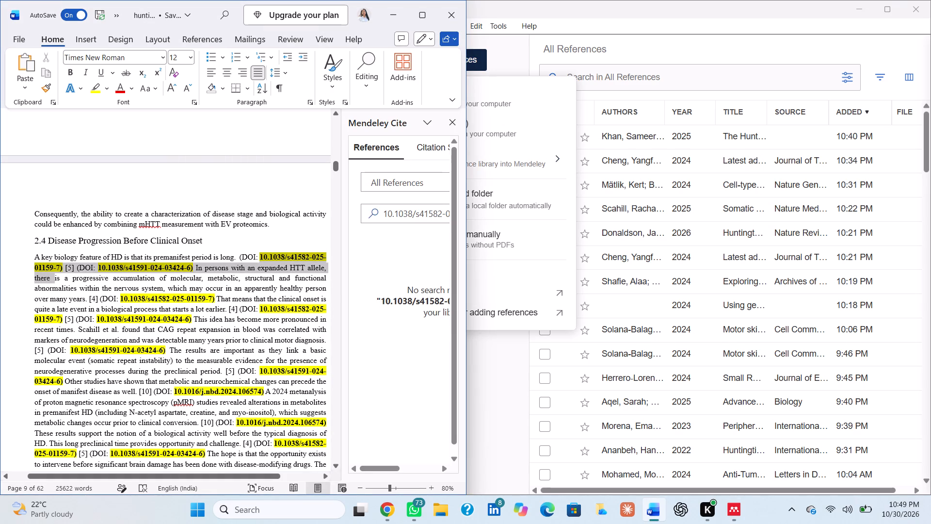
drag(47, 278, 49, 275)
click(49, 275)
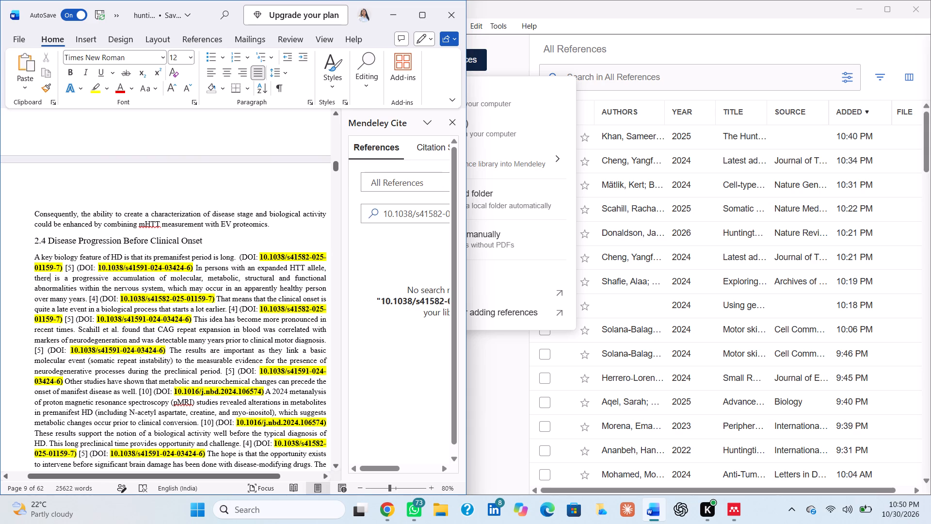
drag(257, 255, 62, 268)
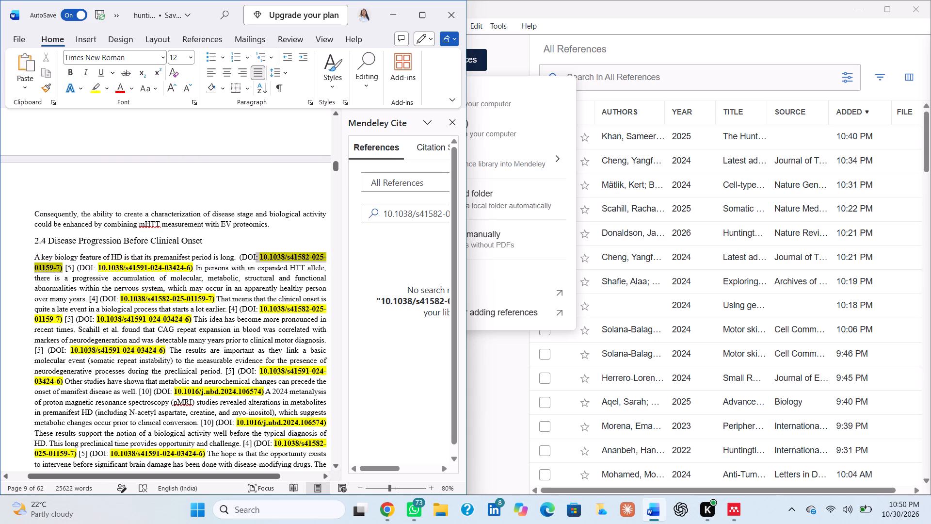
drag(62, 268, 63, 268)
key(ctrl+c)
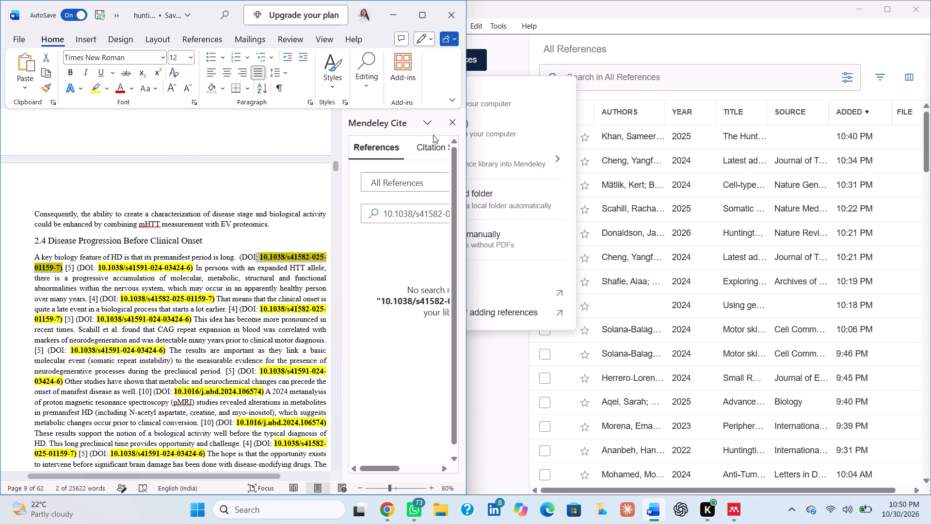
click(503, 235)
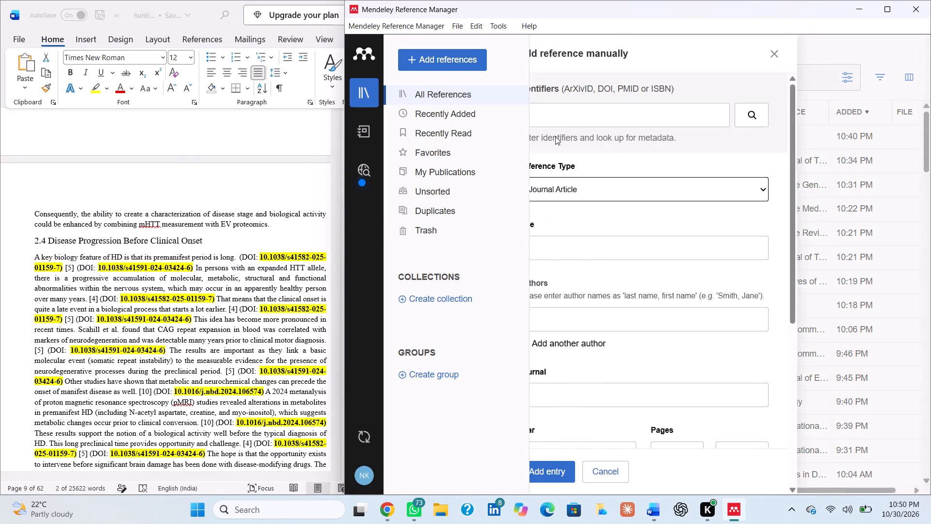
click(594, 114)
key(ctrl+v)
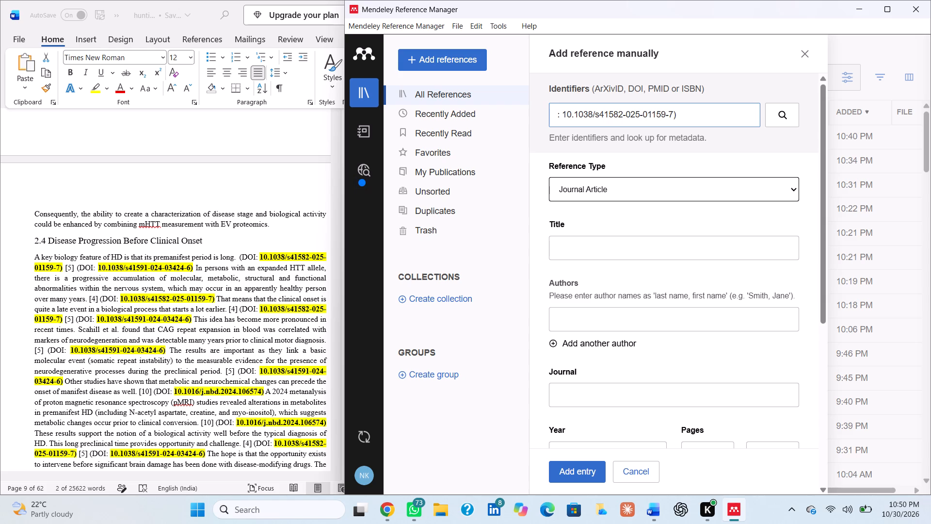
key(Return)
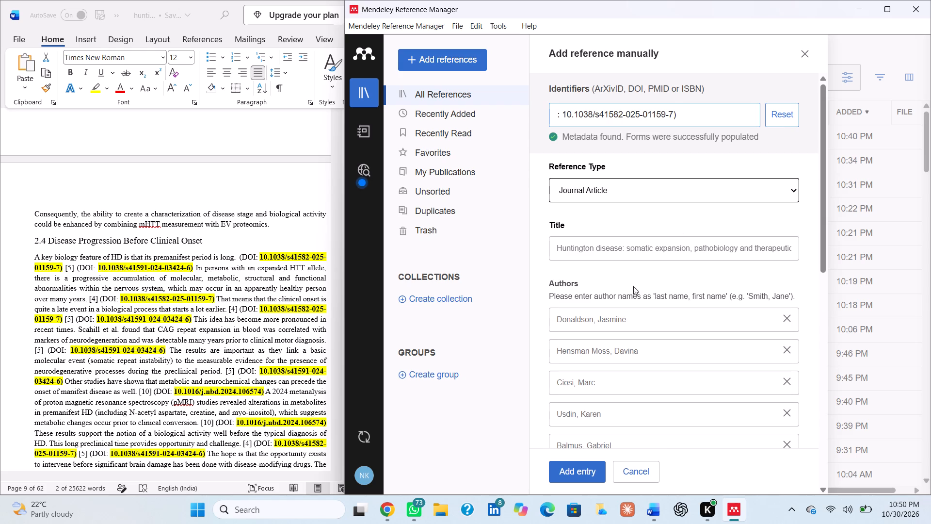
click(295, 243)
scroll(420, 213, left, 1)
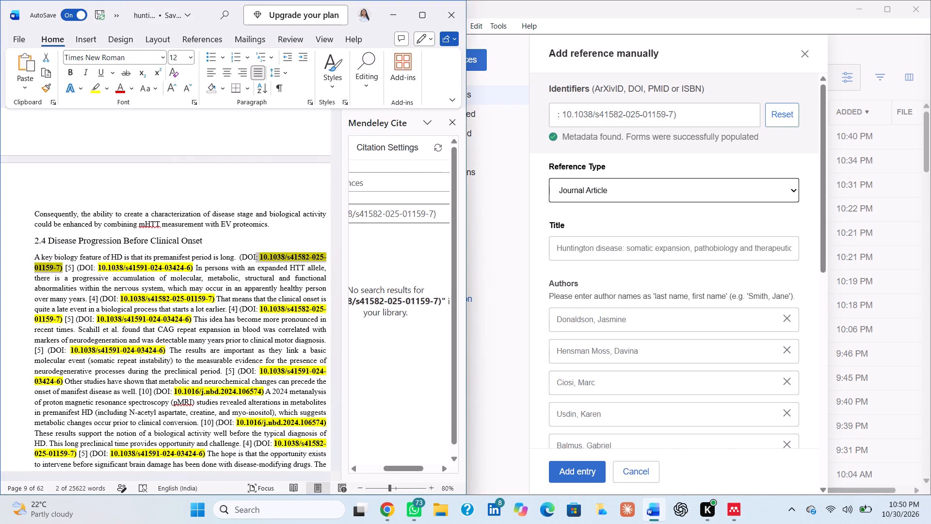
scroll(420, 213, left, 1)
click(402, 215)
key(BackSpace)
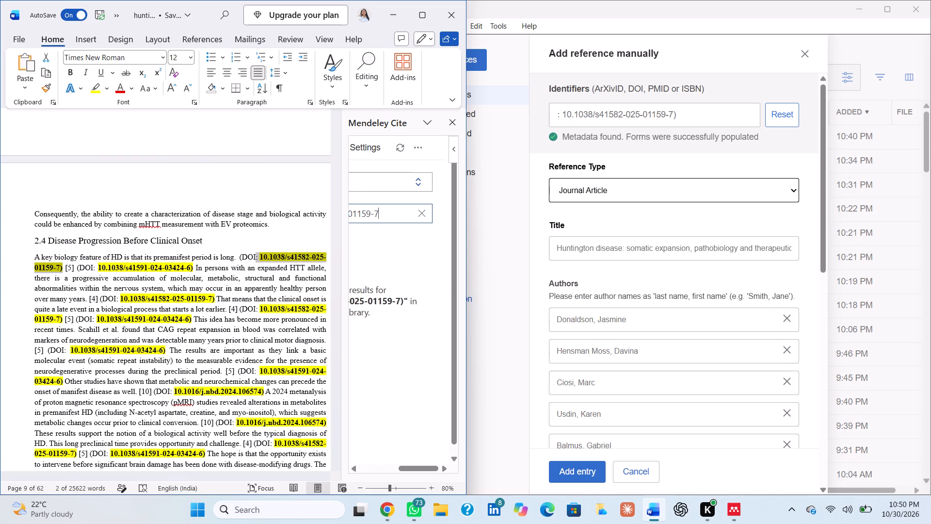
key(Return)
scroll(387, 281, right, 2)
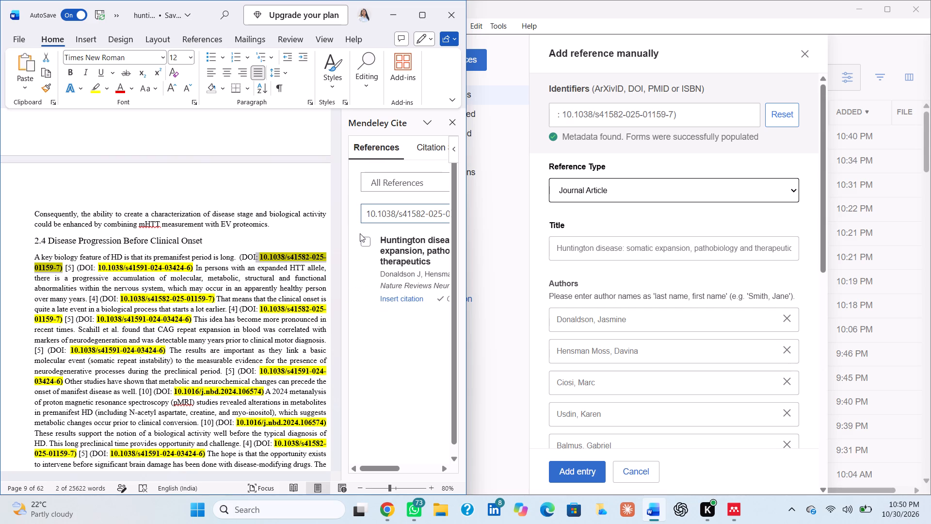
Replace the typed [5] after "during the preclinical period." with the Donaldson et al. 2026 Mendeley citation.
click(368, 246)
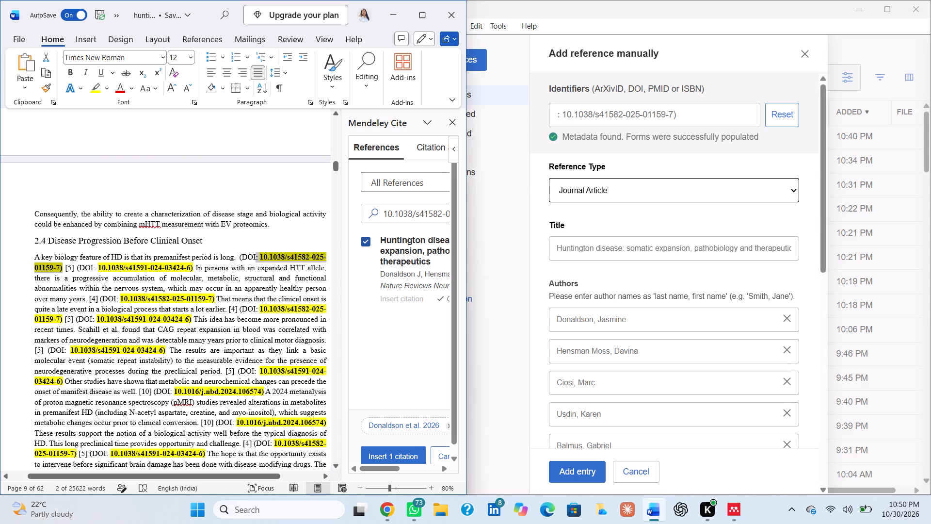
click(233, 372)
key(BackSpace)
key(BackSpace)
key(BackSpace)
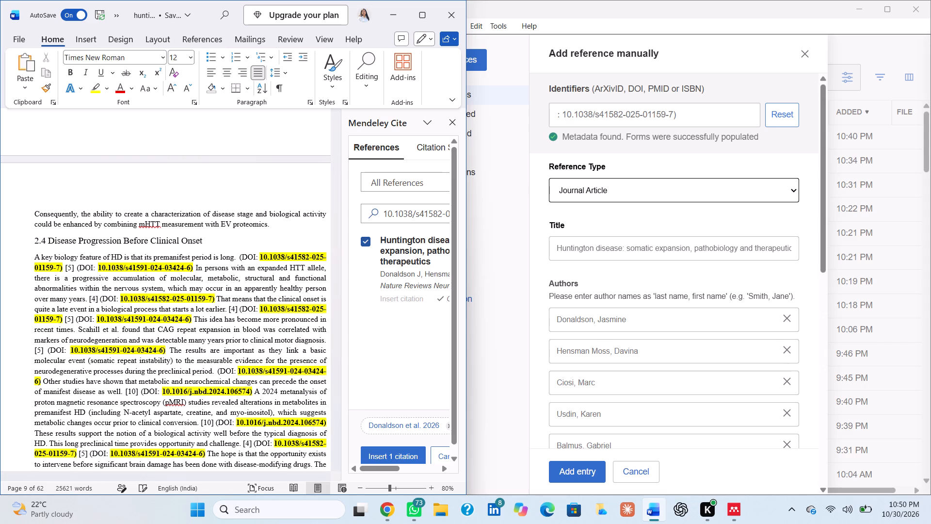
click(377, 458)
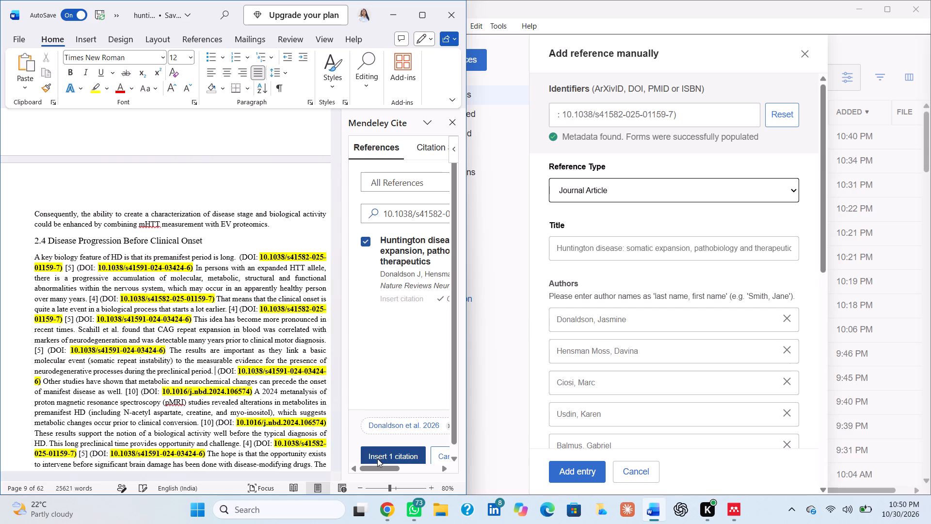
scroll(241, 340, up, 1)
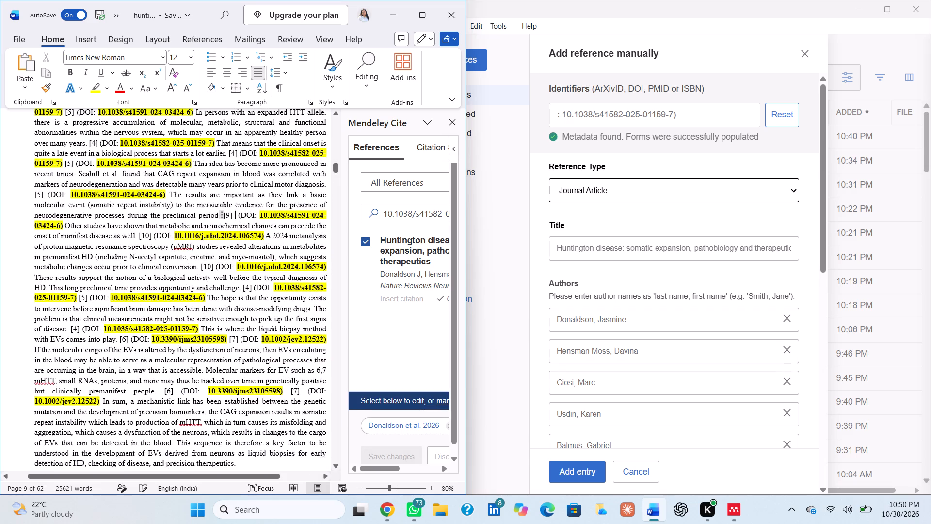
scroll(241, 340, up, 1)
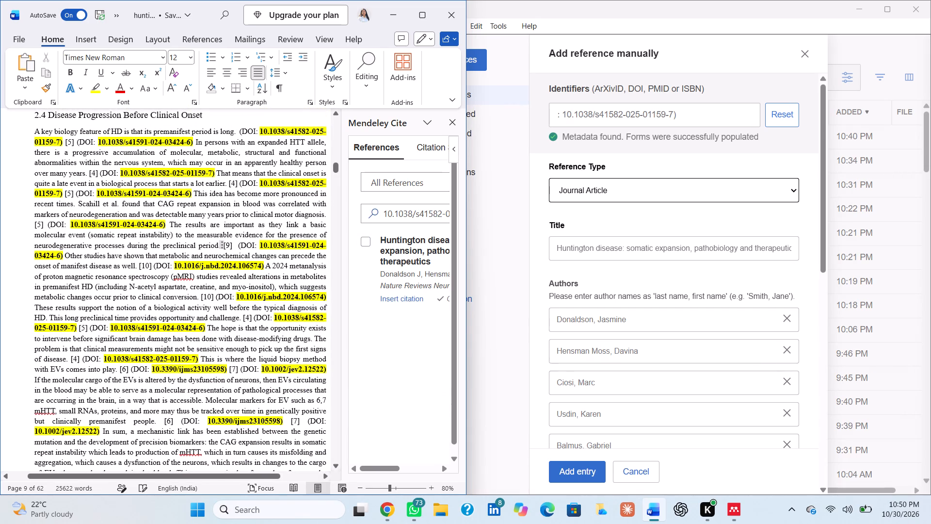
drag(117, 174, 212, 173)
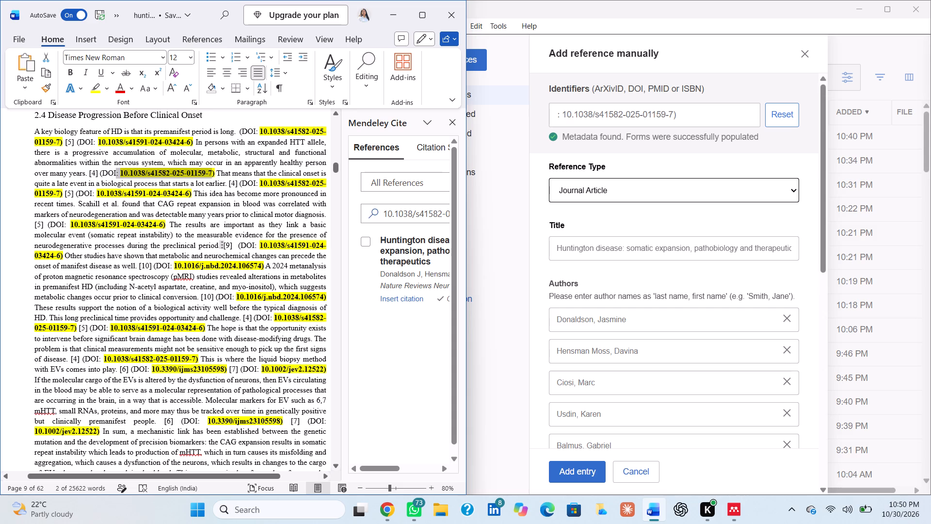
key(ctrl+c)
click(411, 216)
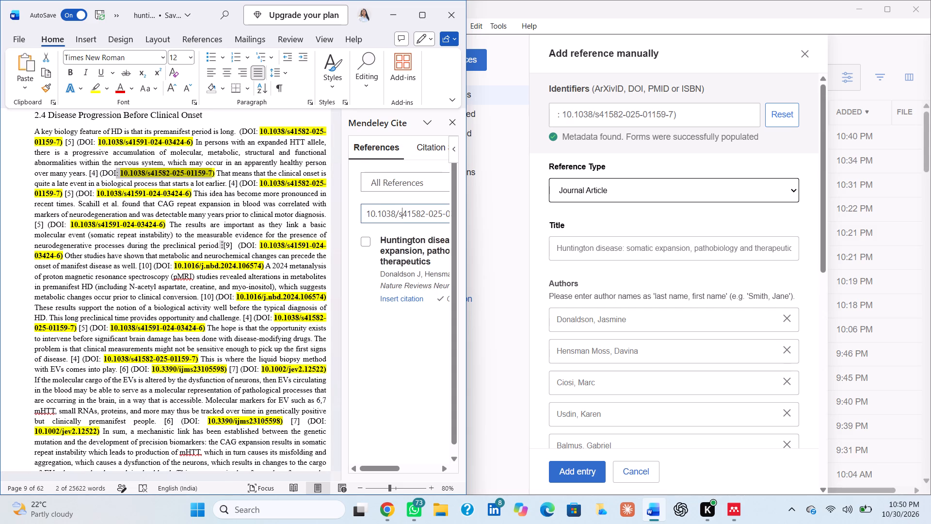
key(ctrl+a)
key(BackSpace)
key(ctrl+v)
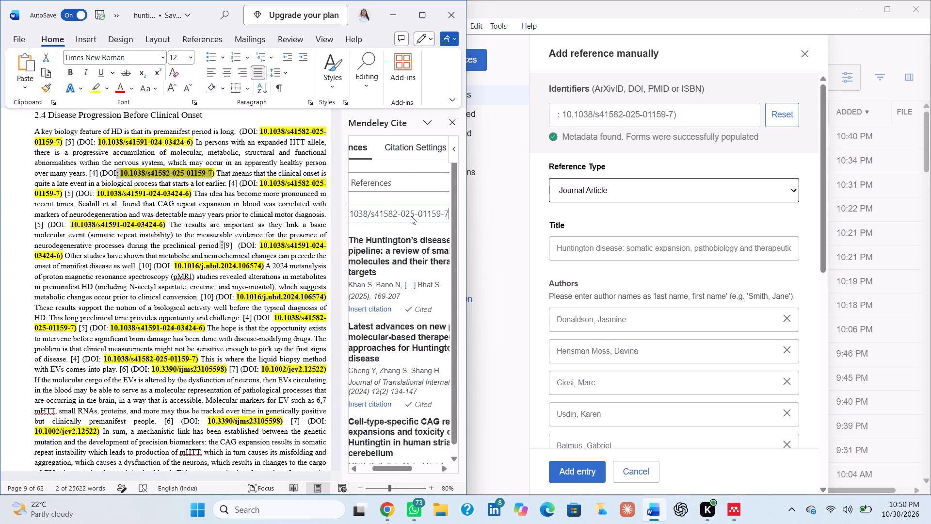
scroll(433, 217, left, 1)
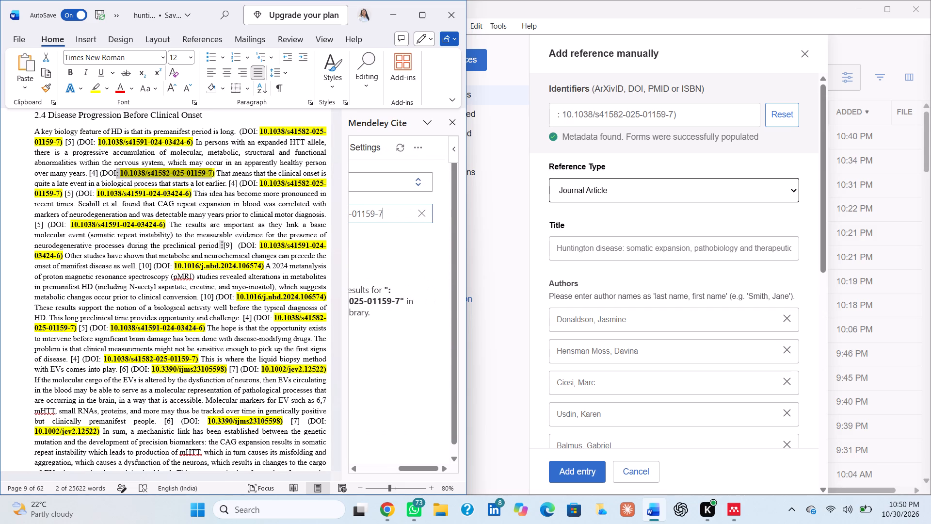
scroll(386, 213, right, 2)
click(373, 213)
scroll(372, 214, right, 2)
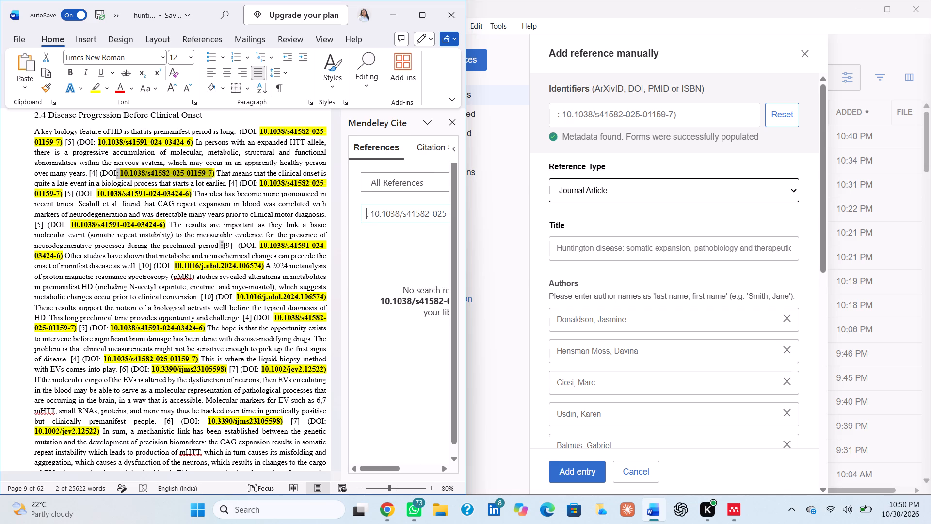
key(Right)
key(BackSpace)
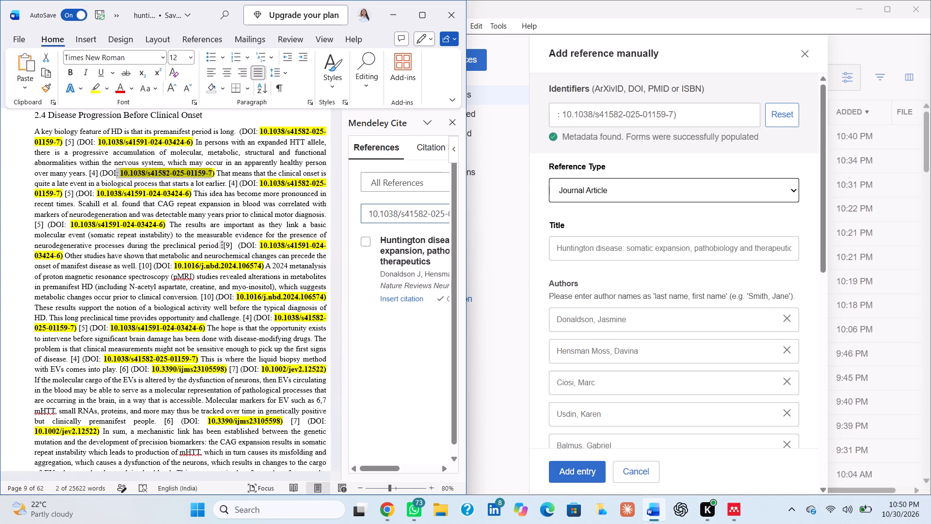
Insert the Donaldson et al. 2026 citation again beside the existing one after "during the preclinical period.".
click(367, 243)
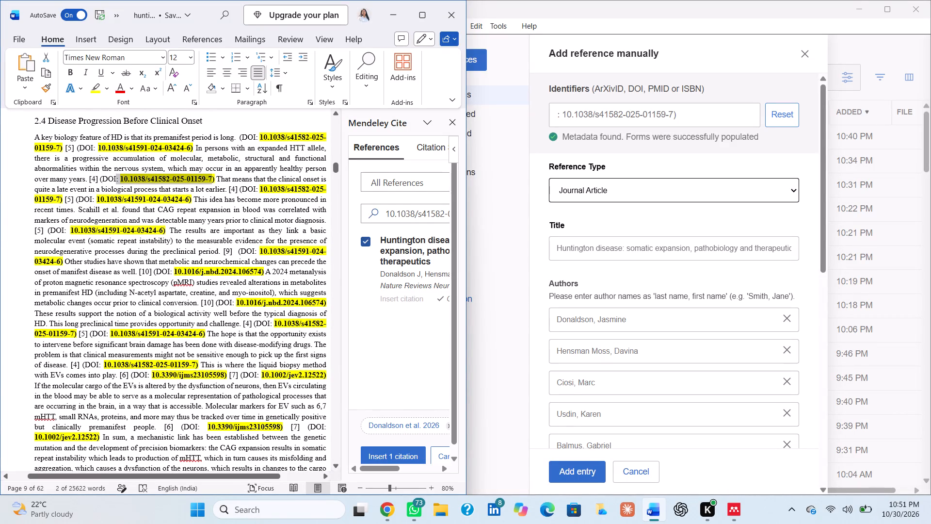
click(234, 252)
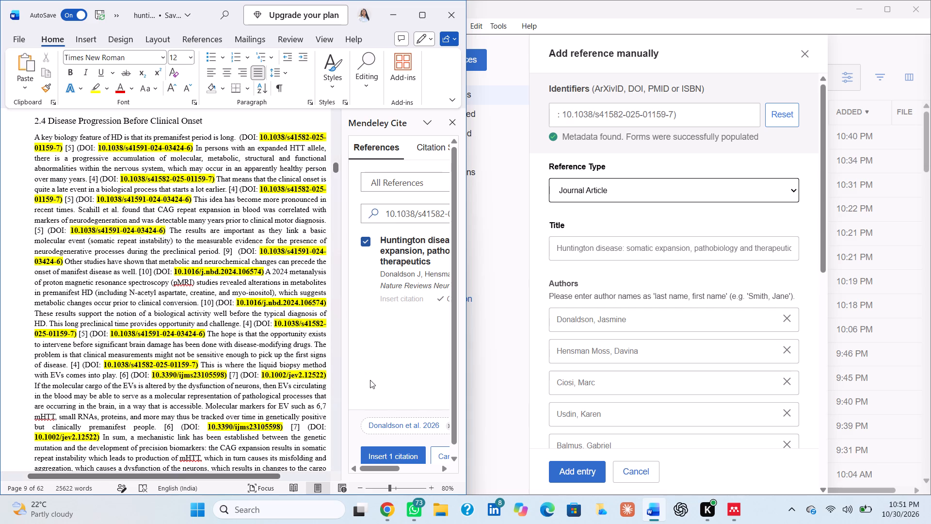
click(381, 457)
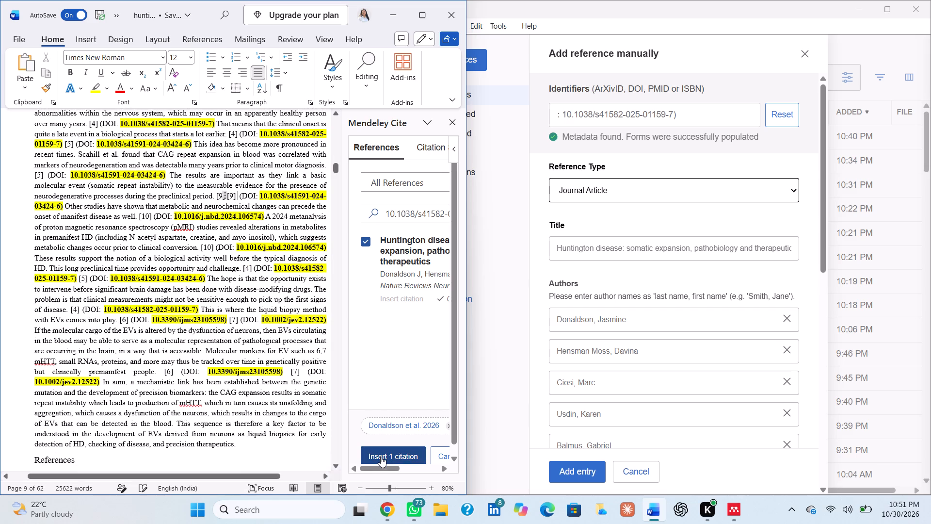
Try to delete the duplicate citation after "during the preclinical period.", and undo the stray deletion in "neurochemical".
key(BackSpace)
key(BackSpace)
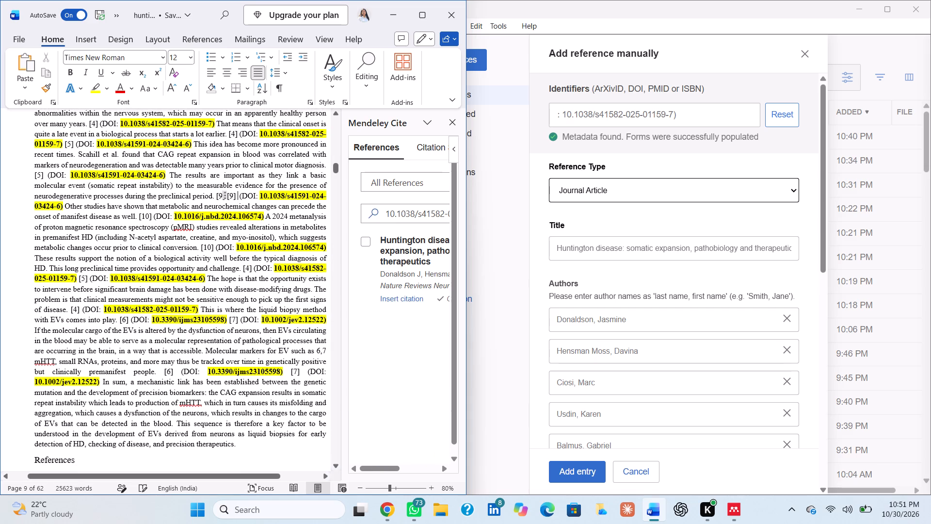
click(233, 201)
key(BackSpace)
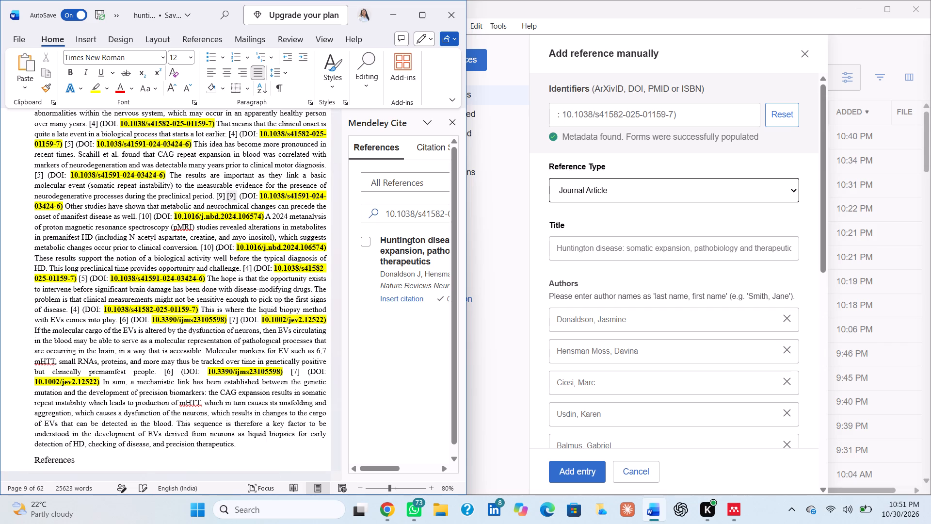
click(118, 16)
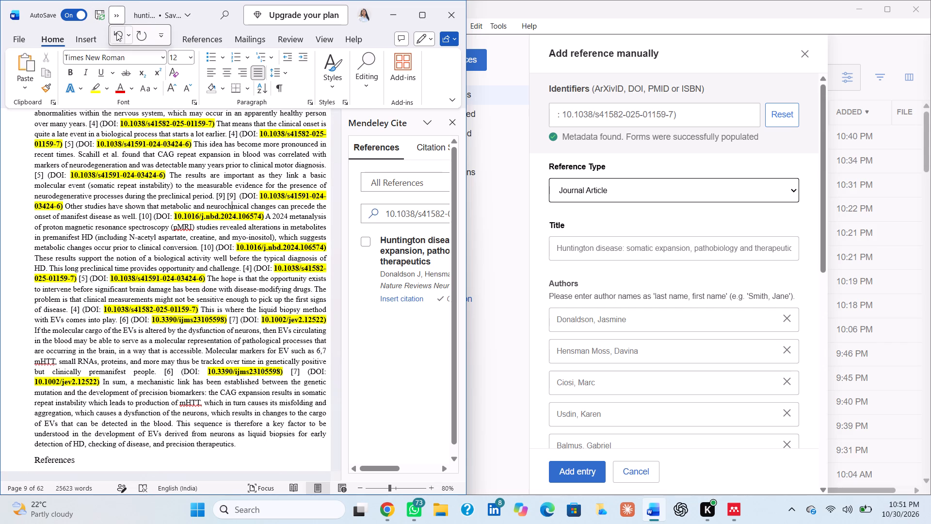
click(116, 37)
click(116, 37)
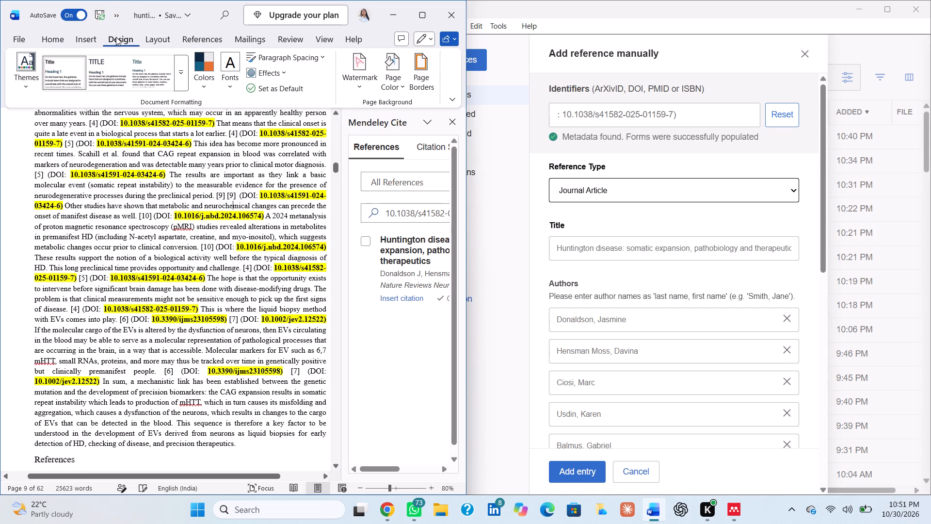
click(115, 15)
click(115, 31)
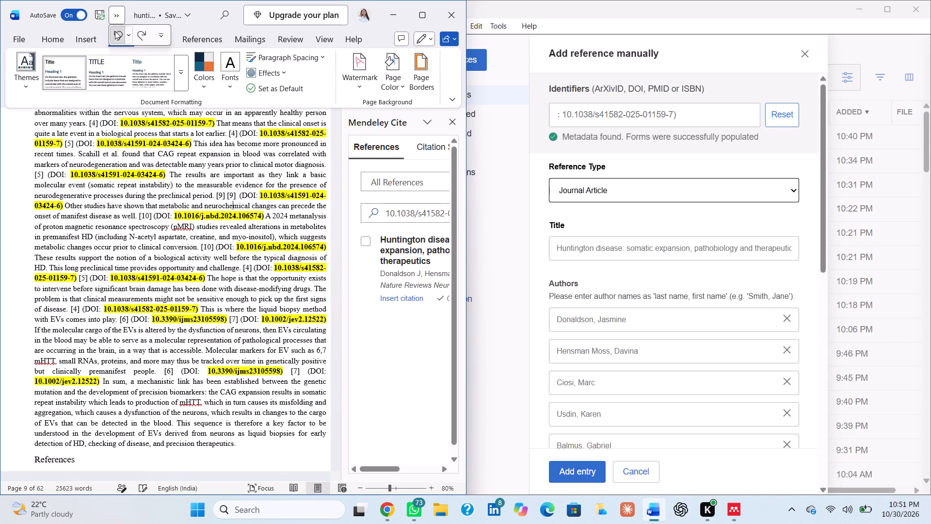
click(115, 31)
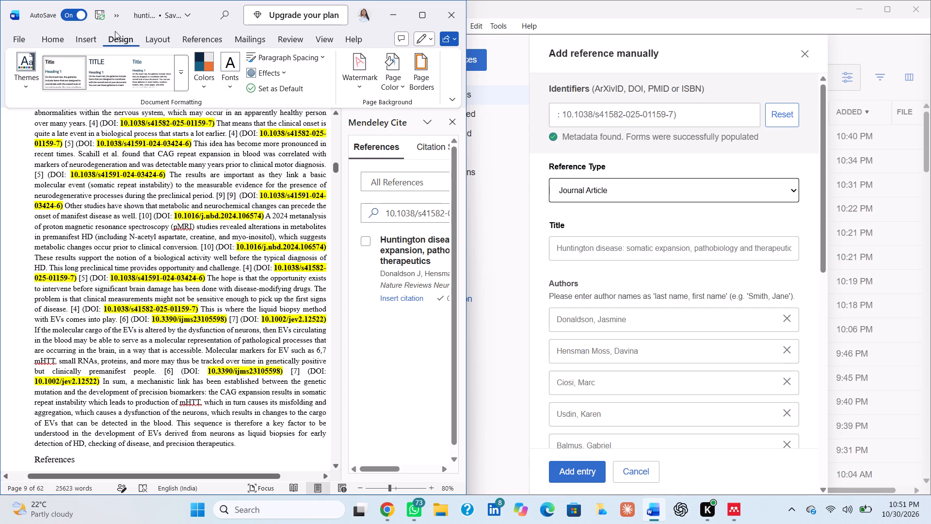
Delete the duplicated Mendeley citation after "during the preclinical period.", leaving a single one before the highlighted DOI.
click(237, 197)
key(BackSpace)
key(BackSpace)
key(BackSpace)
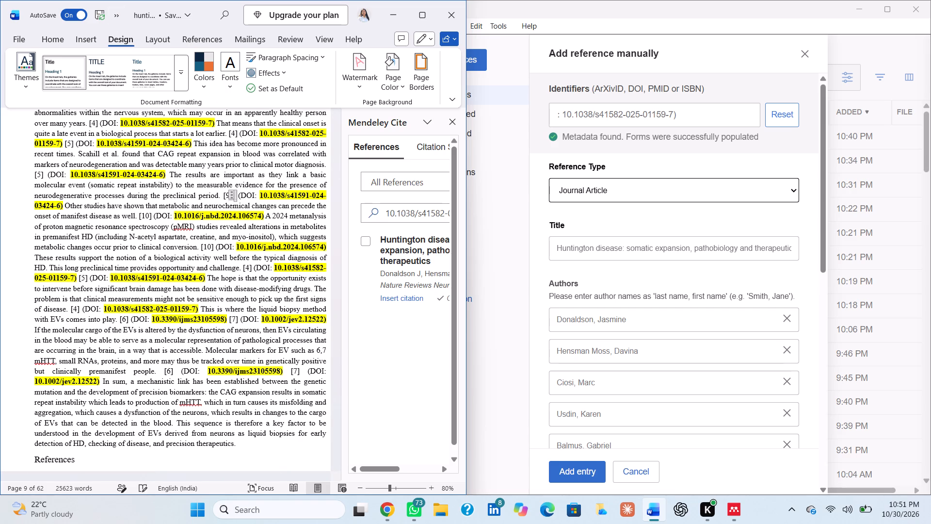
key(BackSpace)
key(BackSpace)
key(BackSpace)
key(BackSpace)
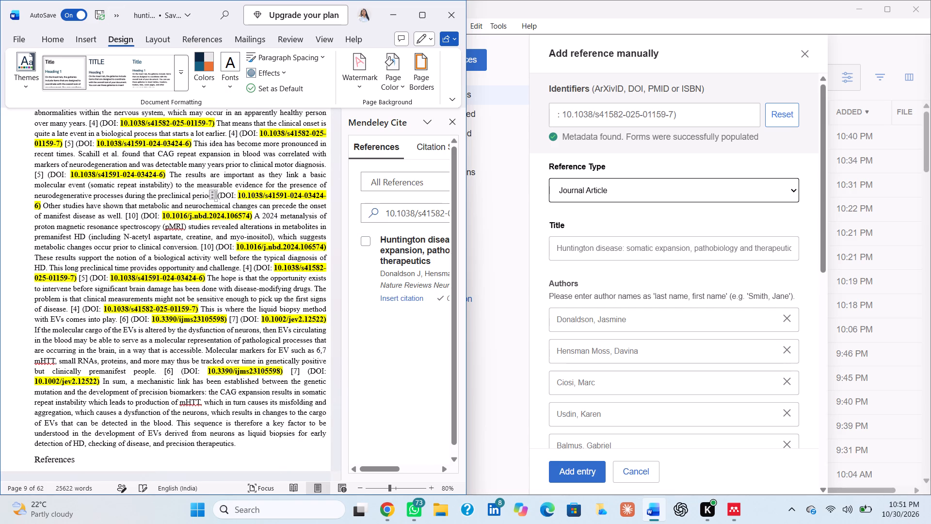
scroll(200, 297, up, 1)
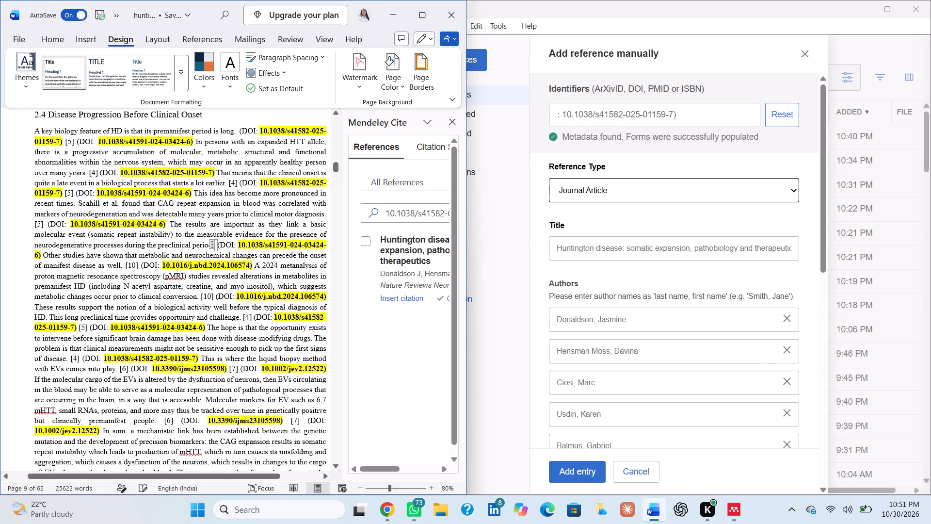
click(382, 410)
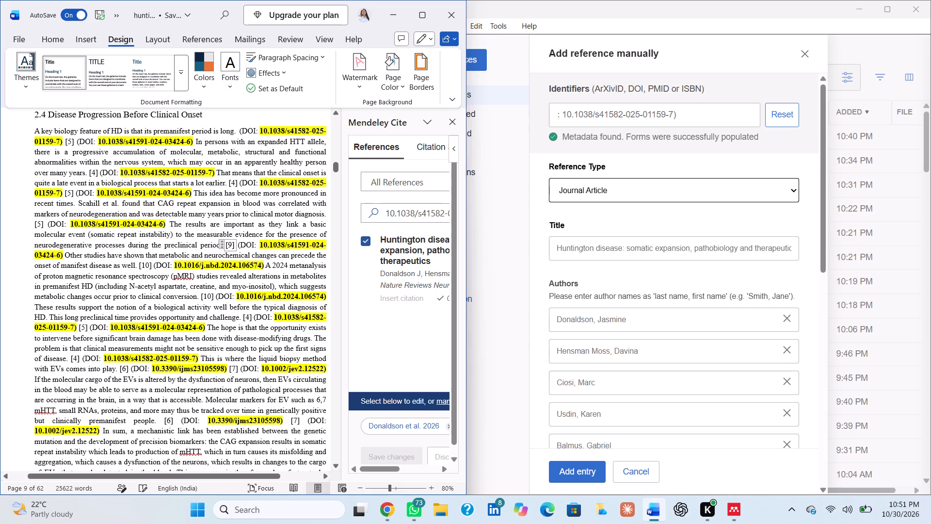
Delete the typed DOI citations after "premanifest period is long." and "over many years", keeping a full stop and space after the latter.
drag(241, 128, 194, 146)
key(BackSpace)
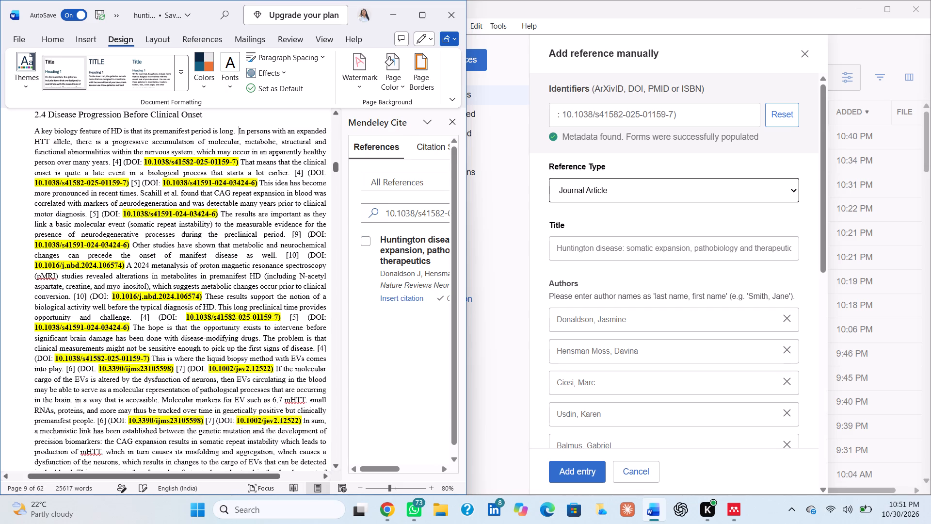
drag(111, 160, 239, 164)
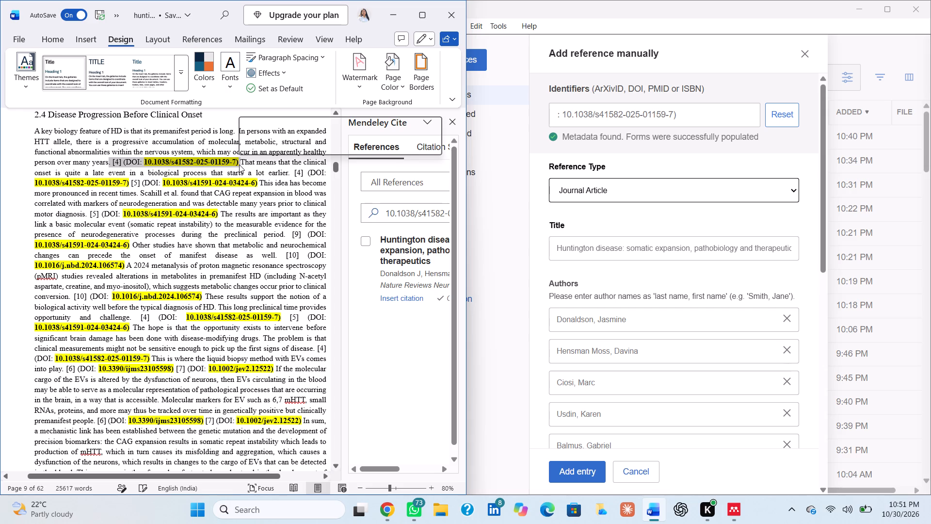
key(BackSpace)
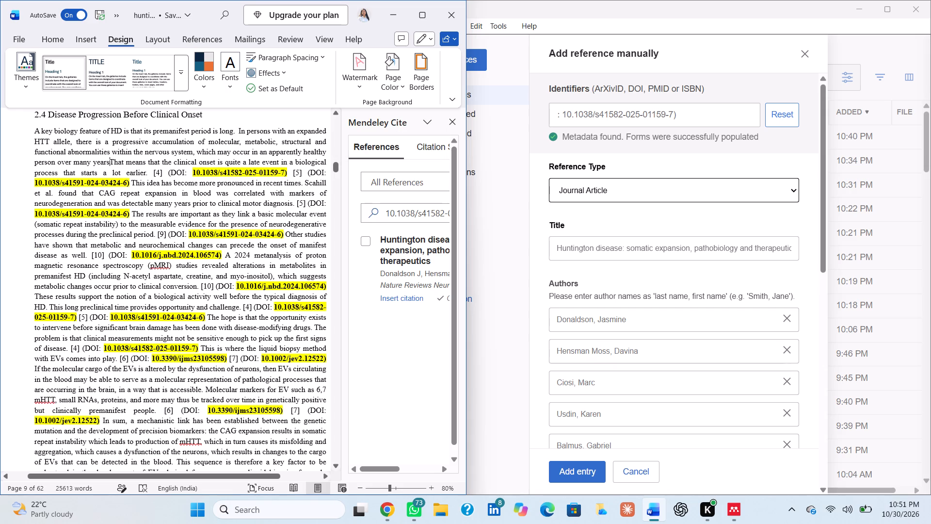
text(.)
key(space)
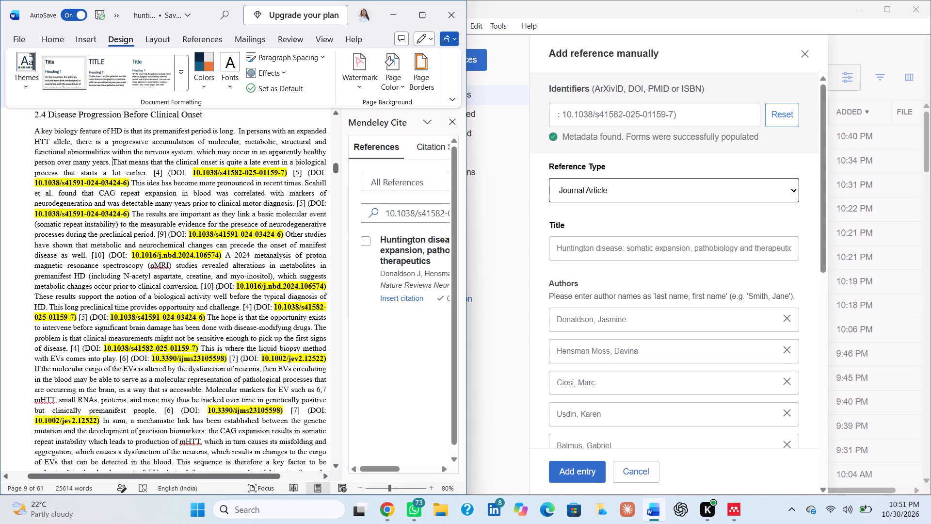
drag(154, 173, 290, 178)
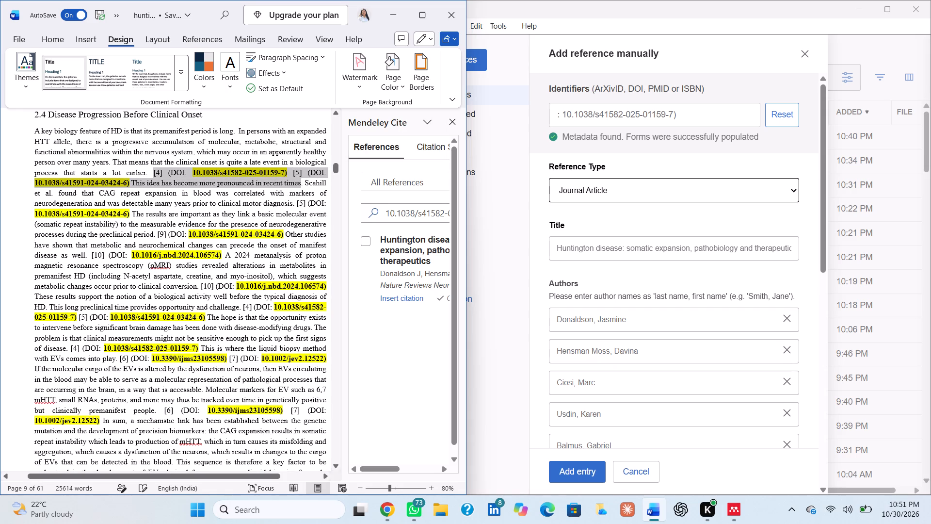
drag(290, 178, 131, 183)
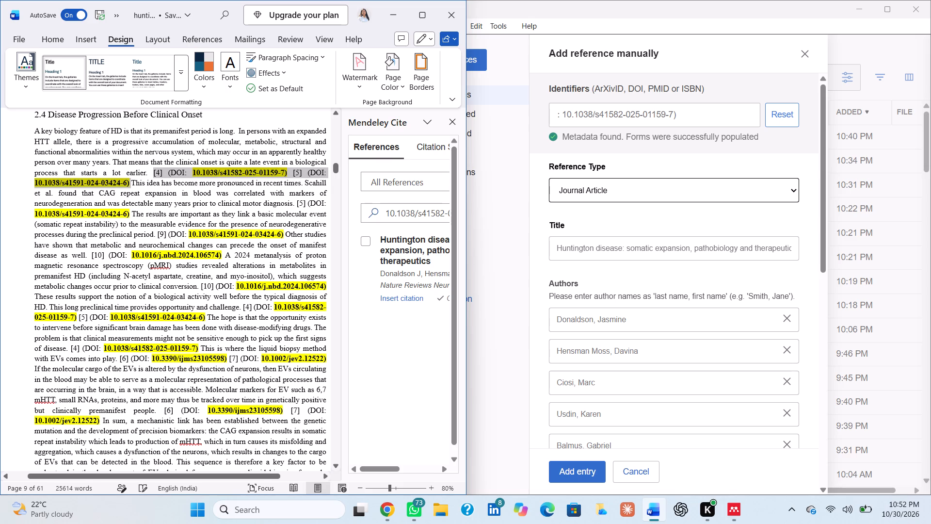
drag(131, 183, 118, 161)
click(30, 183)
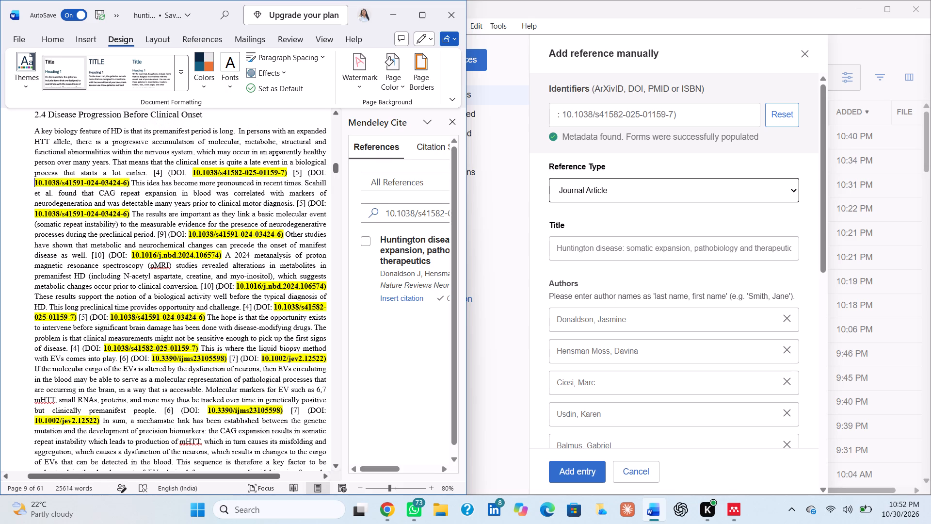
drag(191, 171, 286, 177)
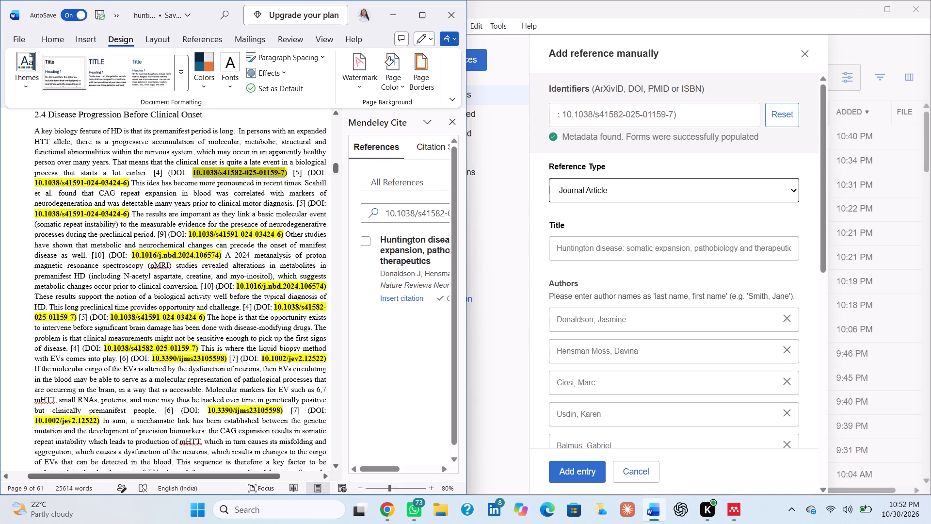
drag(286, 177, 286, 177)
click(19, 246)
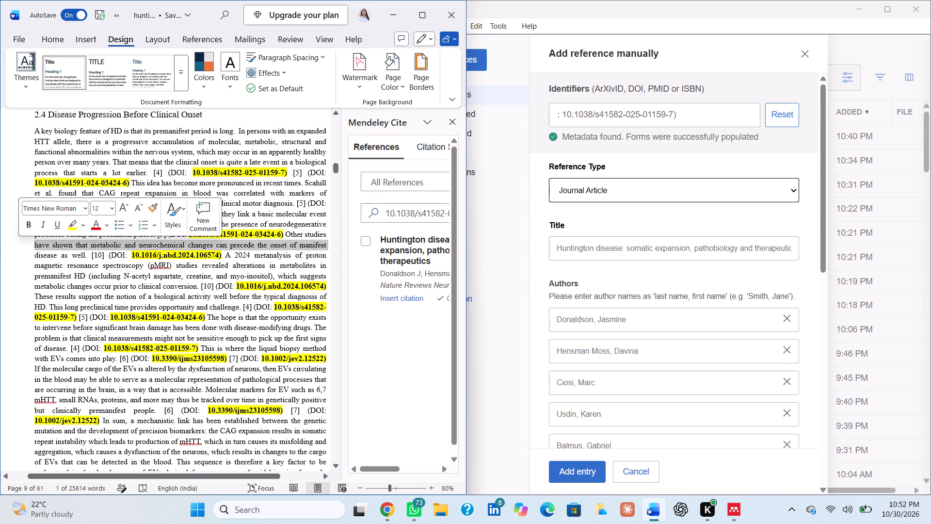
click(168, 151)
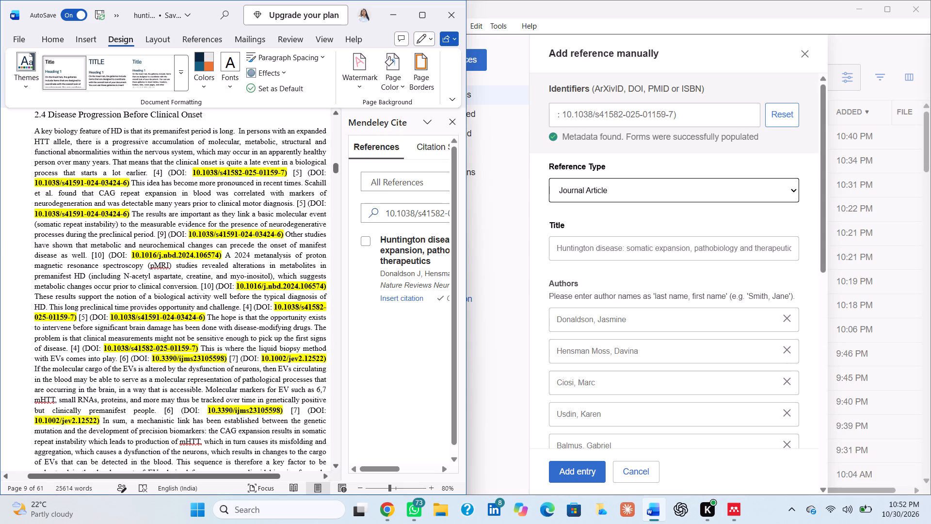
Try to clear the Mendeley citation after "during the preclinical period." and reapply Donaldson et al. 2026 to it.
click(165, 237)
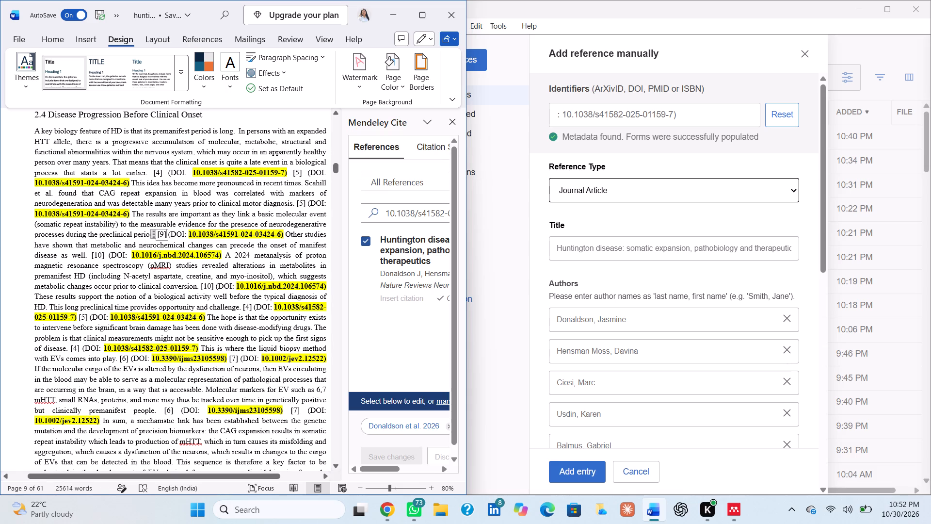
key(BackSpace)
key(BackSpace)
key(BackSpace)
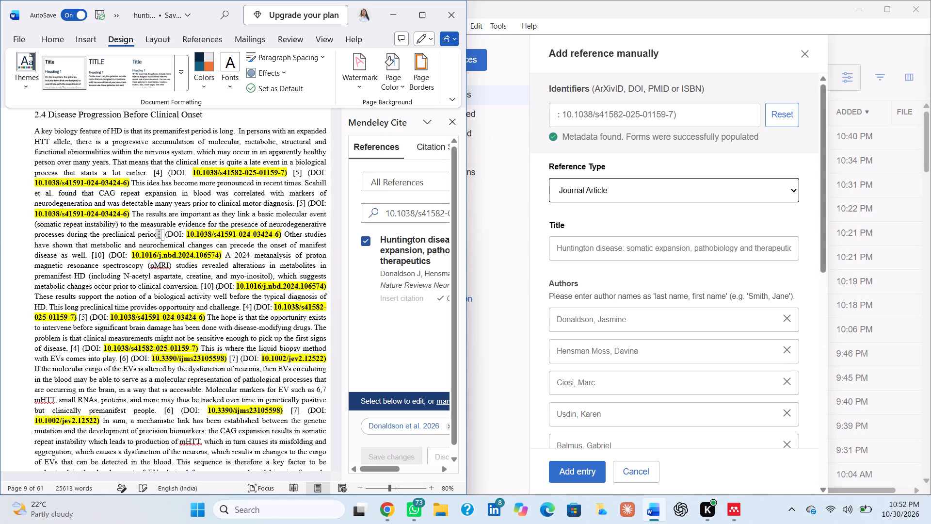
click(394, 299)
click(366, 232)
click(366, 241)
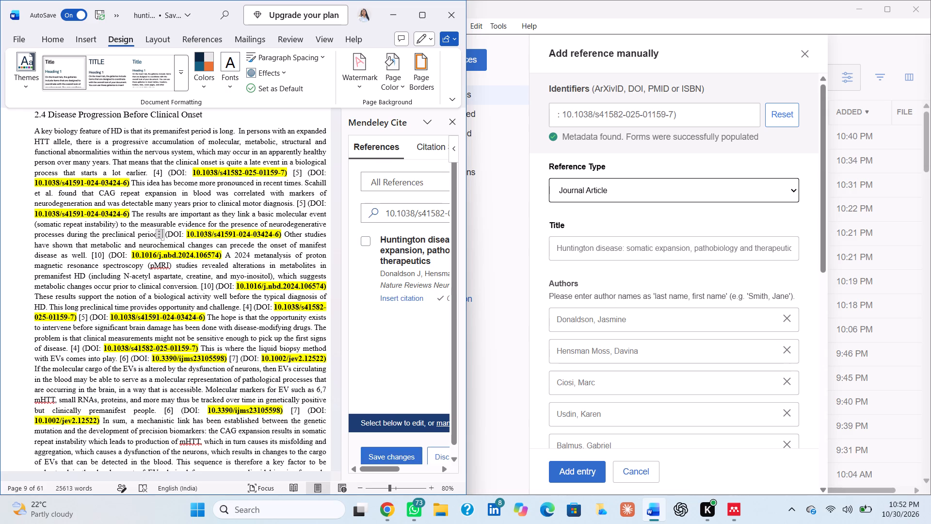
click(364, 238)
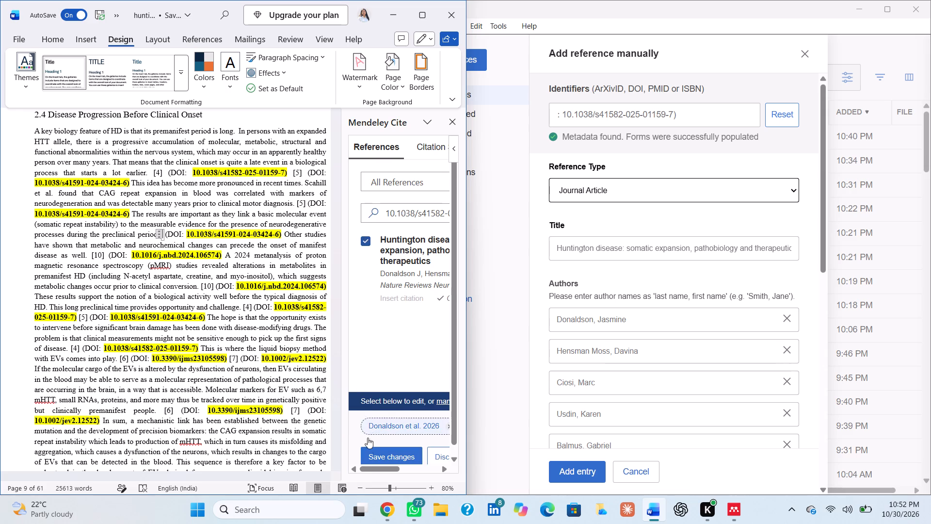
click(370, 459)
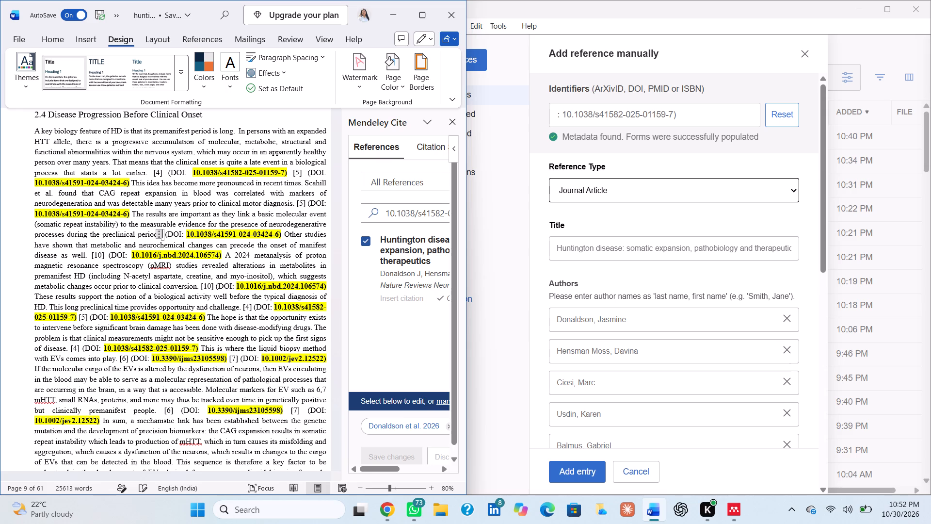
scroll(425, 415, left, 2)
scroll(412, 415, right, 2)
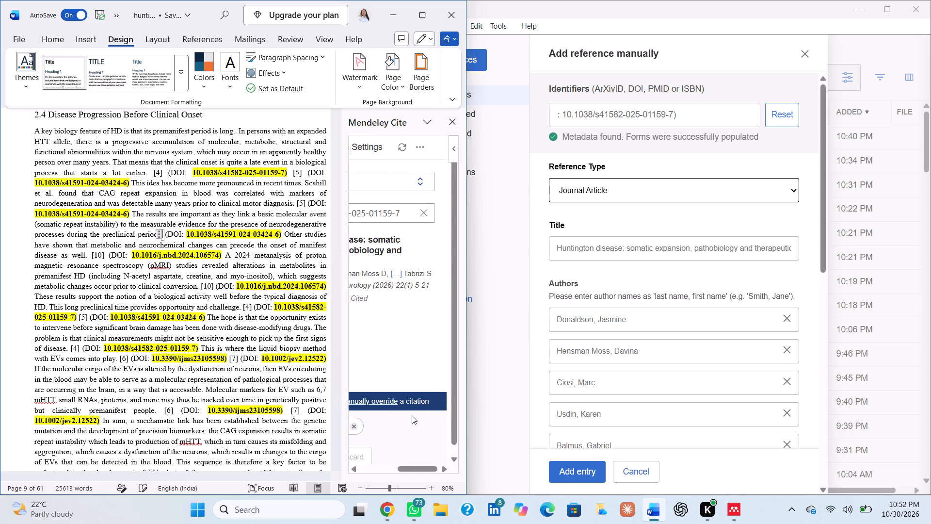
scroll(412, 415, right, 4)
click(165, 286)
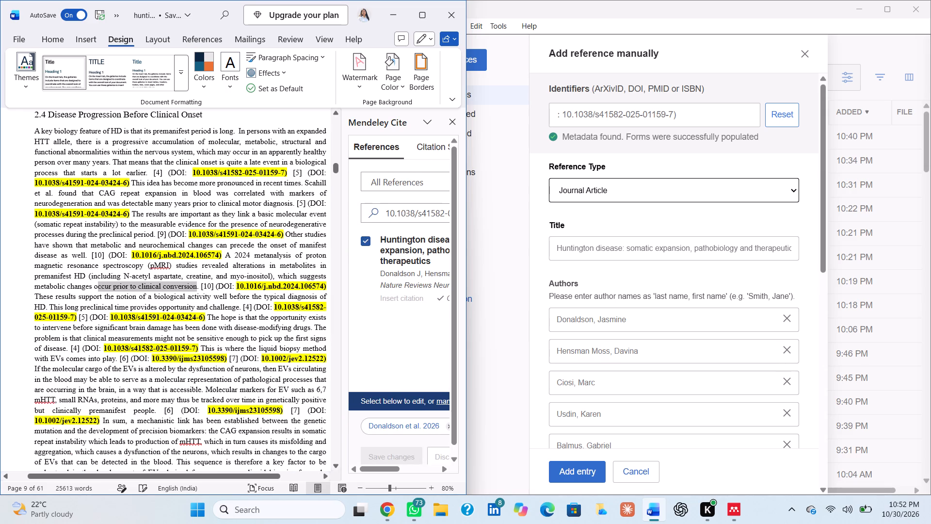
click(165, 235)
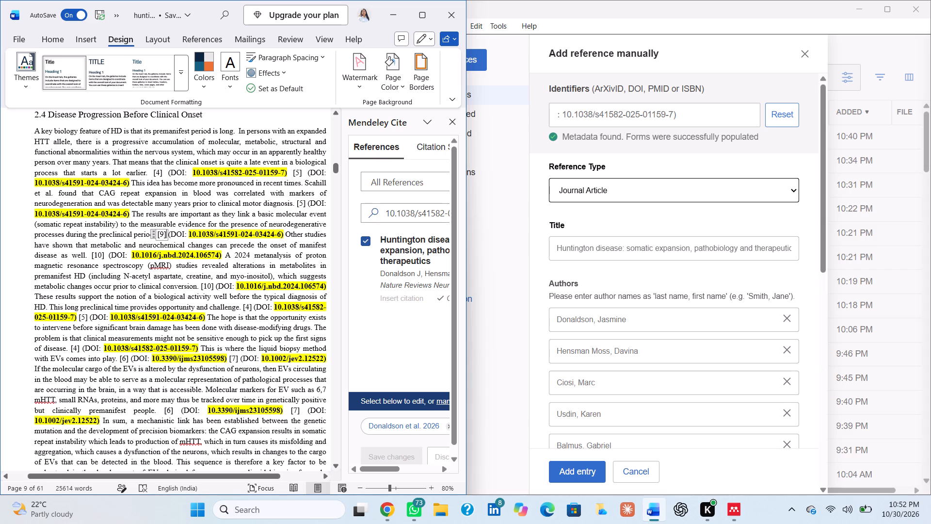
drag(33, 180, 125, 187)
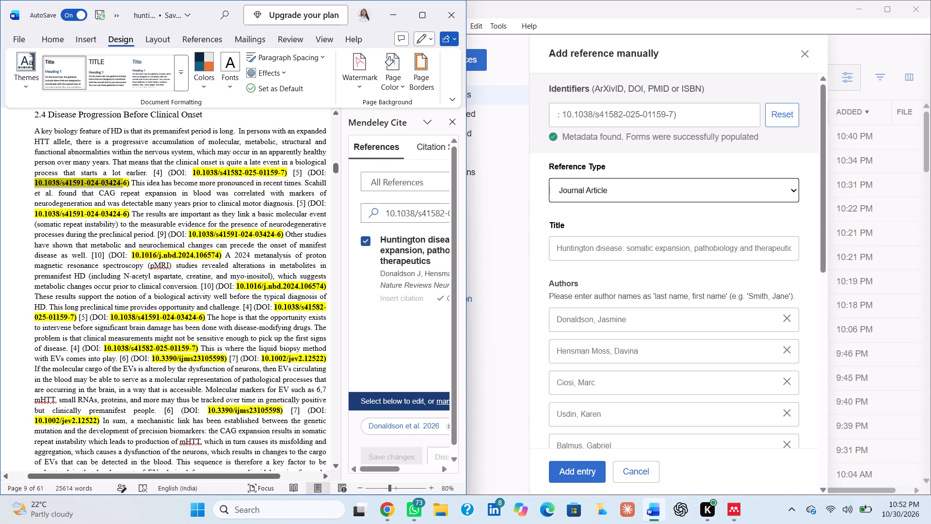
drag(125, 187, 127, 187)
key(ctrl+c)
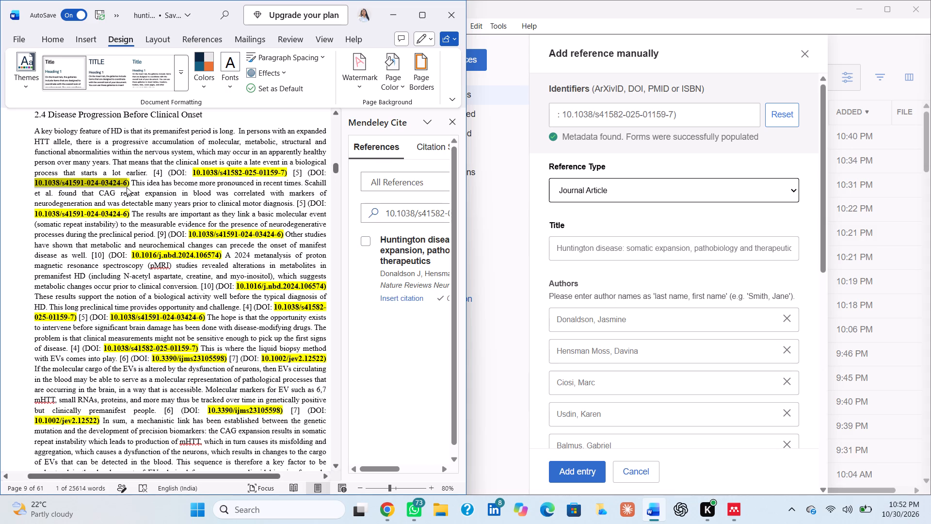
click(774, 121)
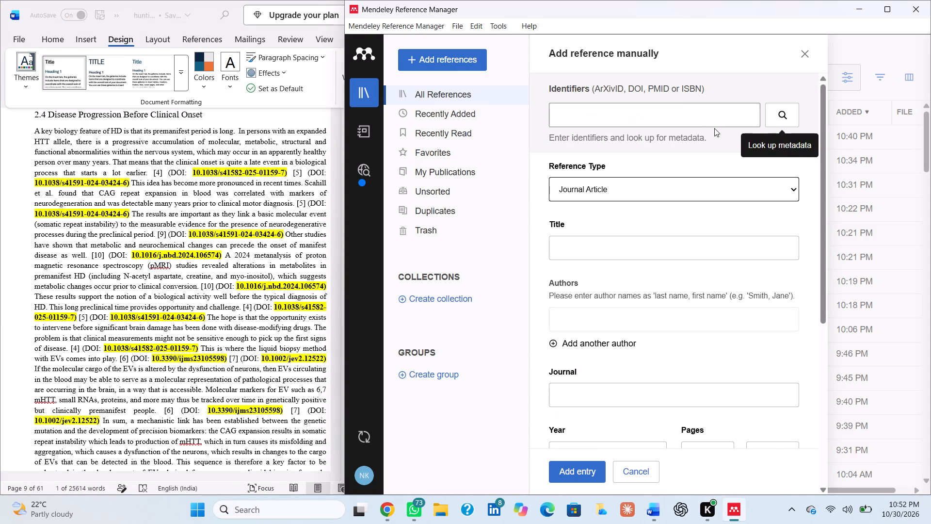
click(710, 127)
click(707, 124)
key(ctrl+v)
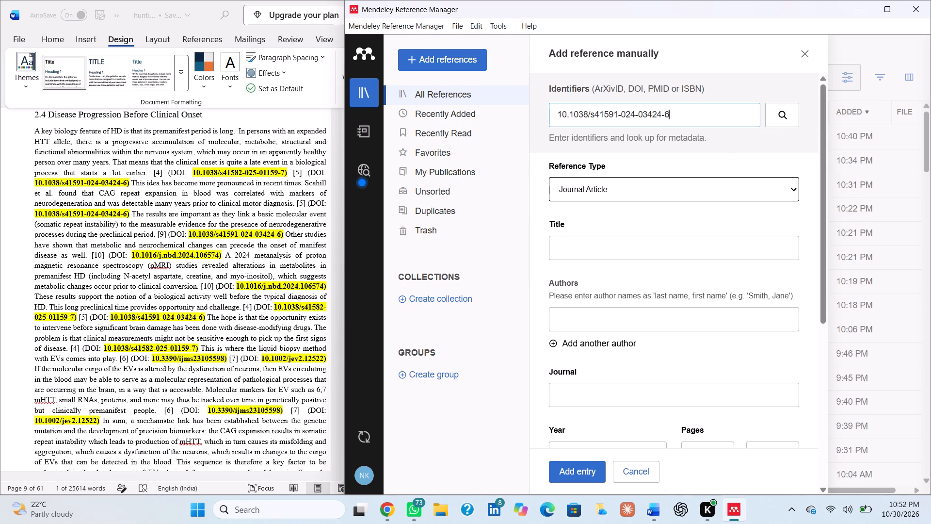
key(Return)
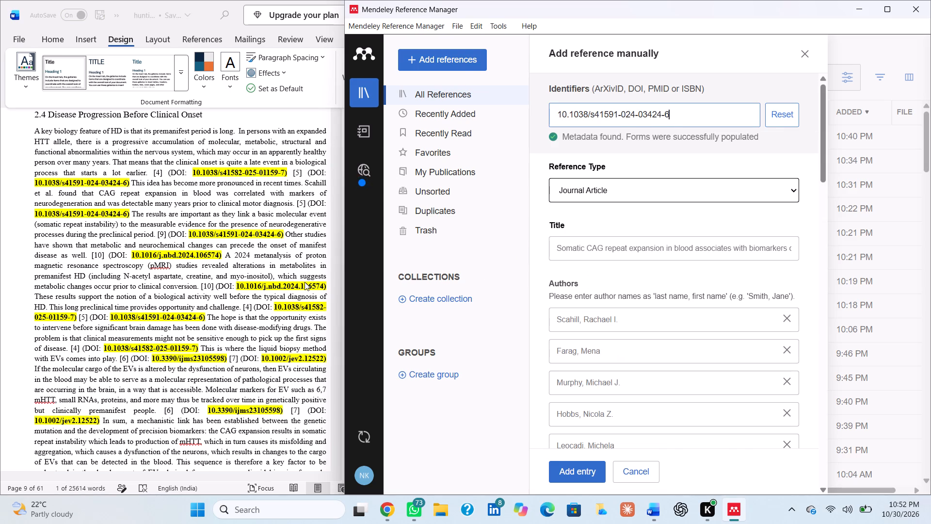
click(338, 283)
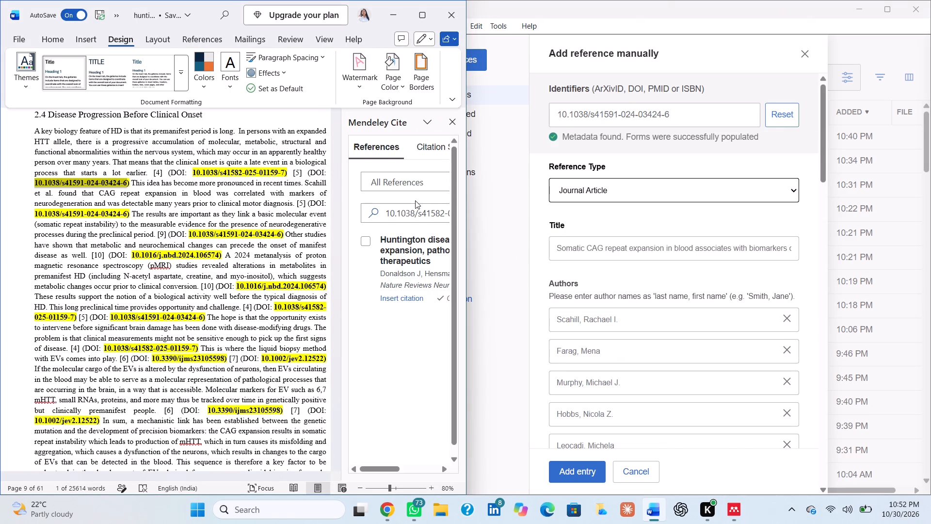
click(414, 215)
key(a)
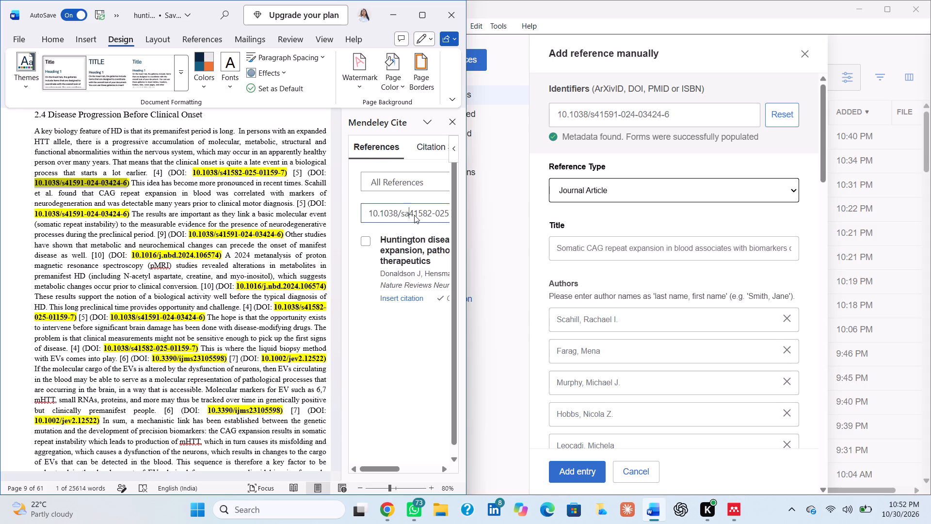
key(ctrl+a)
key(BackSpace)
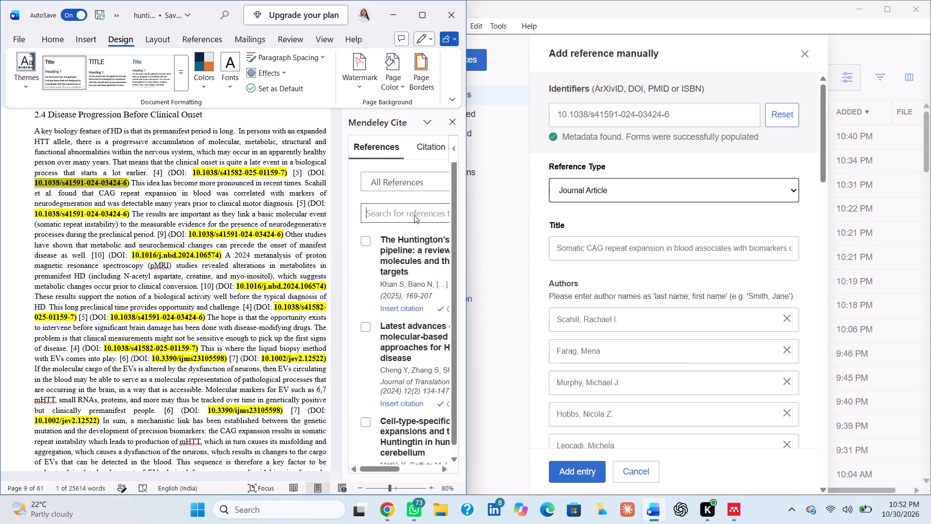
key(ctrl+v)
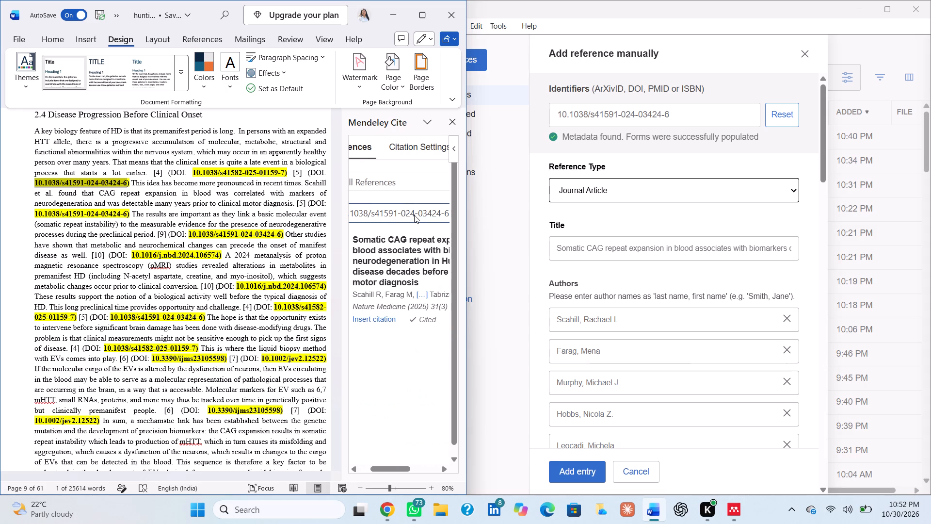
scroll(379, 266, right, 1)
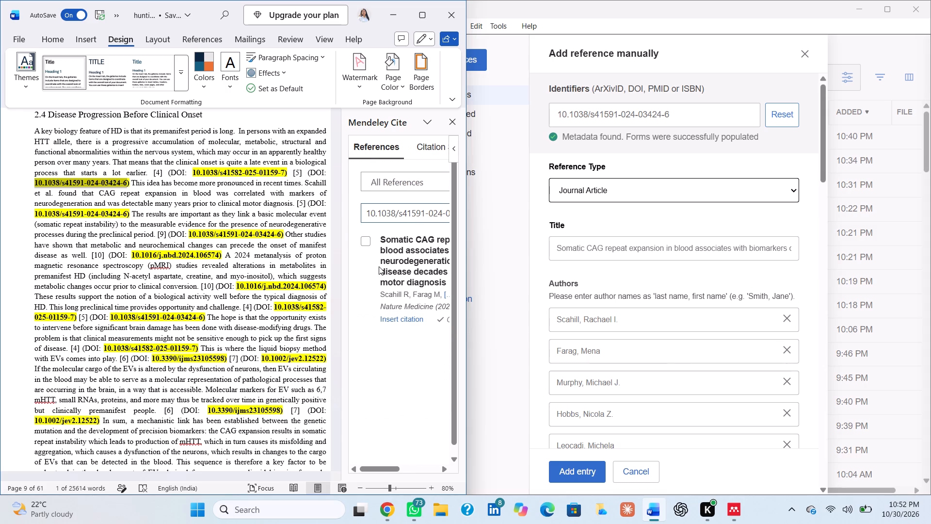
click(368, 238)
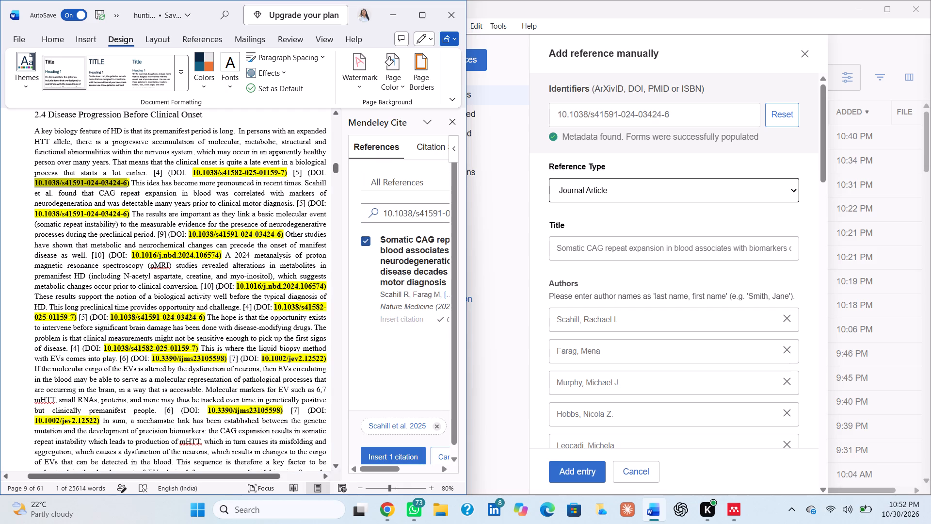
click(167, 236)
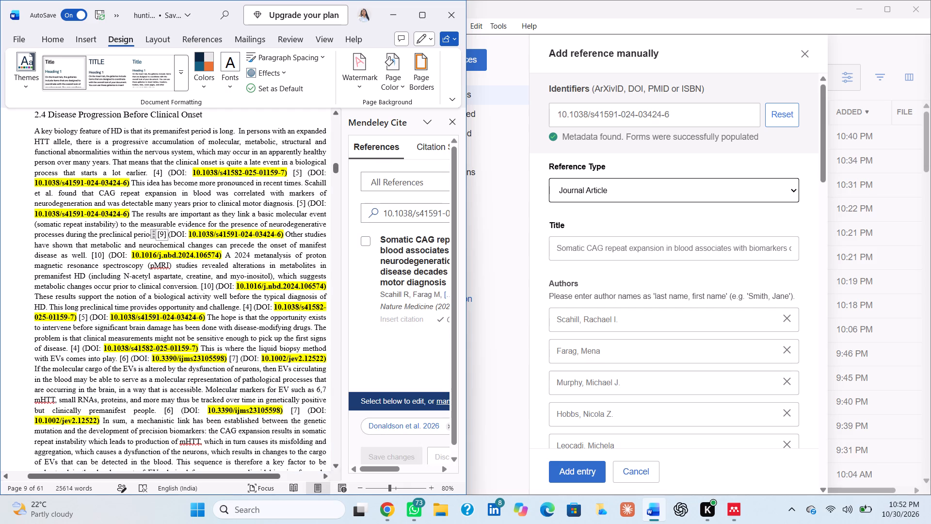
key(Right)
key(Right)
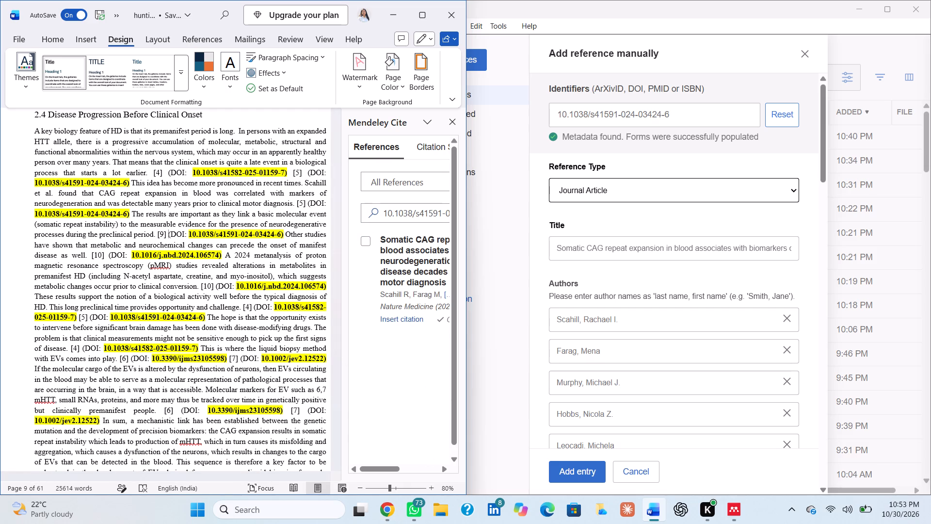
click(363, 245)
click(381, 461)
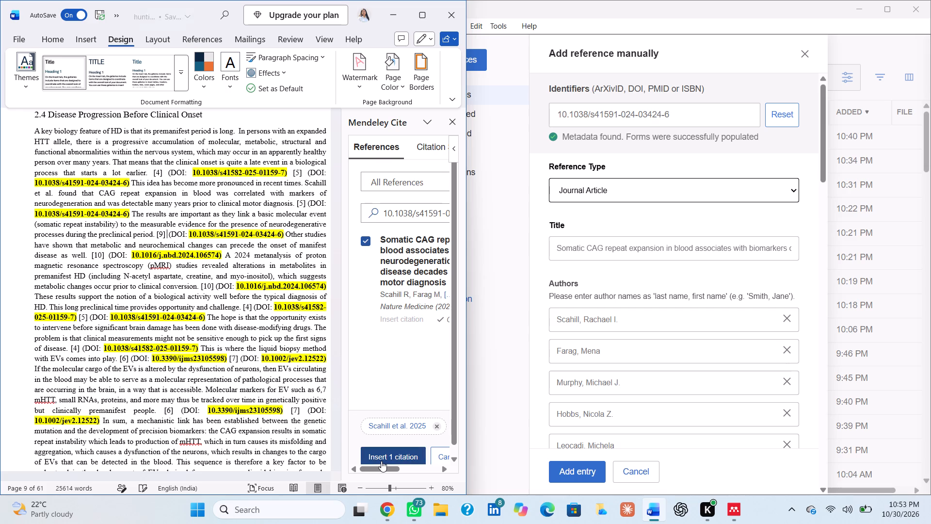
Delete the two typed DOI citations after "starts a lot earlier.", including the leftover closing parenthesis.
scroll(222, 316, up, 1)
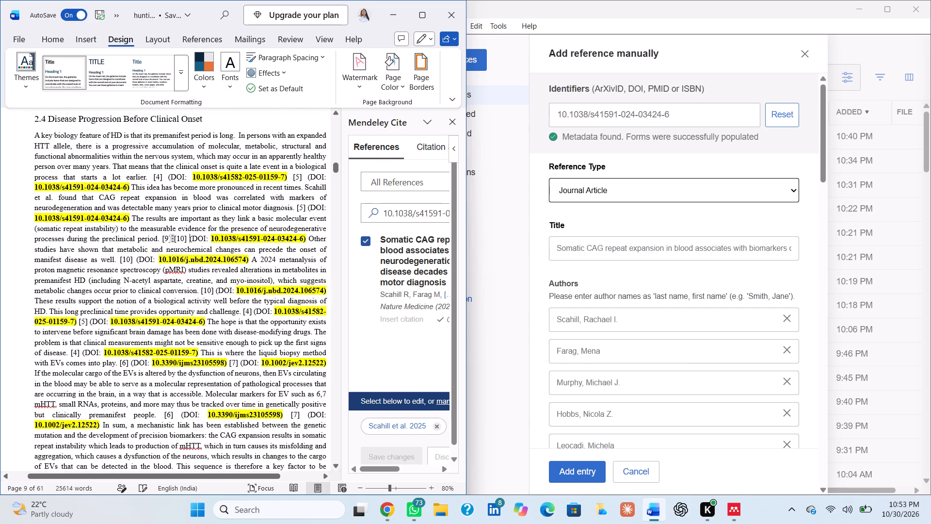
drag(153, 176, 119, 200)
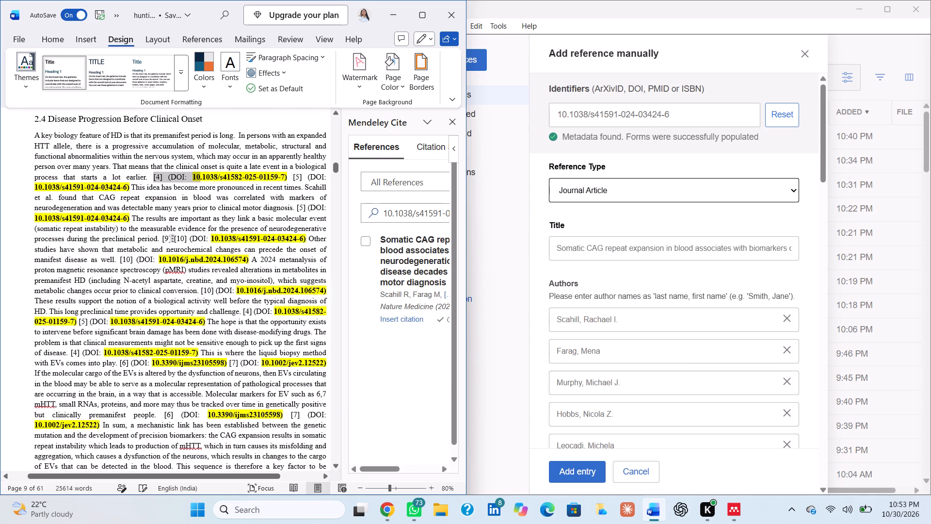
drag(119, 200, 128, 190)
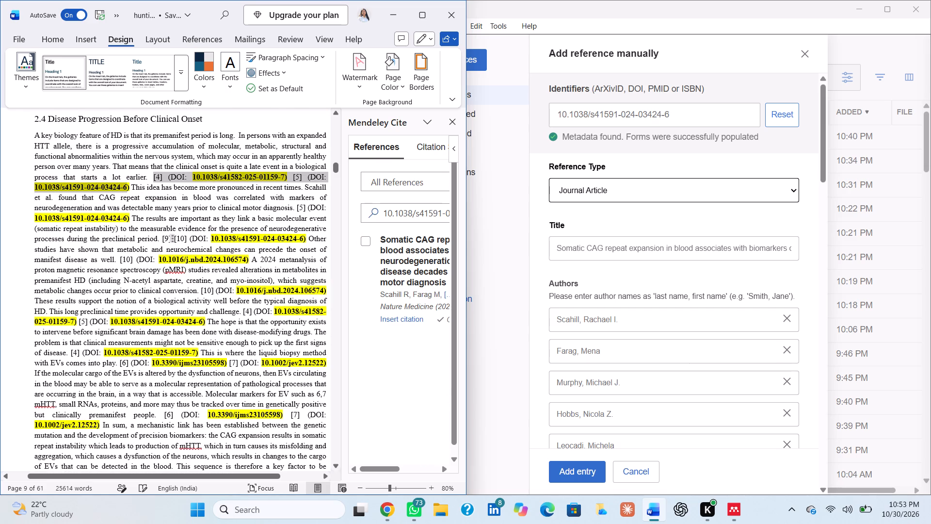
drag(128, 190, 126, 188)
key(BackSpace)
key(Right)
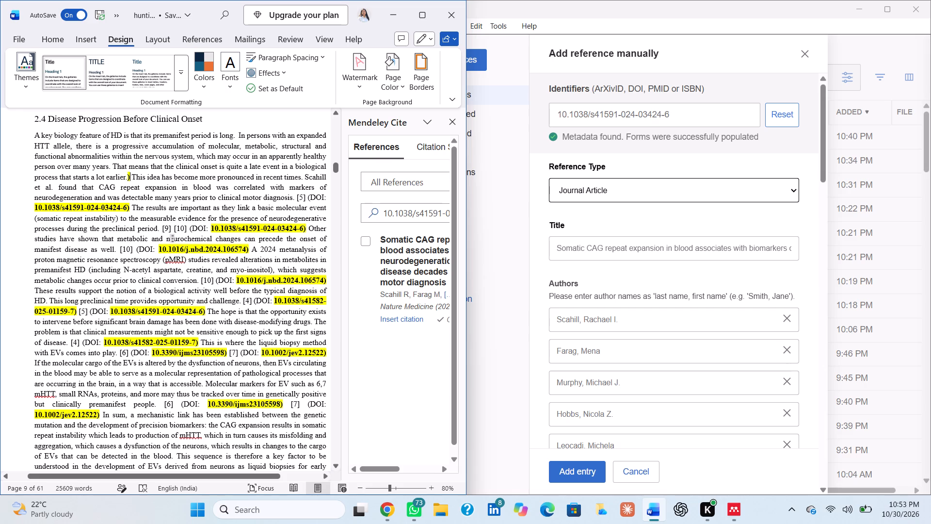
key(BackSpace)
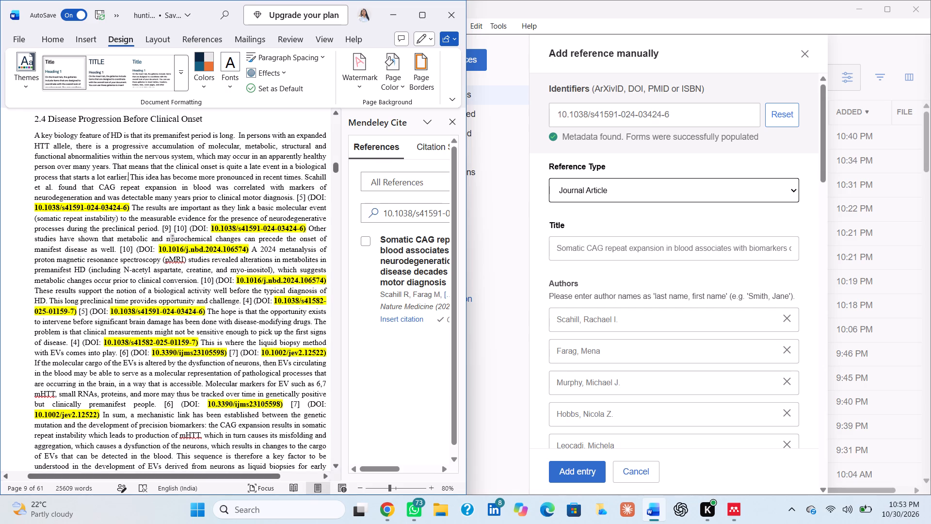
Delete the typed citation [5] and its DOI after "prior to clinical motor diagnosis", ending the sentence with a period and space.
click(298, 196)
drag(295, 196, 131, 206)
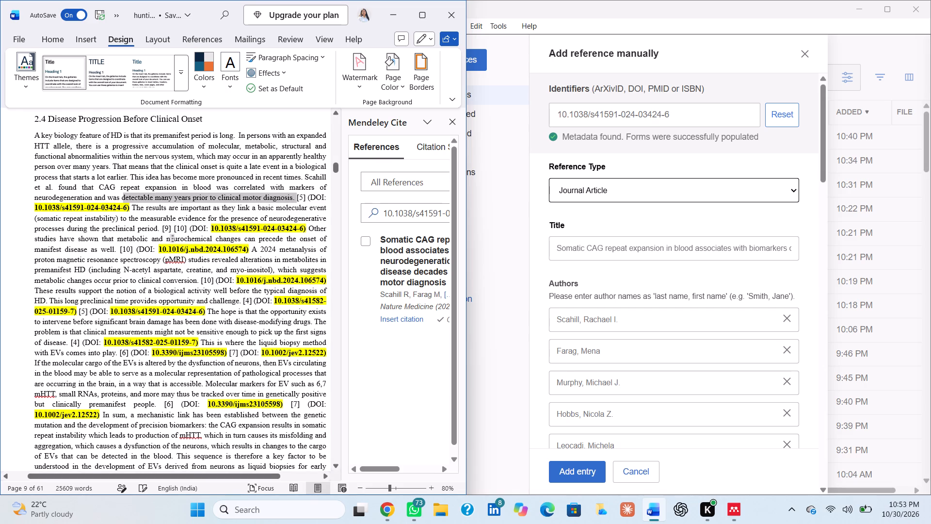
drag(131, 206, 129, 208)
key(BackSpace)
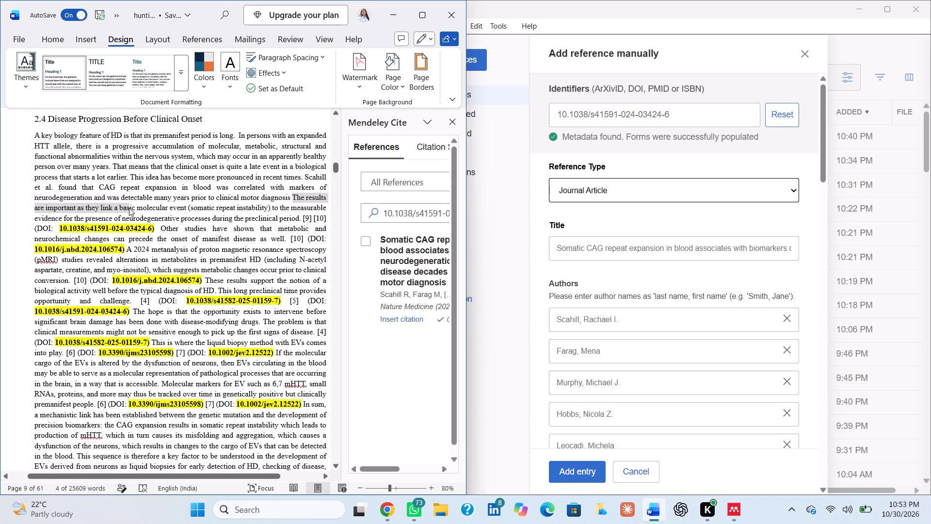
text(.)
key(space)
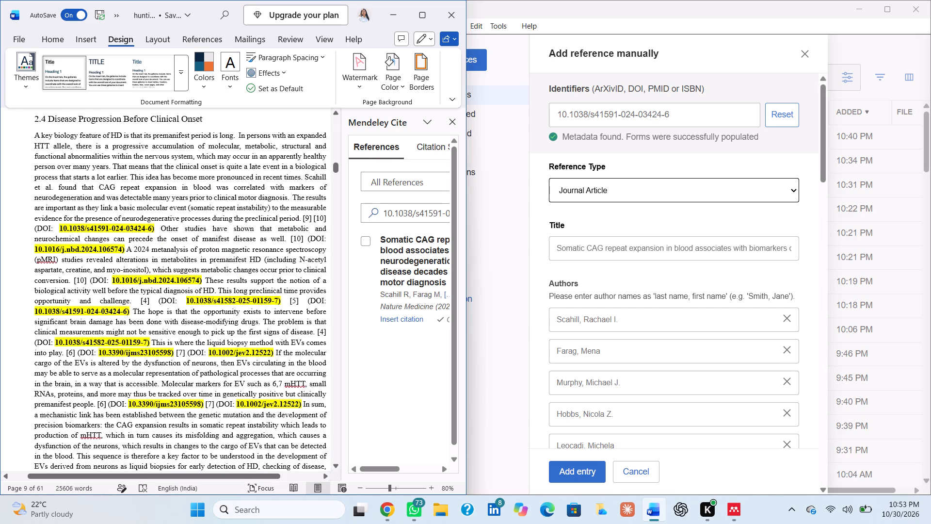
Delete the typed citation [10] and its DOI after "the onset of manifest disease as well.".
drag(289, 236, 159, 238)
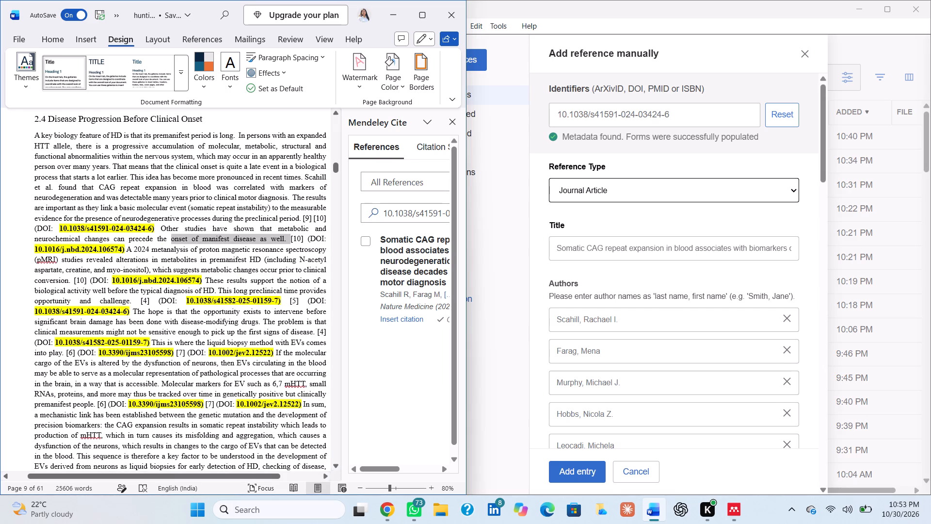
drag(159, 238, 125, 248)
key(BackSpace)
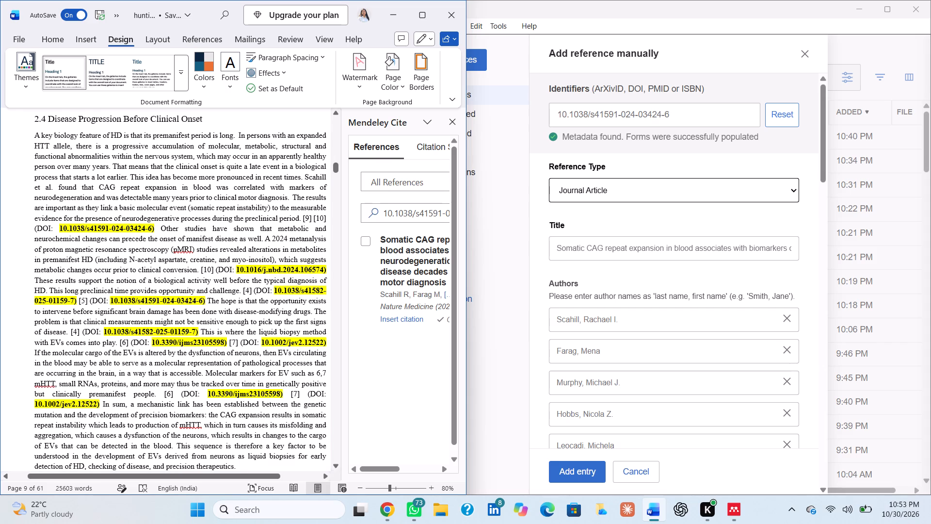
Copy the DOI 10.1016/j.nbd.2024.106574 from the document, look up its metadata in Mendeley Reference Manager and add the entry to the library.
drag(235, 269, 323, 274)
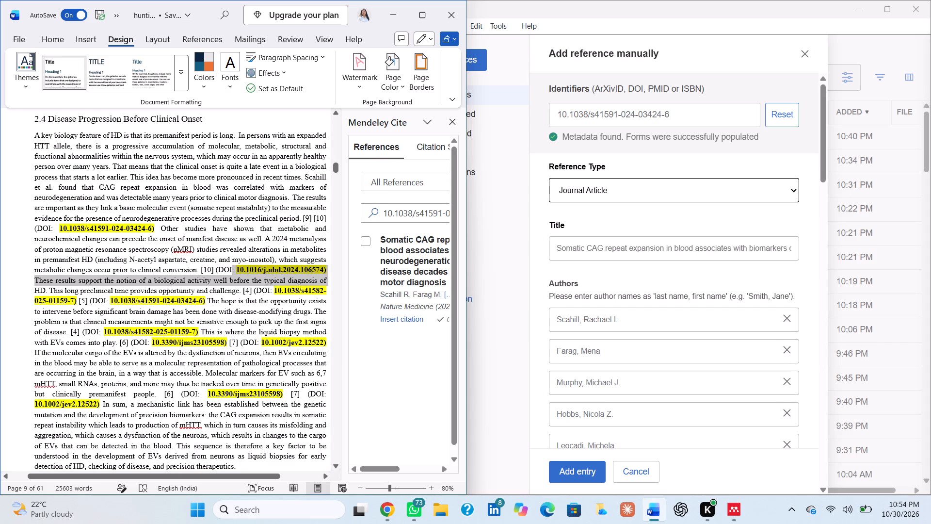
drag(323, 274, 323, 272)
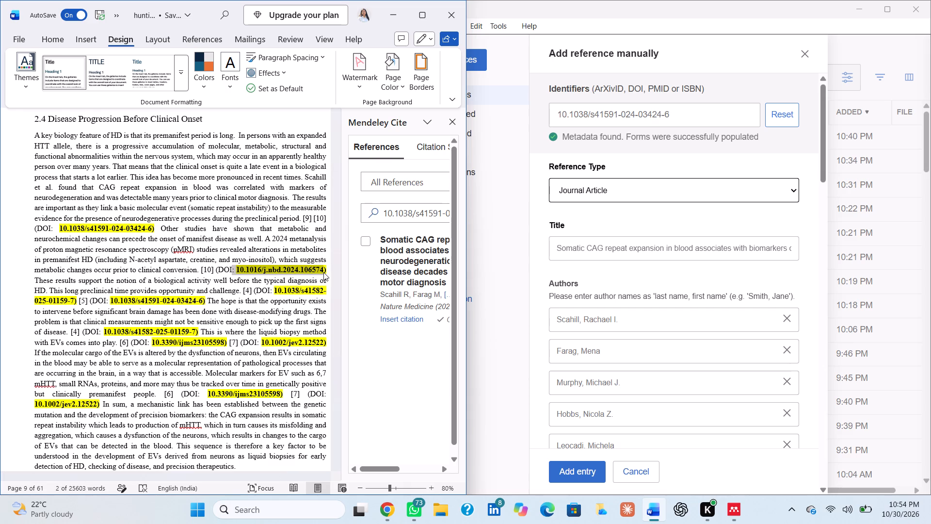
key(ctrl+c)
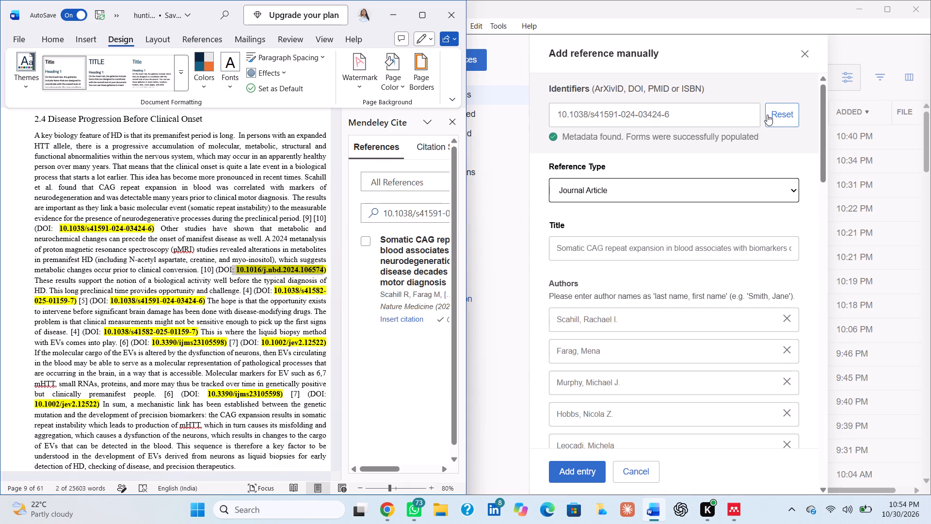
click(770, 117)
click(709, 123)
key(ctrl+v)
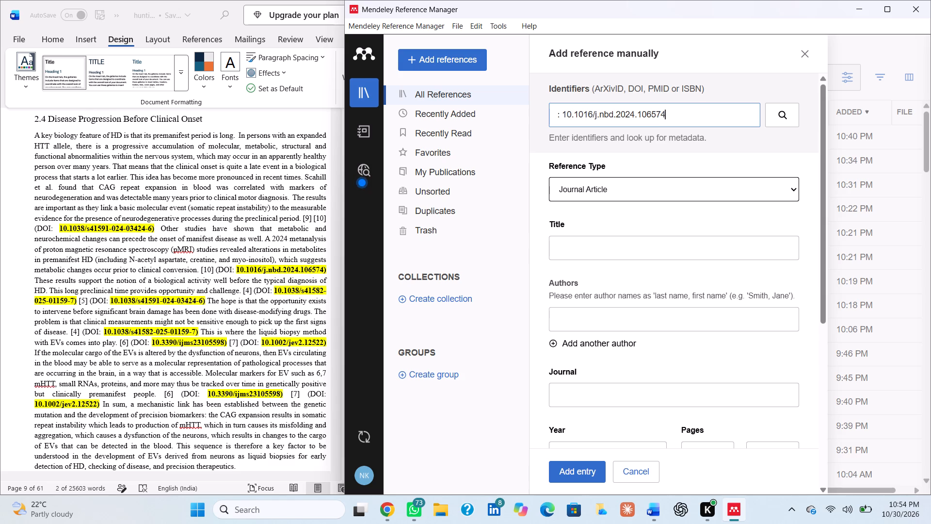
key(Return)
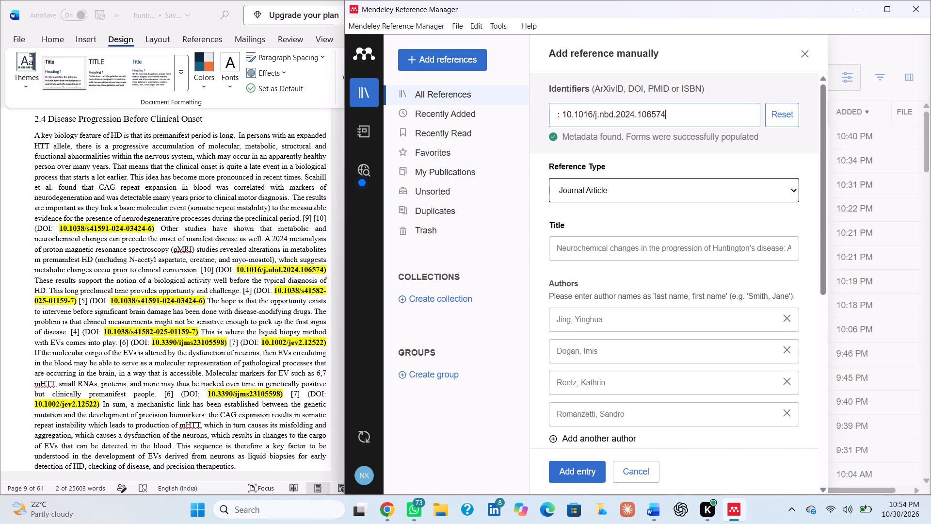
click(572, 468)
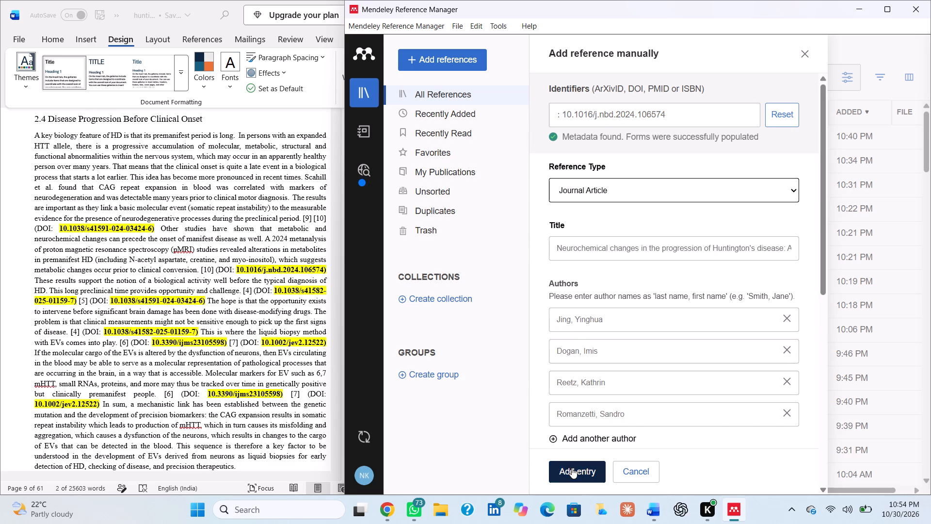
In Word, replace the typed [10] after "prior to clinical conversion." with the Mendeley citation Jing et al. 2024, clearing the previous reference search.
click(337, 393)
scroll(411, 183, left, 2)
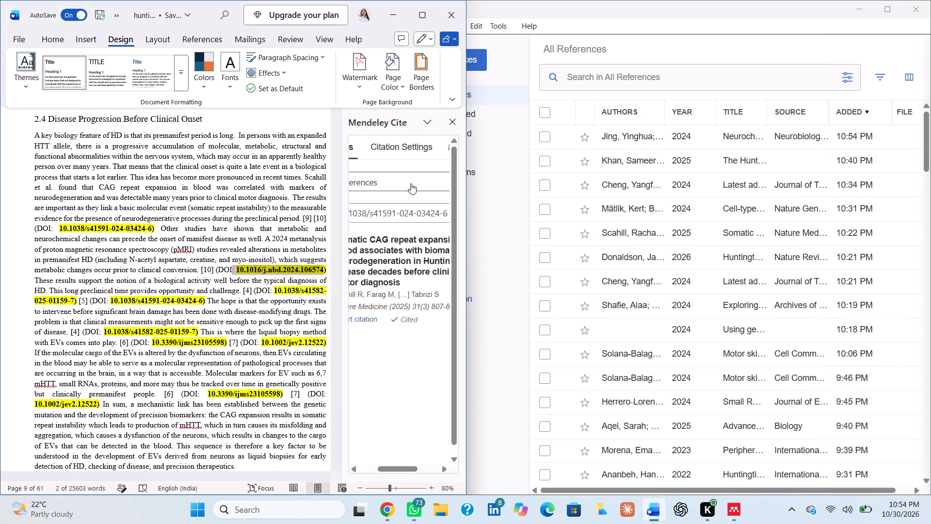
click(404, 144)
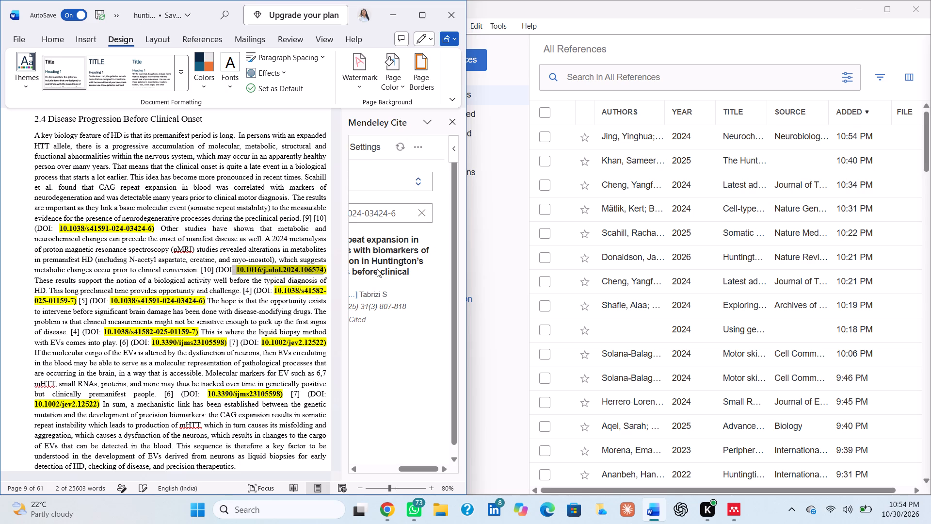
scroll(377, 269, right, 3)
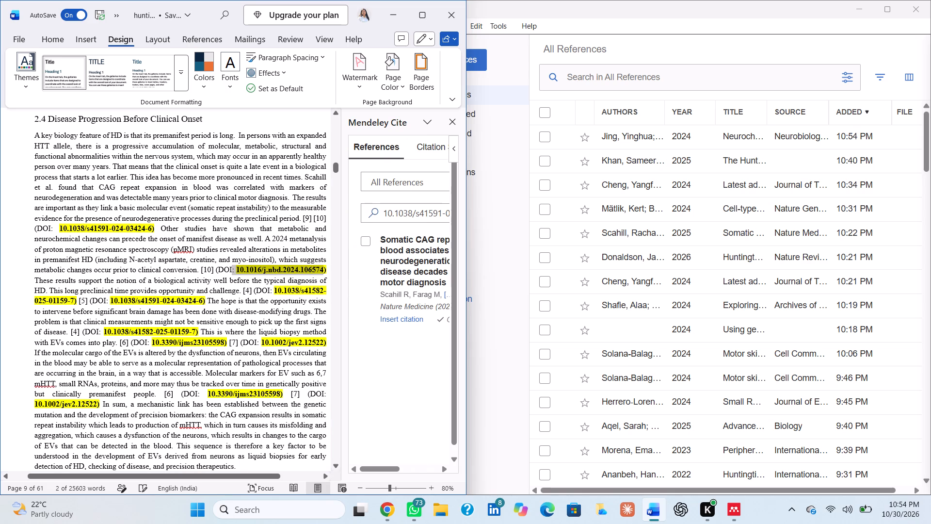
scroll(427, 270, up, 3)
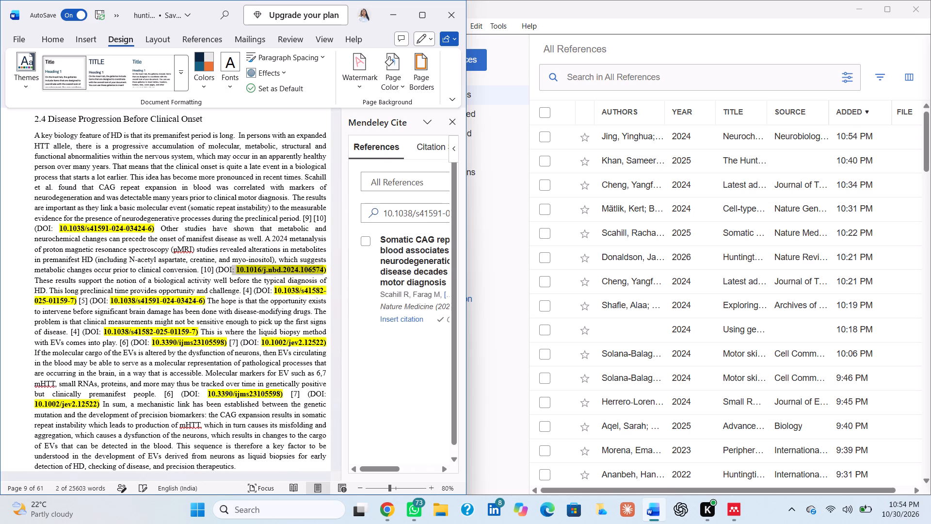
scroll(390, 287, left, 2)
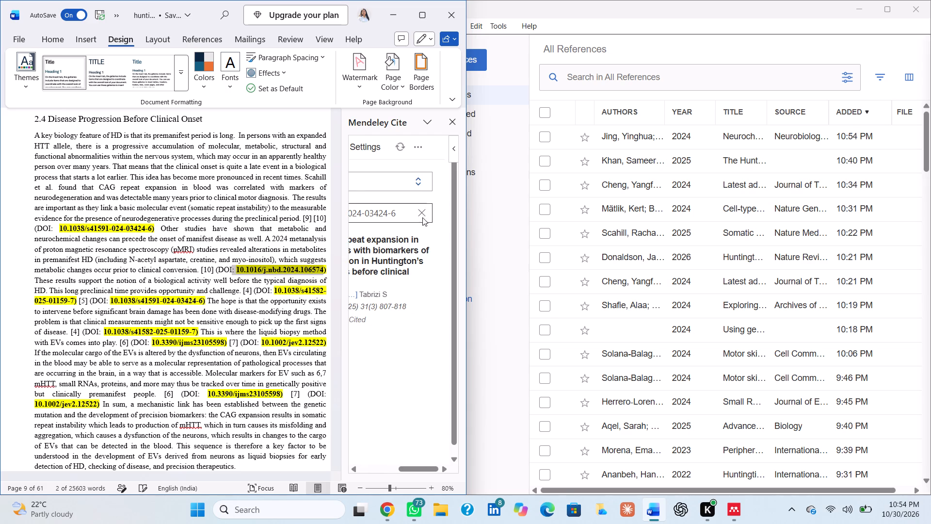
click(421, 214)
scroll(390, 256, right, 5)
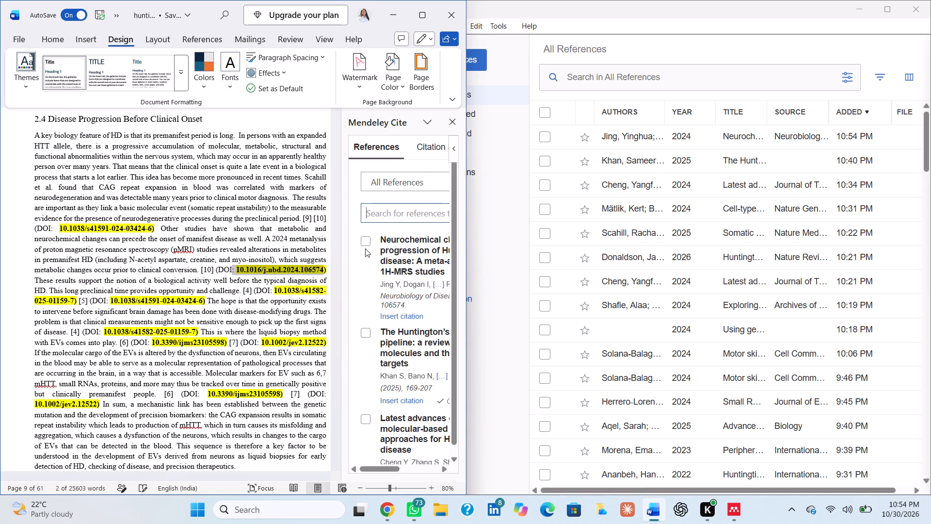
click(367, 241)
click(214, 273)
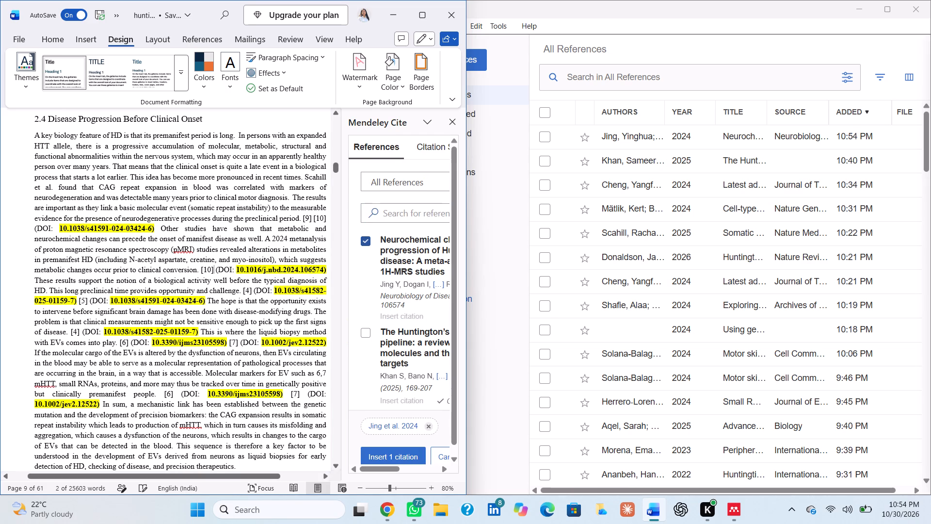
key(BackSpace)
key(BackSpace)
key(BackSpace)
key(BackSpace)
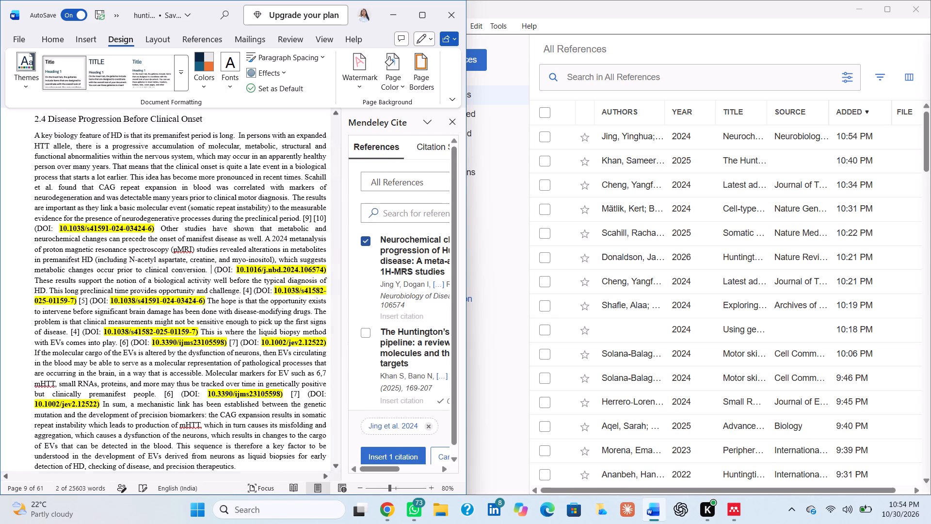
click(381, 451)
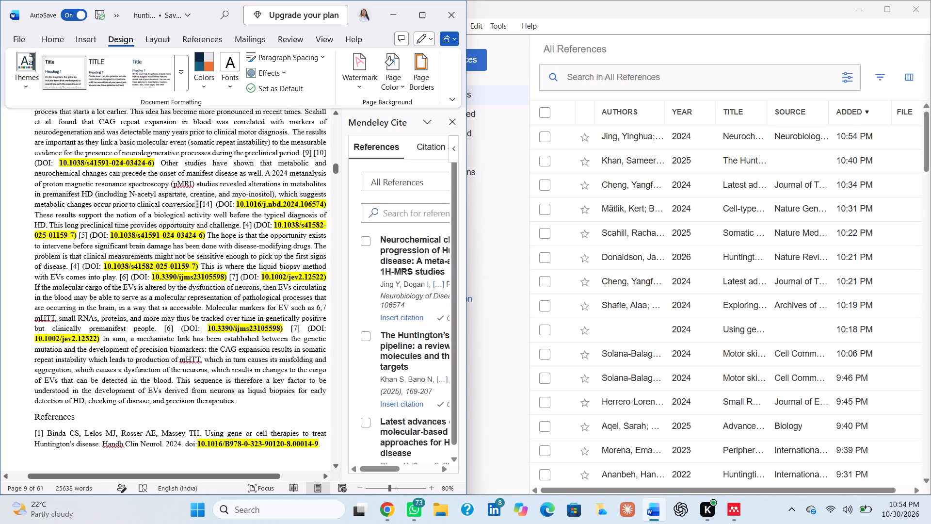
Replace the typed [4] after "provides opportunity and challenge." with the Mendeley citation Donaldson et al. 2026.
click(252, 225)
key(BackSpace)
key(BackSpace)
key(BackSpace)
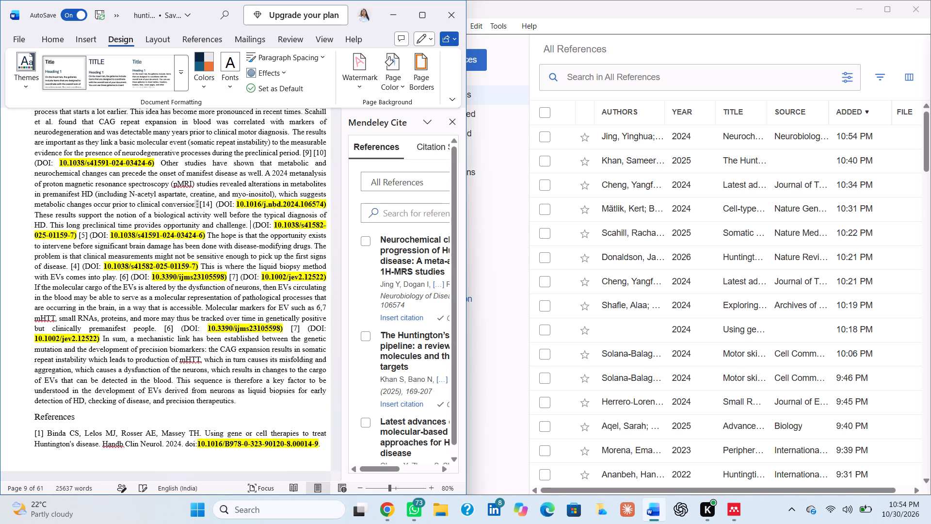
scroll(406, 310, up, 2)
scroll(380, 299, down, 2)
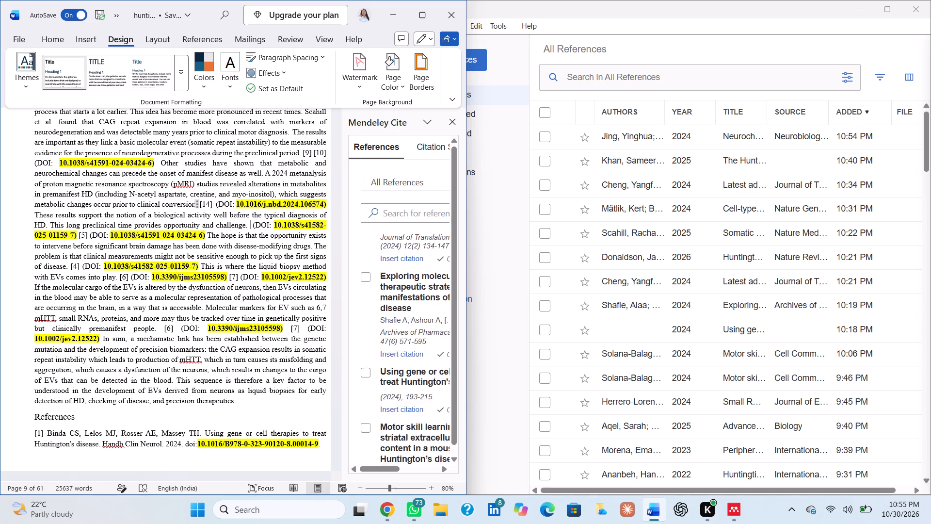
scroll(380, 299, down, 2)
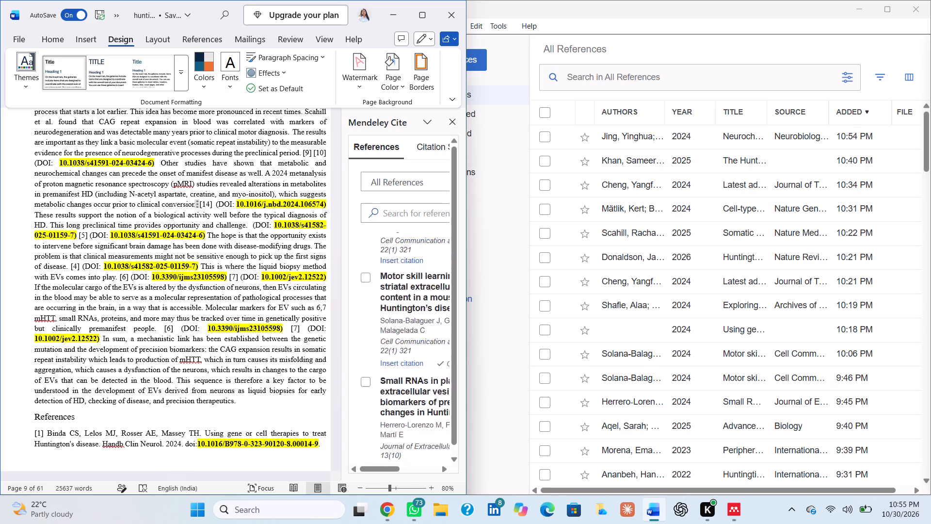
scroll(380, 299, down, 2)
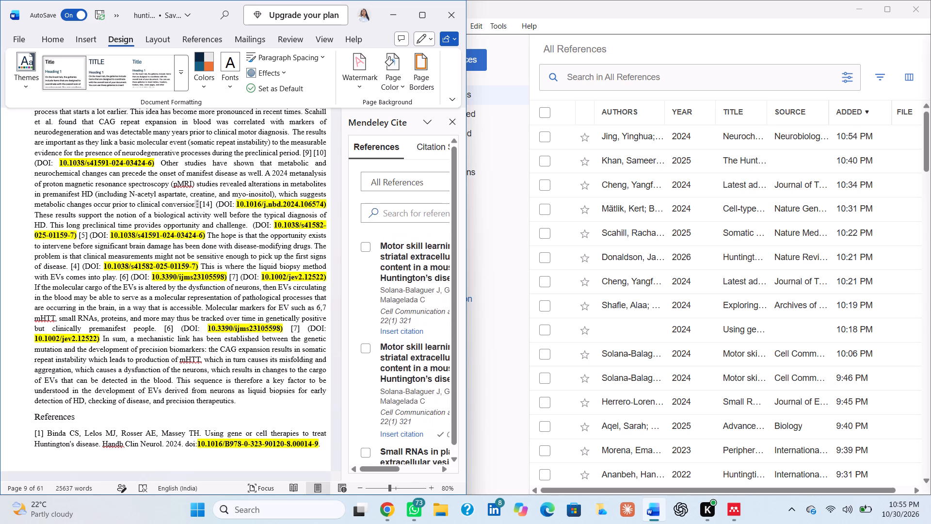
scroll(380, 299, down, 2)
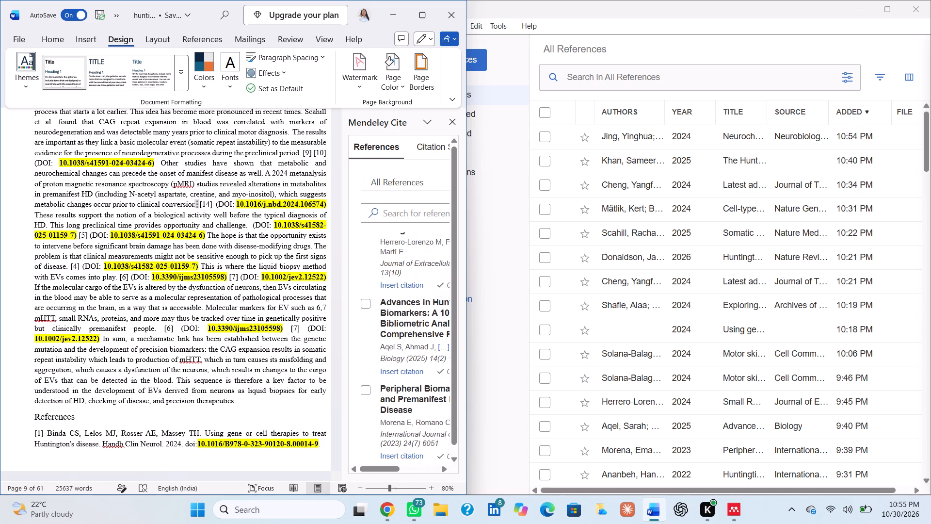
scroll(380, 299, down, 2)
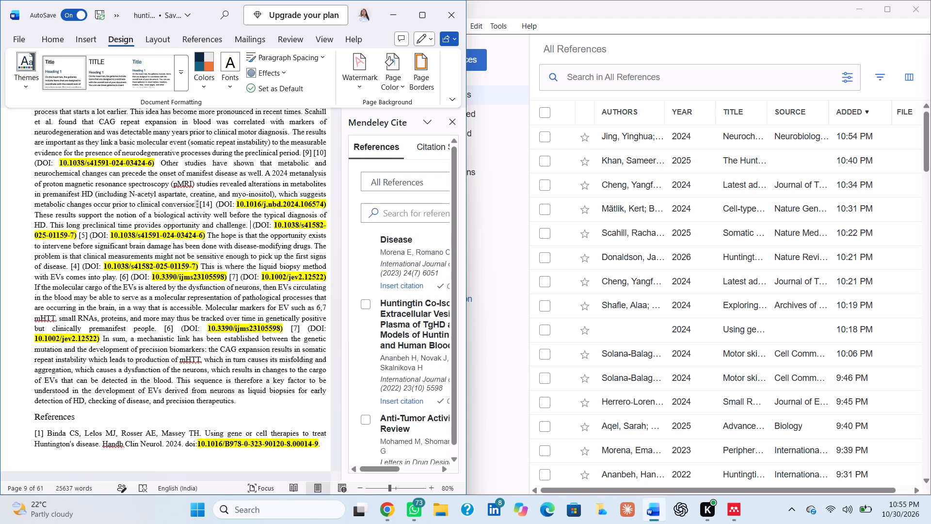
scroll(376, 259, up, 1)
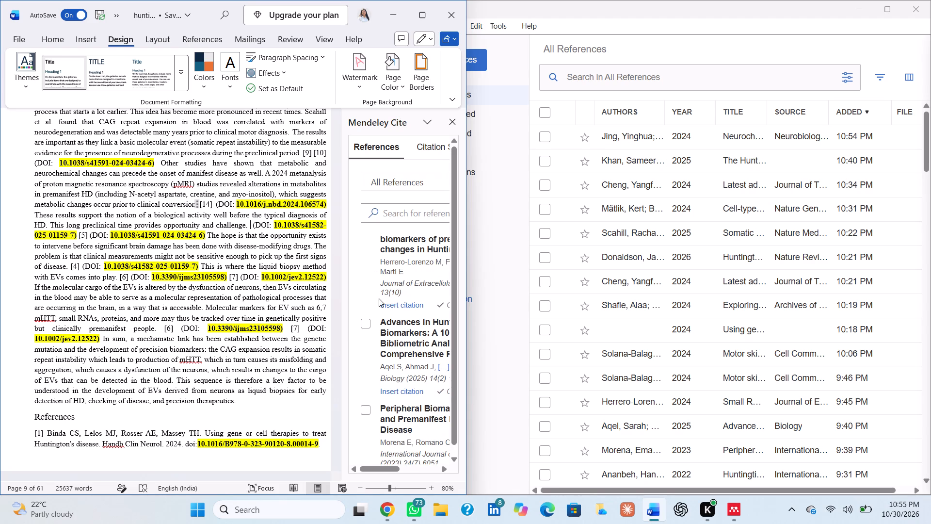
scroll(378, 291, up, 2)
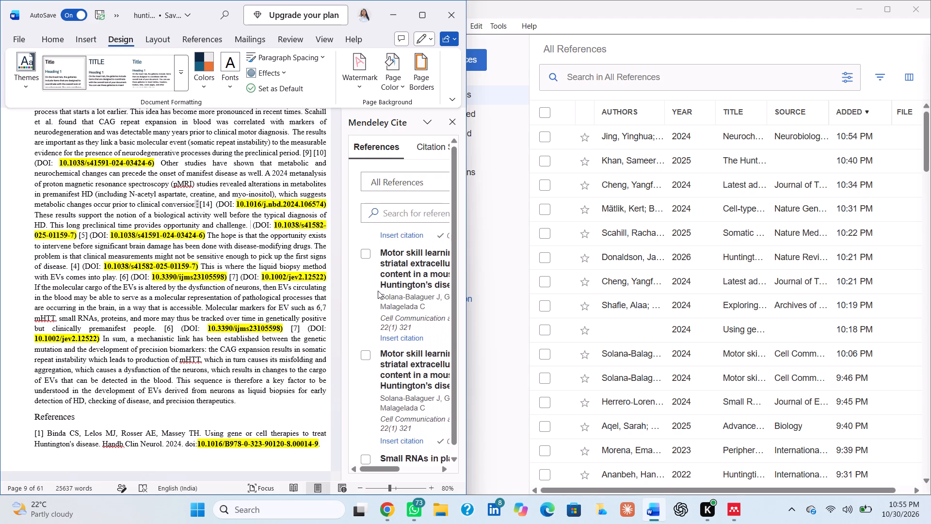
scroll(378, 291, up, 1)
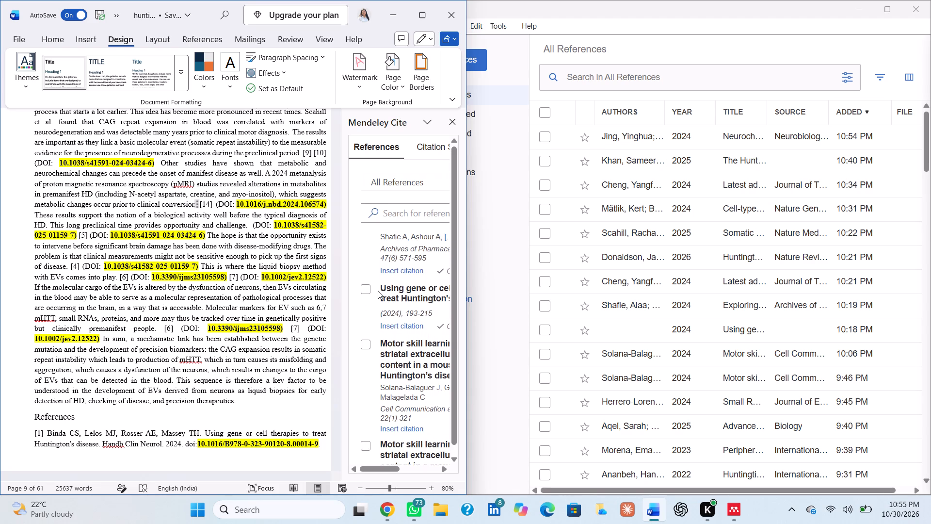
scroll(378, 291, up, 1)
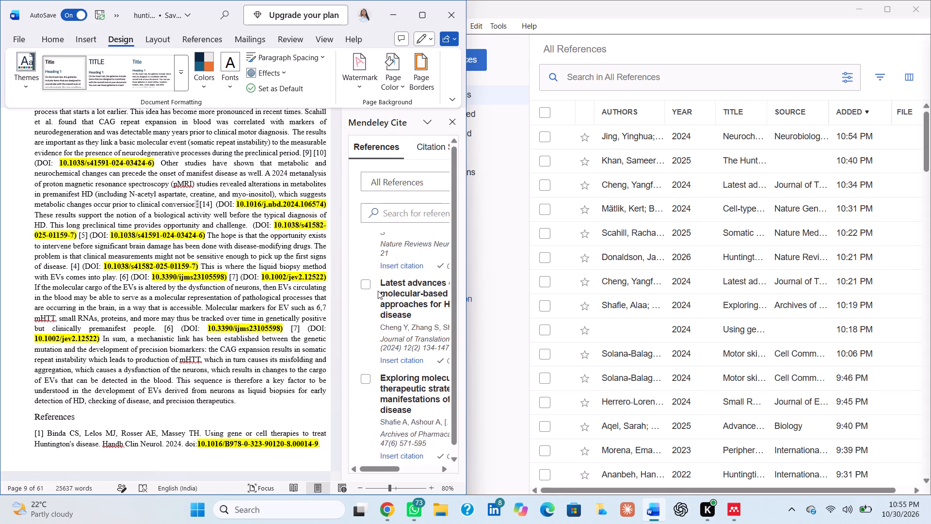
scroll(378, 291, up, 1)
click(367, 270)
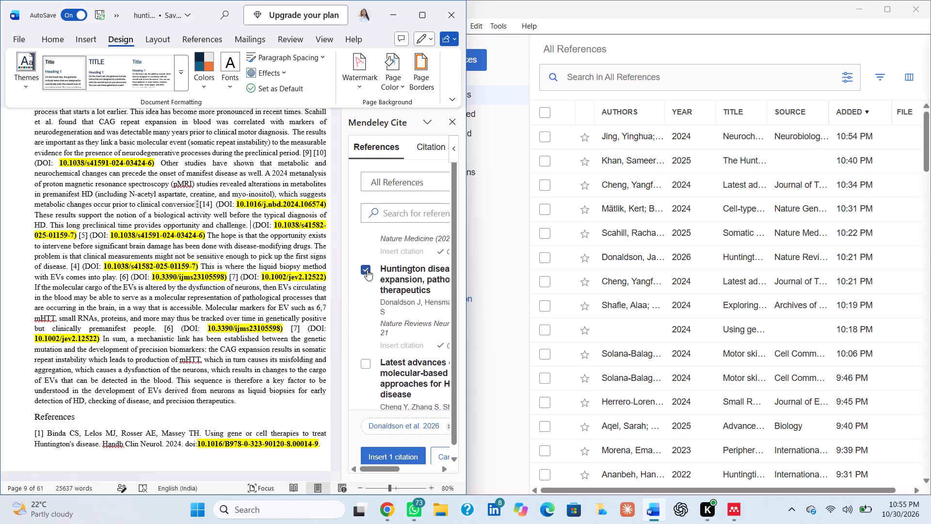
click(407, 461)
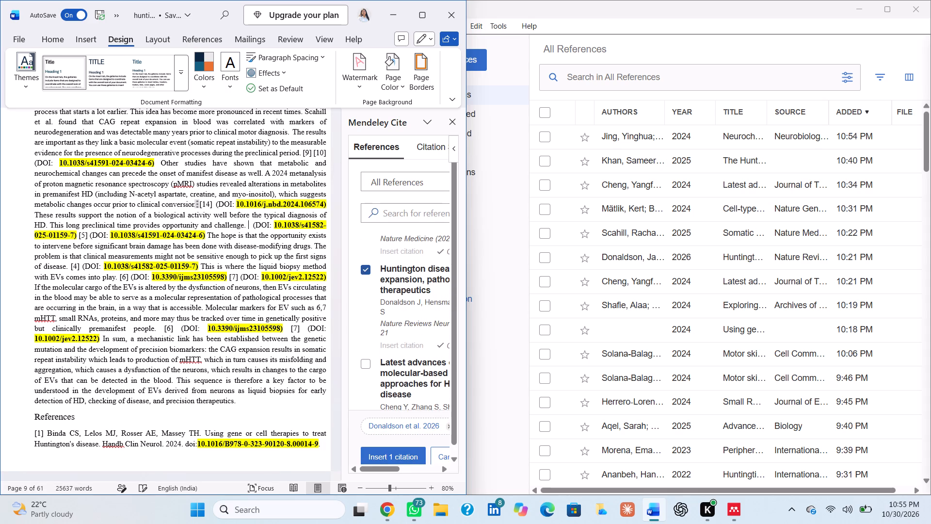
Add the Mendeley citation Scahill et al. 2025 beside the Donaldson et al. 2026 citation after "provides opportunity and challenge.".
scroll(414, 382, up, 1)
scroll(387, 319, up, 1)
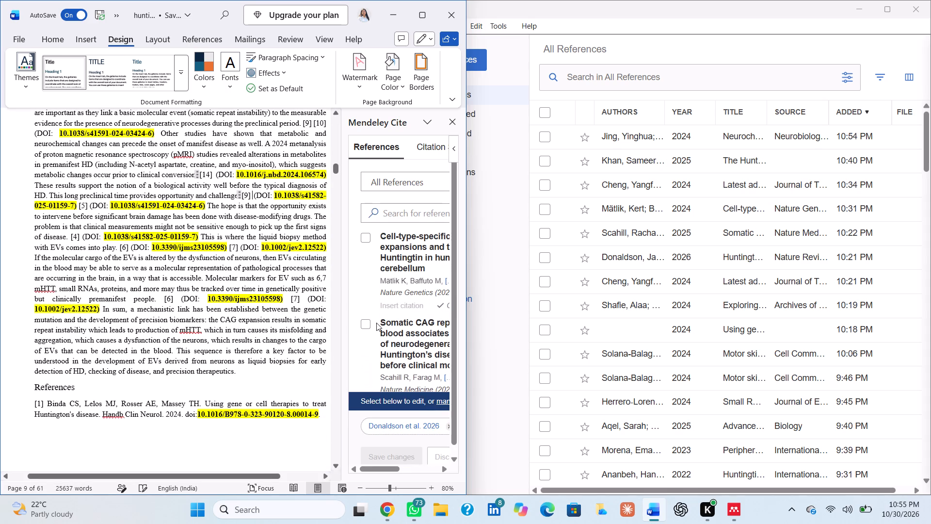
click(368, 326)
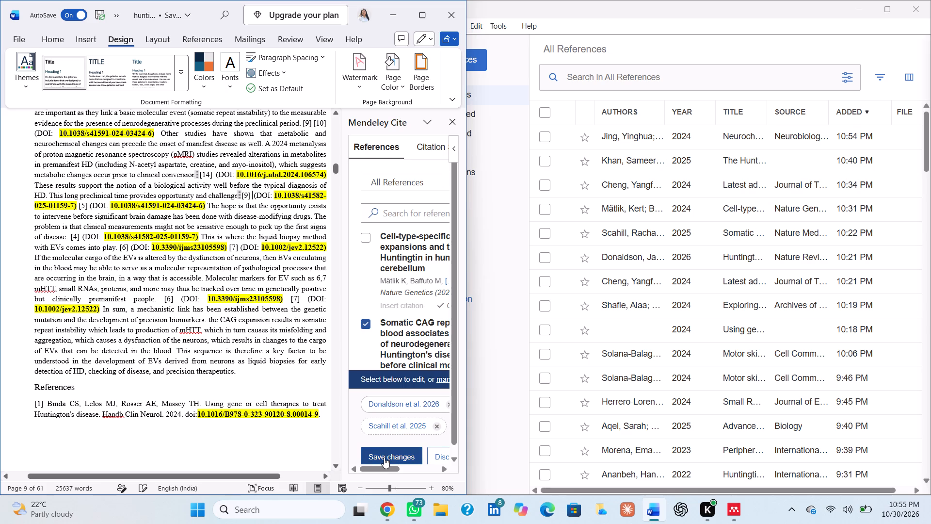
click(384, 458)
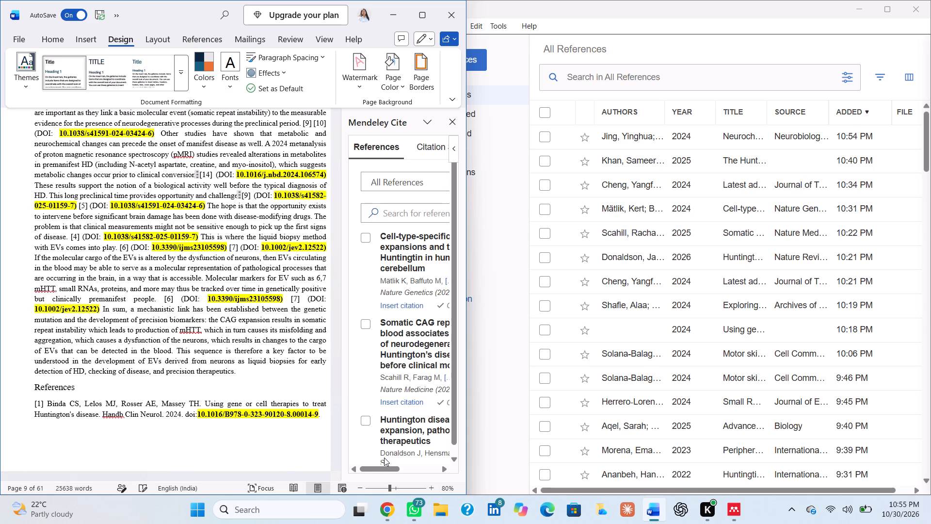
click(366, 323)
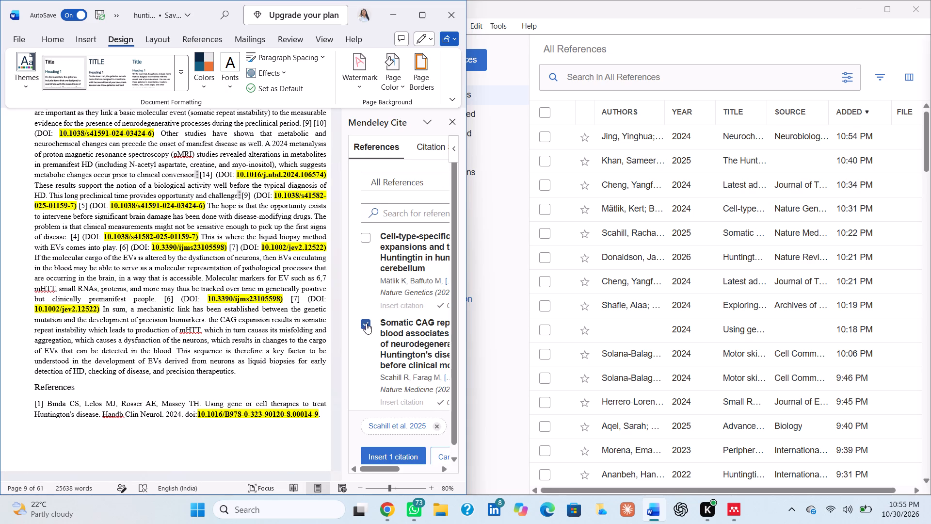
click(378, 454)
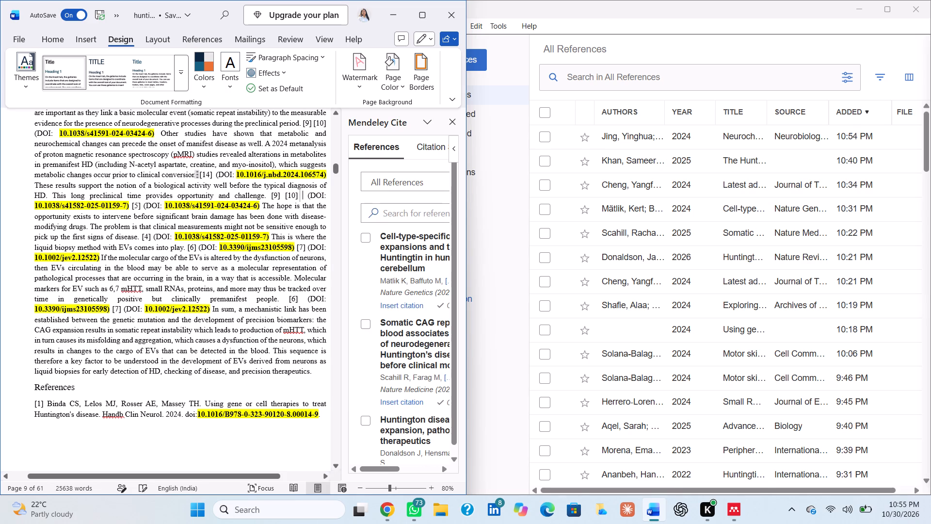
Replace the typed [4] after "pick up the first signs of disease." with the Mendeley citation Donaldson et al. 2026.
click(152, 234)
key(BackSpace)
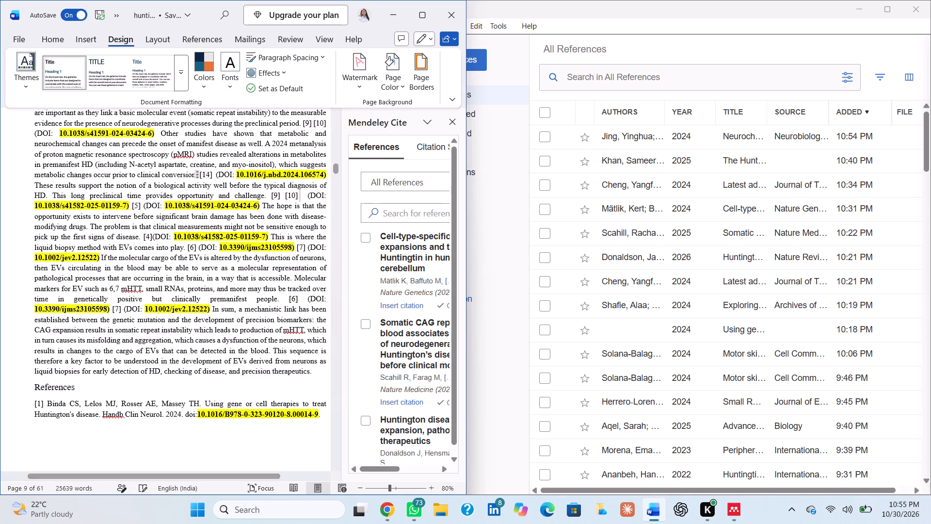
key(BackSpace)
key(BackSpace)
key(BackSpace)
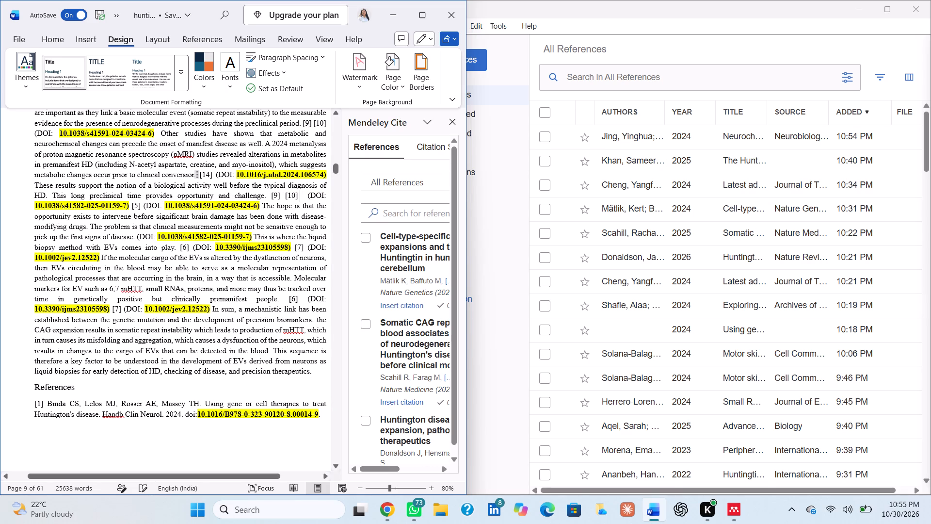
click(367, 423)
click(378, 457)
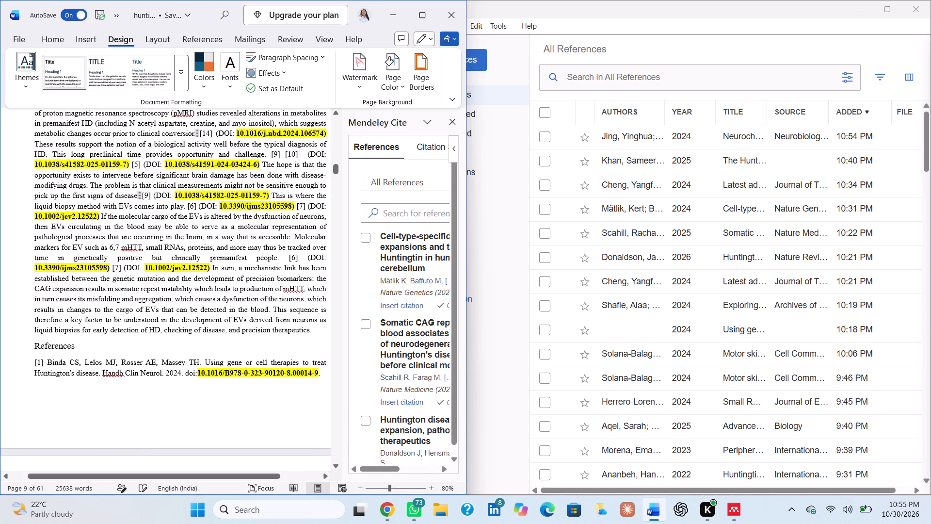
Replace the typed [6] after "liquid biopsy method with EVs comes into play." with the Mendeley citation Ananbeh et al. 2022.
click(197, 205)
key(BackSpace)
key(BackSpace)
key(BackSpace)
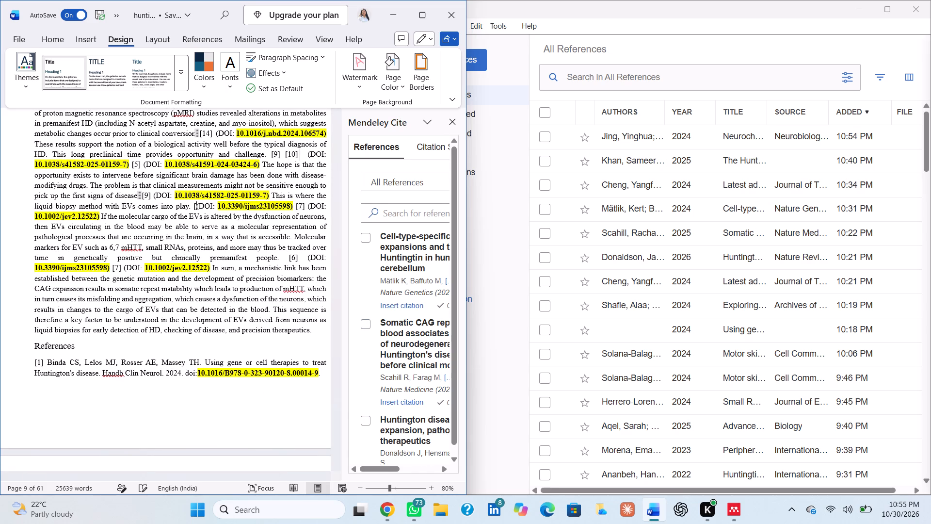
key(BackSpace)
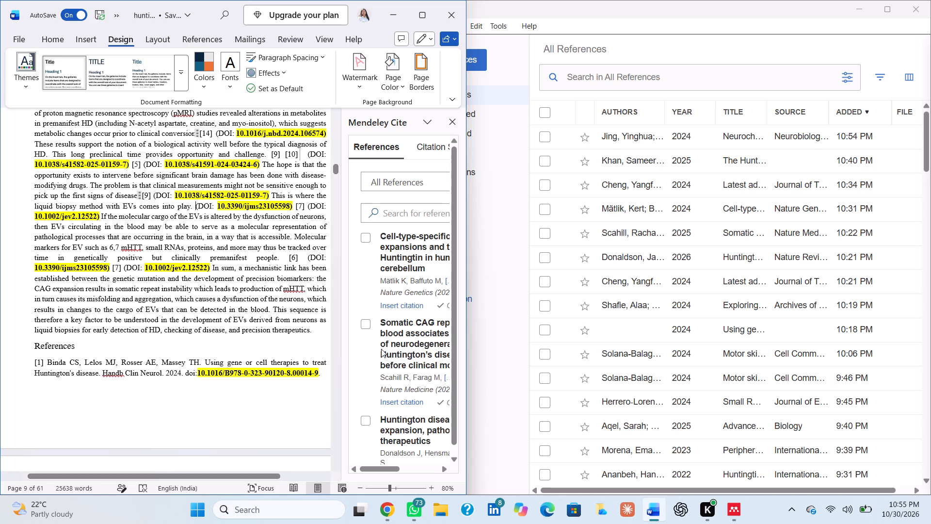
scroll(387, 357, down, 3)
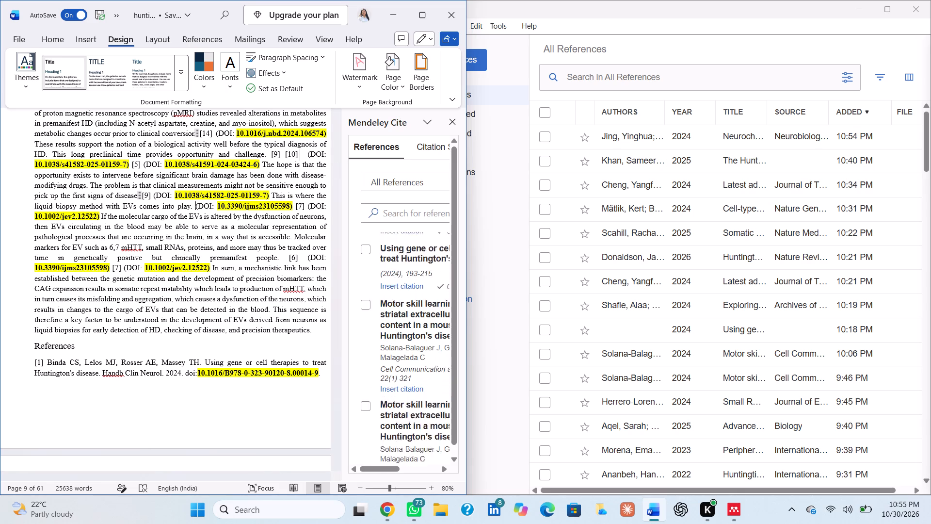
scroll(387, 357, down, 3)
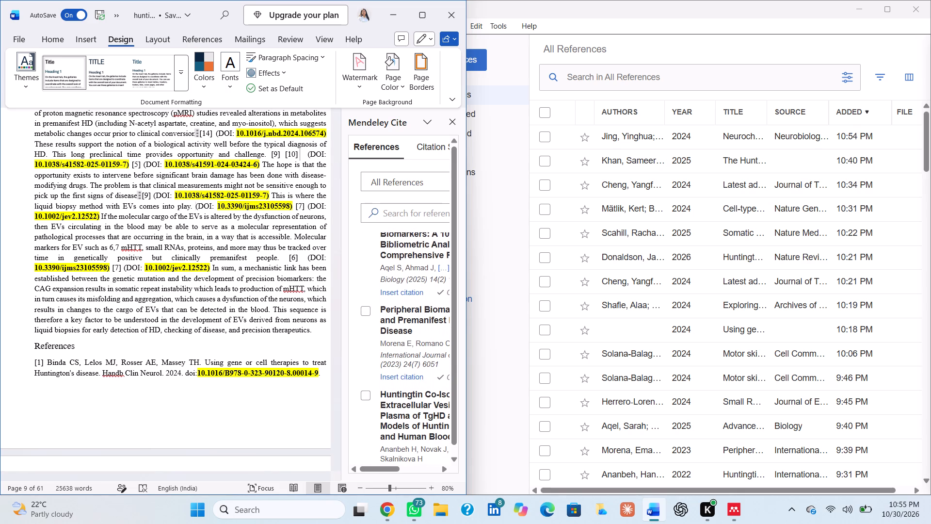
click(363, 369)
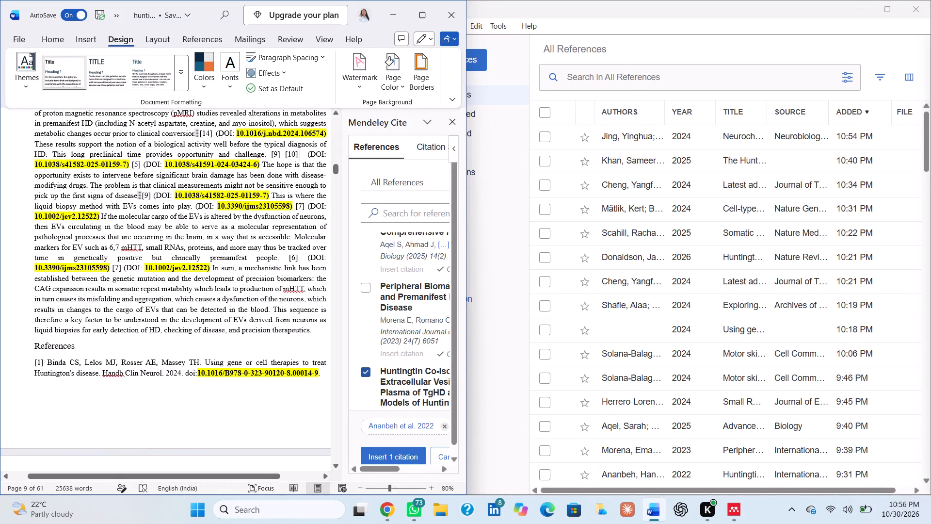
click(196, 205)
click(378, 455)
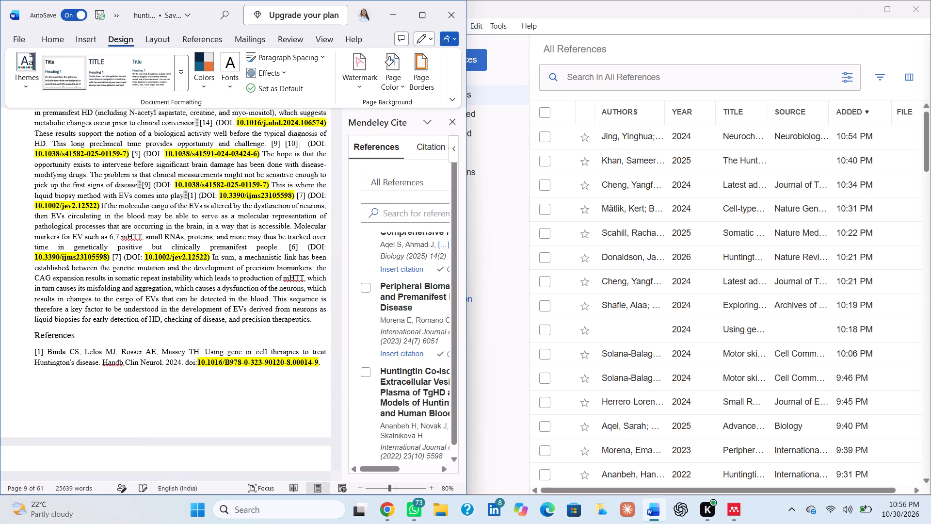
Replace the typed [7] before "If the molecular cargo of the EVs" with the Mendeley citation Herrero-Lorenzo et al. 2024, ahead of its DOI.
scroll(407, 387, up, 1)
click(368, 287)
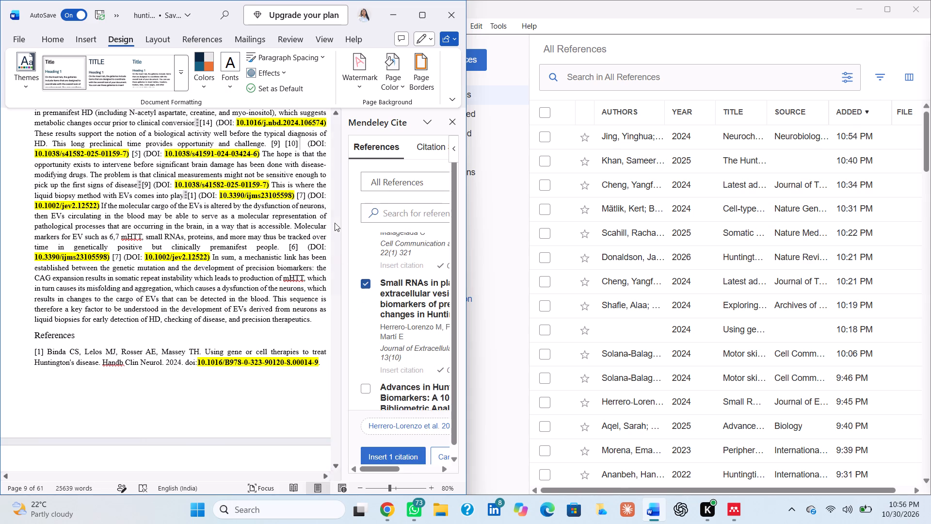
click(304, 195)
key(Right)
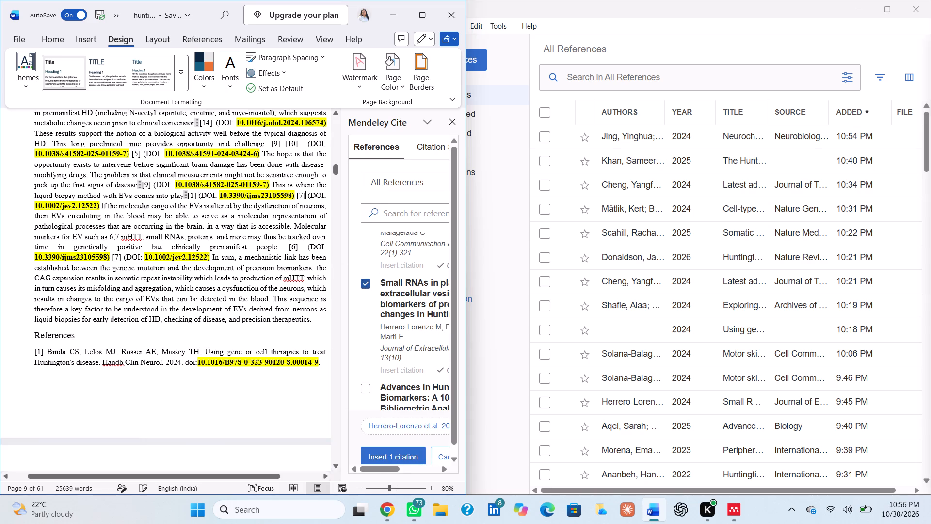
key(BackSpace)
key(BackSpace)
key(BackSpace)
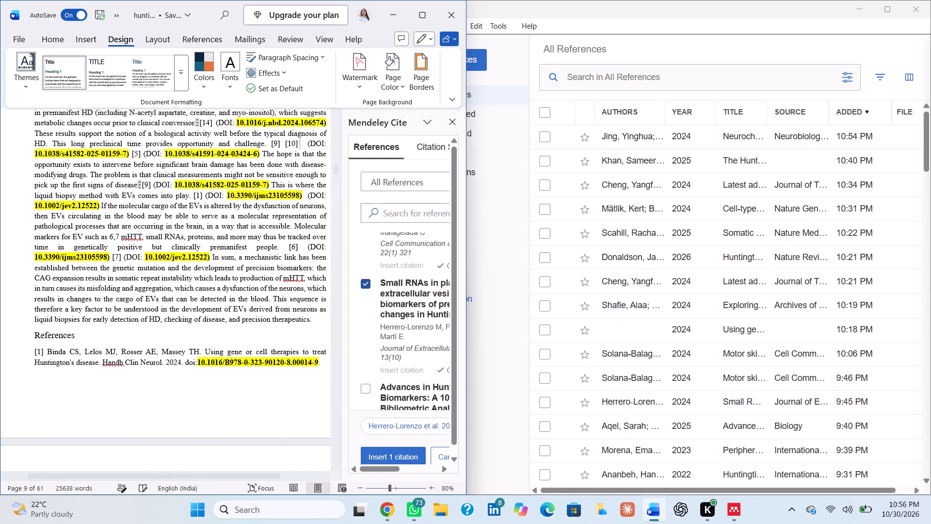
click(410, 456)
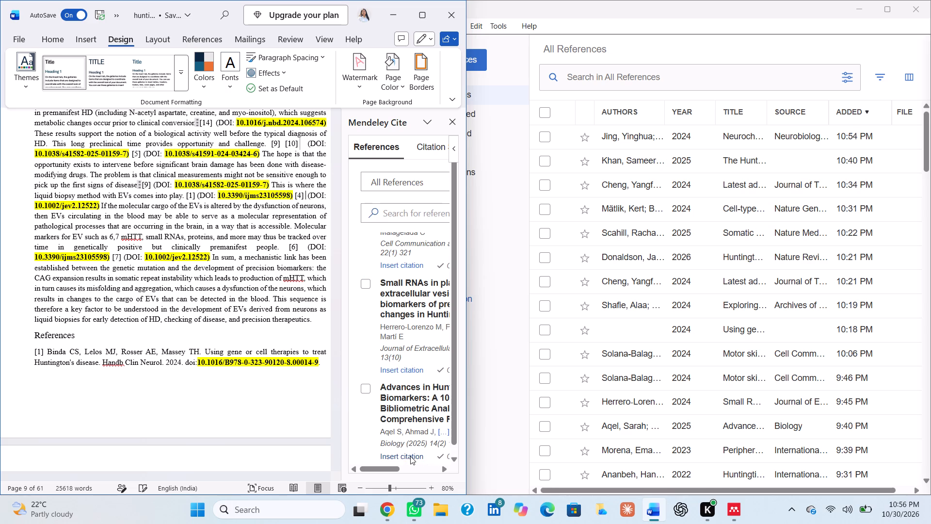
Replace the typed [6] after "genetically positive but clinically premanifest people." with the Mendeley citation Ananbeh et al. 2022.
click(298, 249)
key(BackSpace)
key(BackSpace)
key(BackSpace)
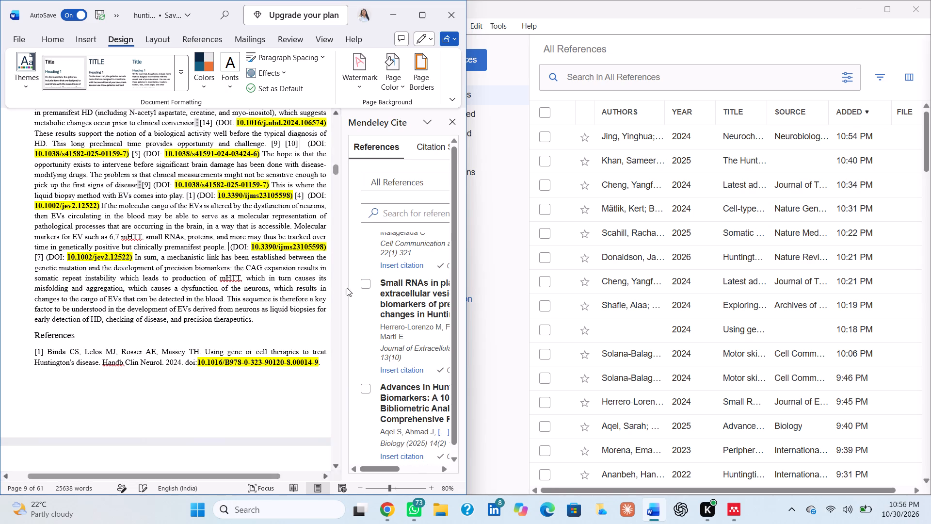
scroll(388, 390, down, 2)
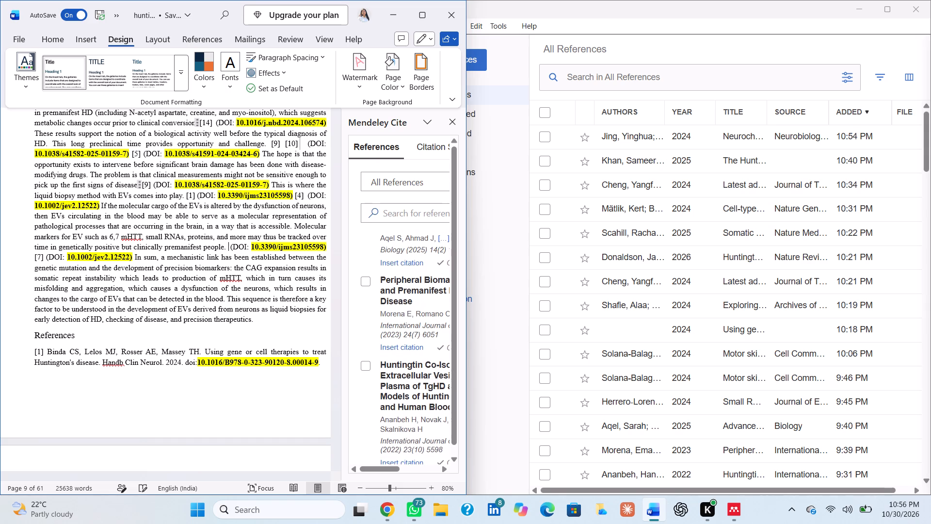
click(365, 362)
click(385, 459)
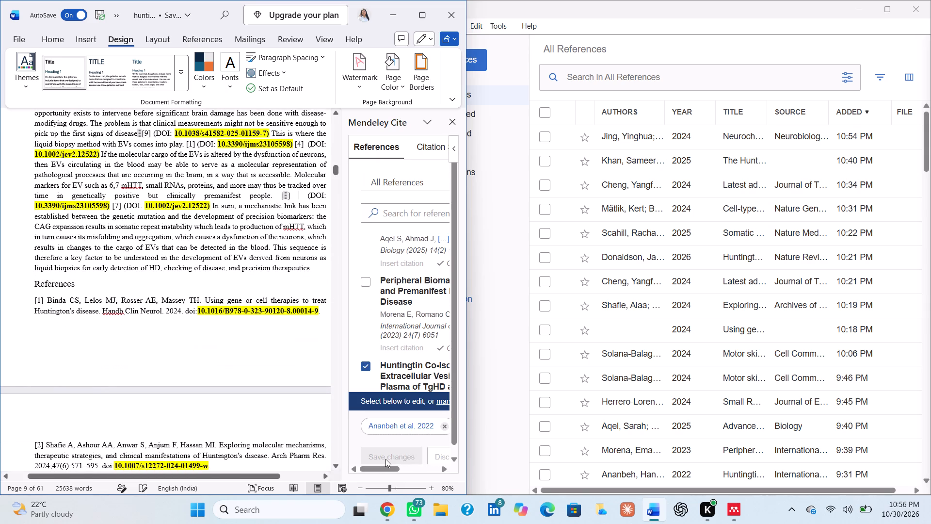
Replace the typed [7] before "In sum, a mechanistic link" with the Mendeley citation Herrero-Lorenzo et al. 2024, ahead of its DOI.
click(121, 208)
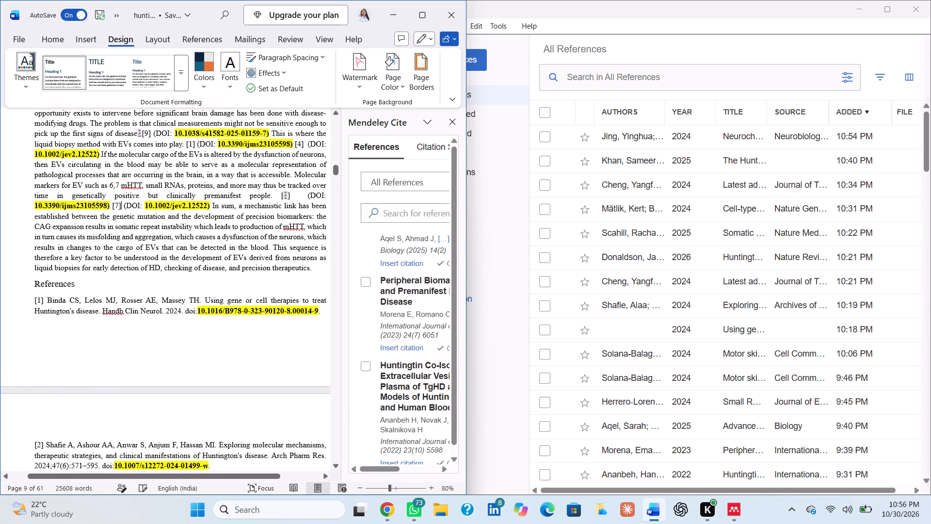
key(BackSpace)
key(BackSpace)
key(BackSpace)
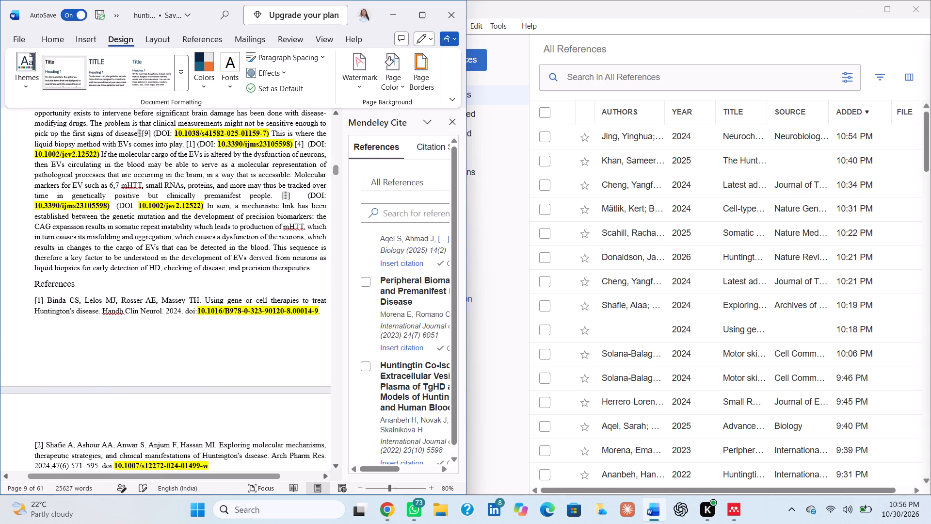
scroll(348, 279, up, 1)
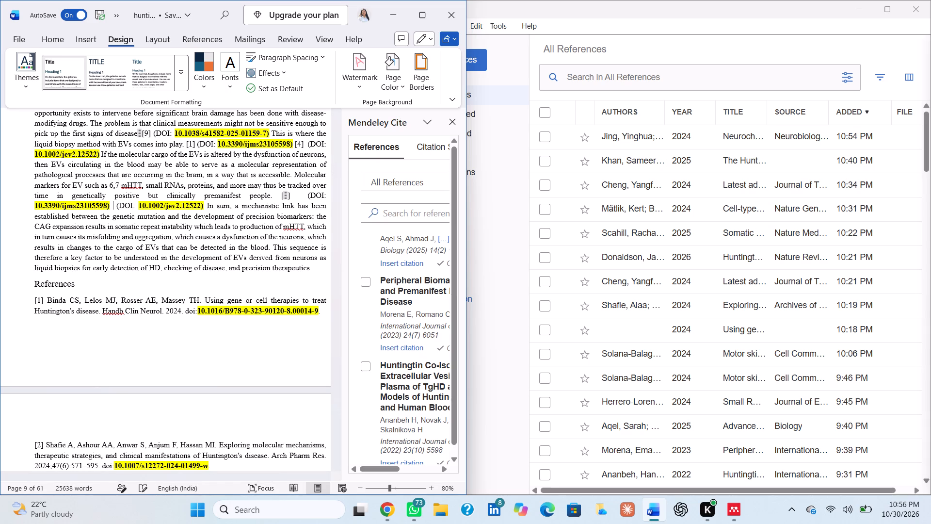
scroll(384, 290, up, 1)
click(364, 260)
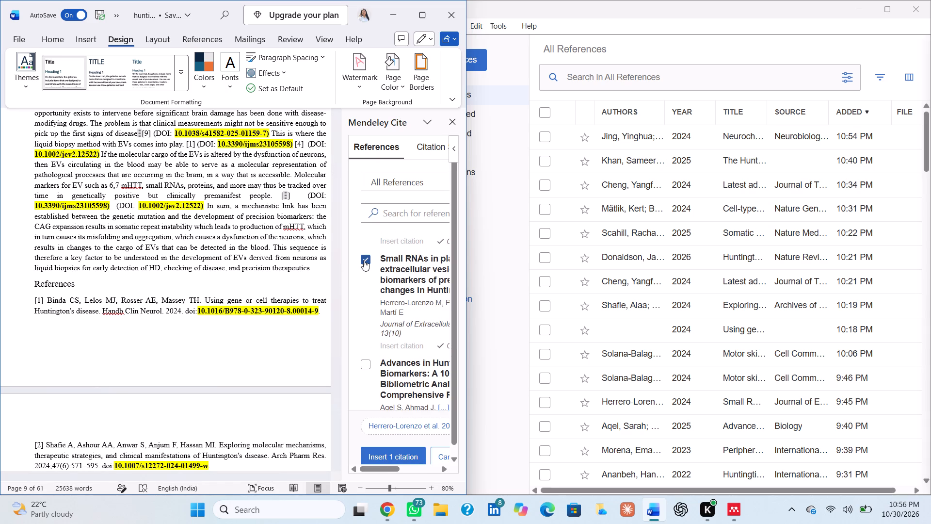
click(392, 459)
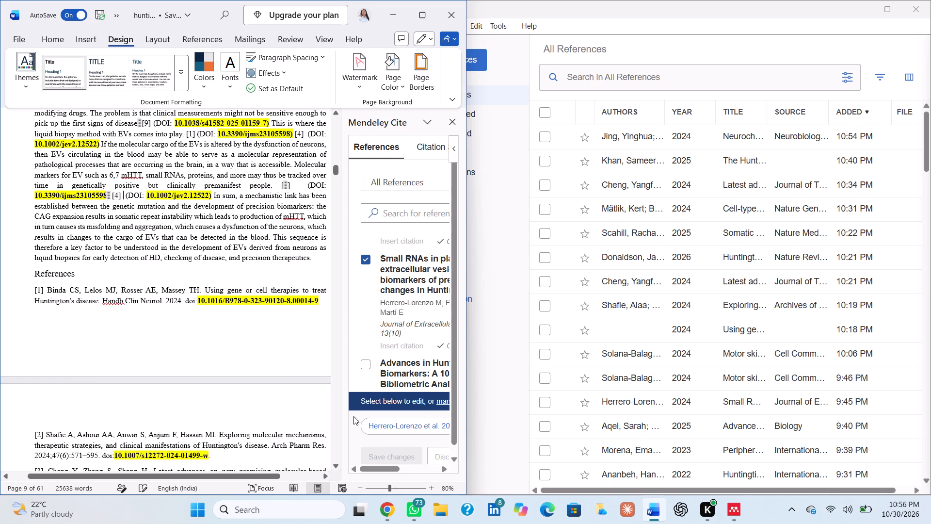
Delete the typed References heading, entries [1] to [10] and the trailing outline sentence before heading 3, Extracellular Vesicle Biology in the CNS.
drag(34, 270, 40, 276)
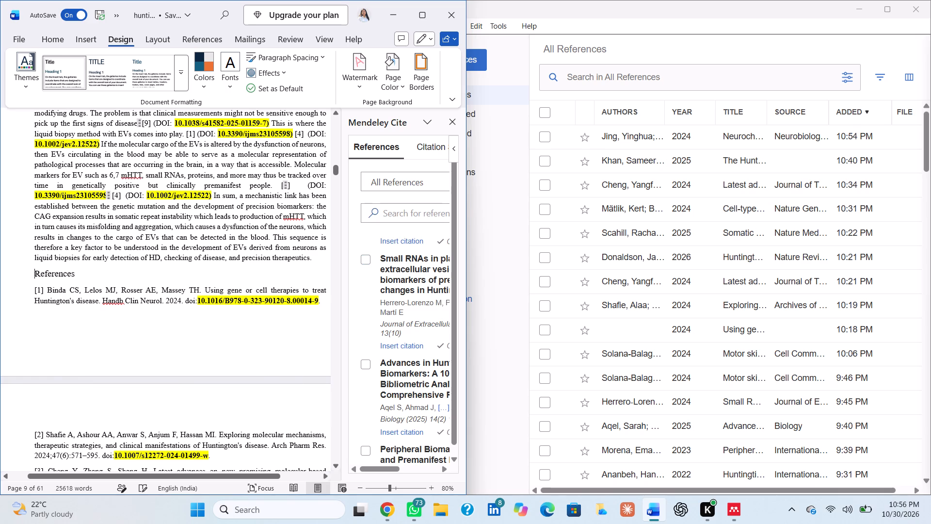
drag(40, 276, 110, 404)
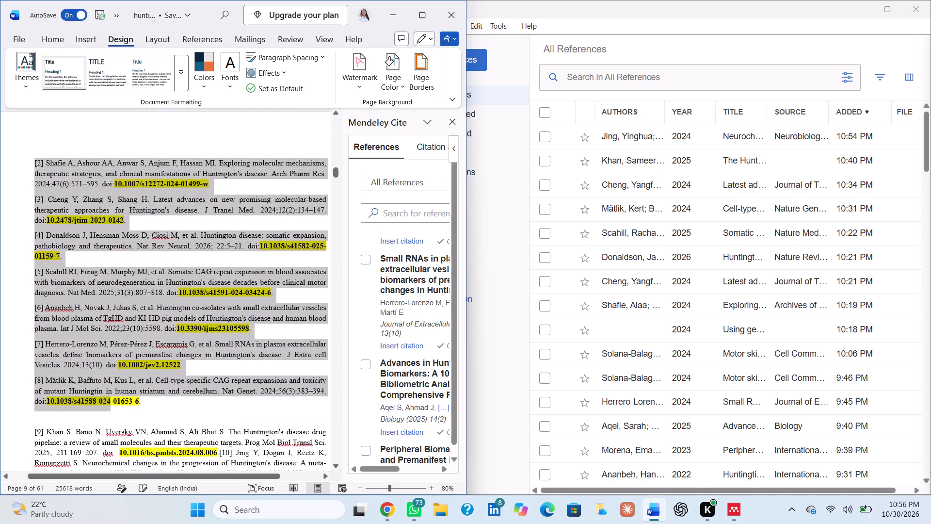
drag(110, 404, 128, 382)
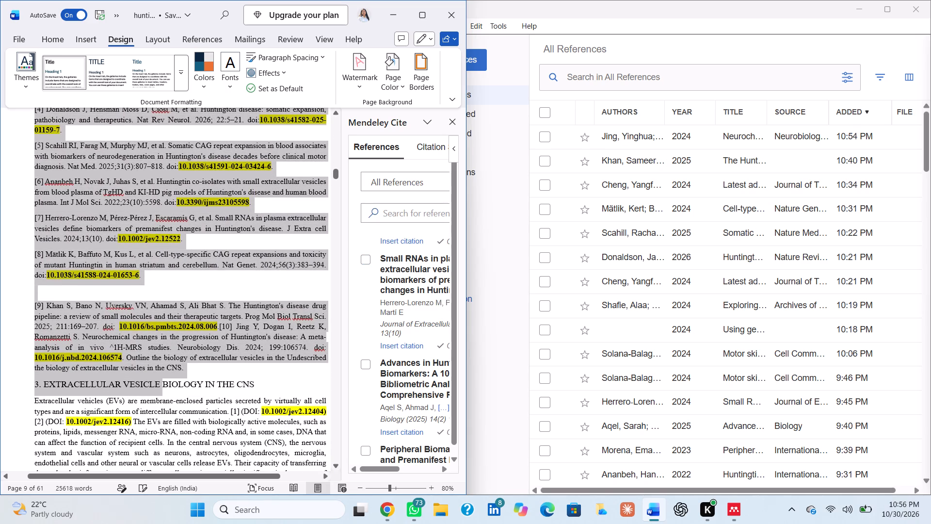
drag(128, 382, 189, 375)
key(BackSpace)
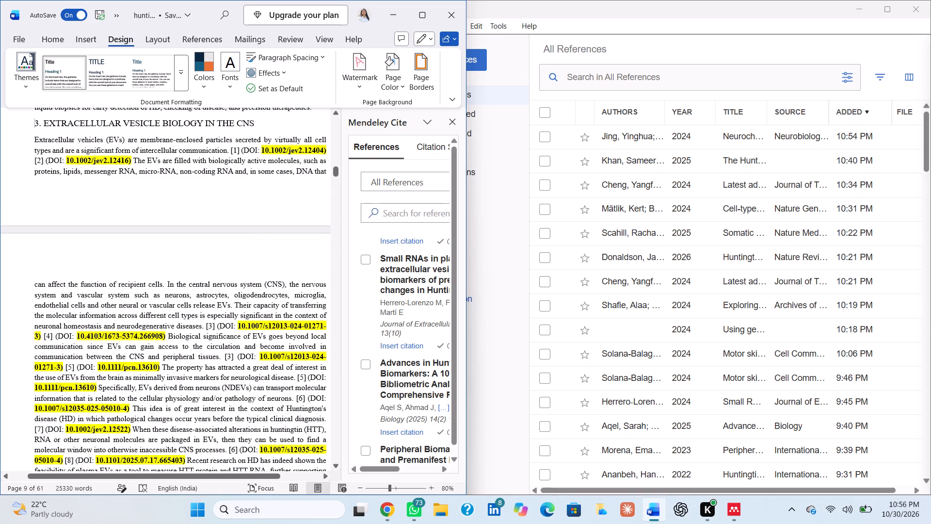
Examine the typed citations and DOIs in section 3 and its EV Classification text, maximising the document window and zooming to 120%.
scroll(173, 336, down, 2)
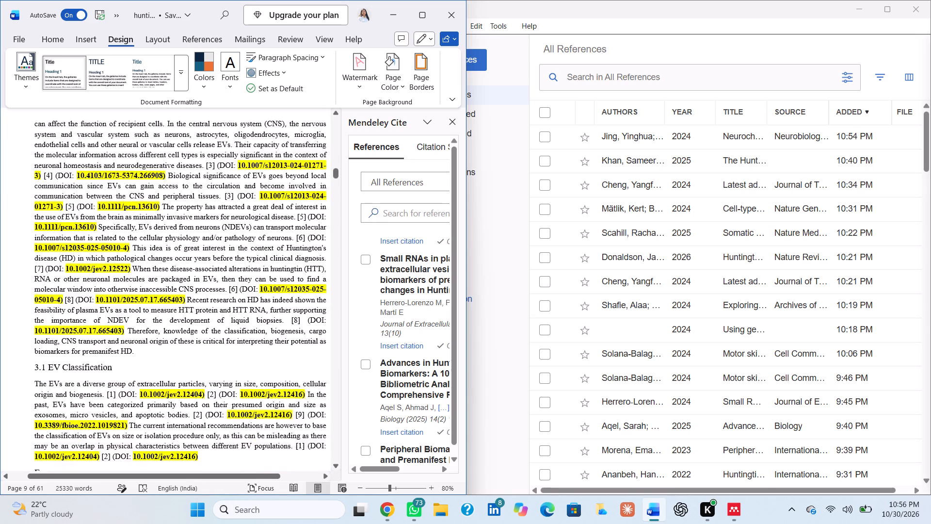
scroll(173, 336, down, 3)
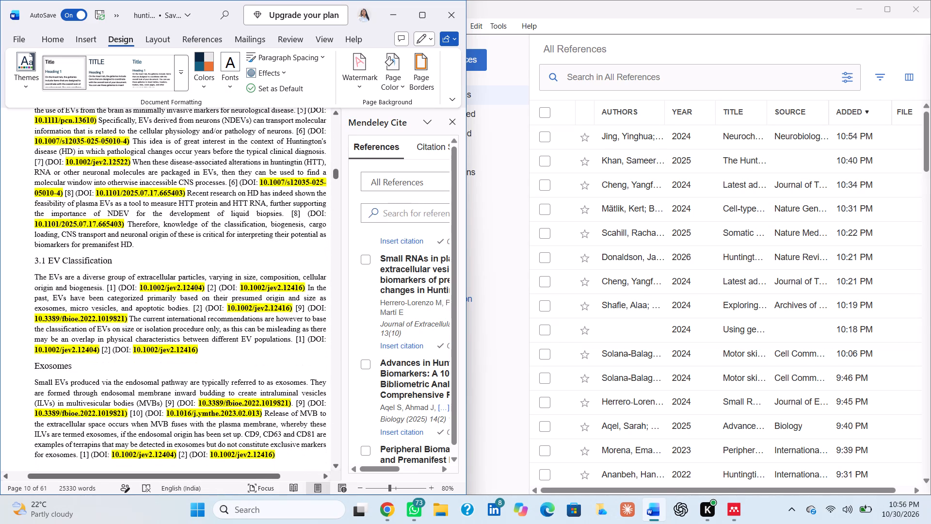
scroll(173, 336, up, 2)
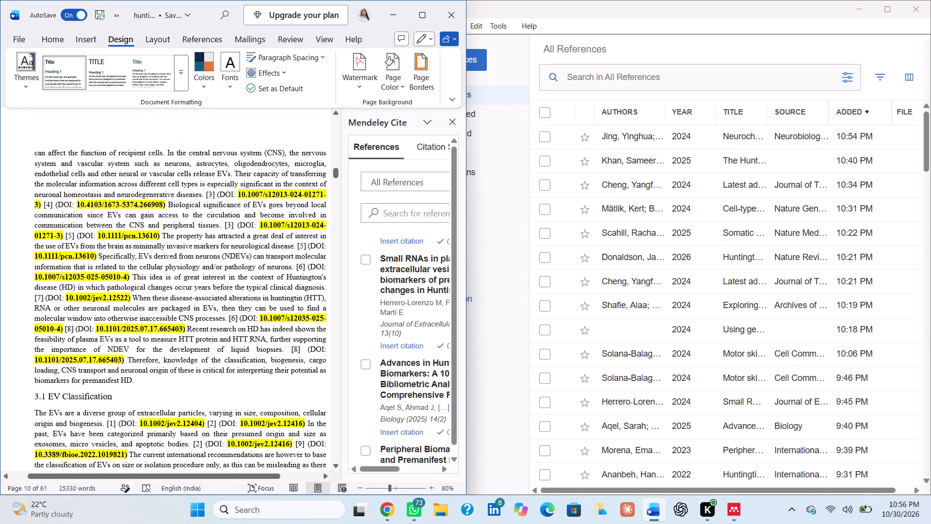
click(425, 18)
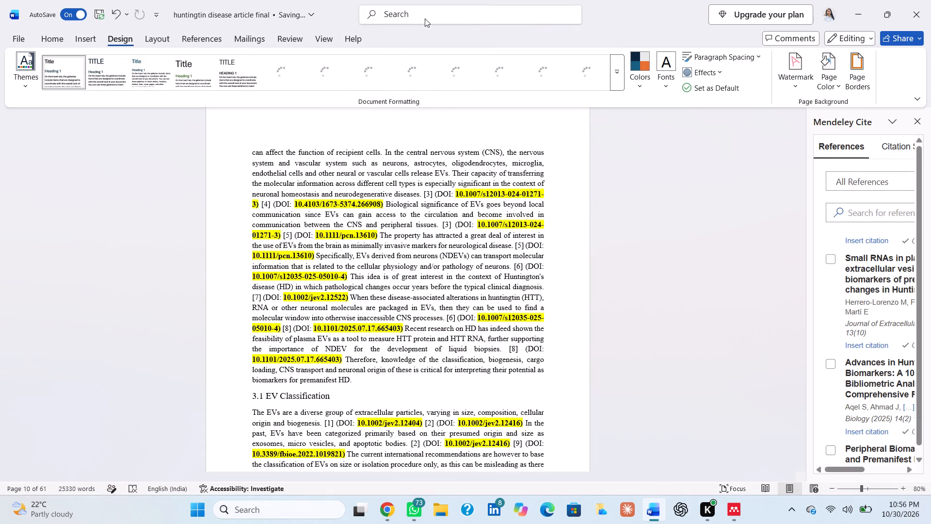
ctrl+scroll(447, 283, up, 4)
click(447, 283)
scroll(447, 283, up, 1)
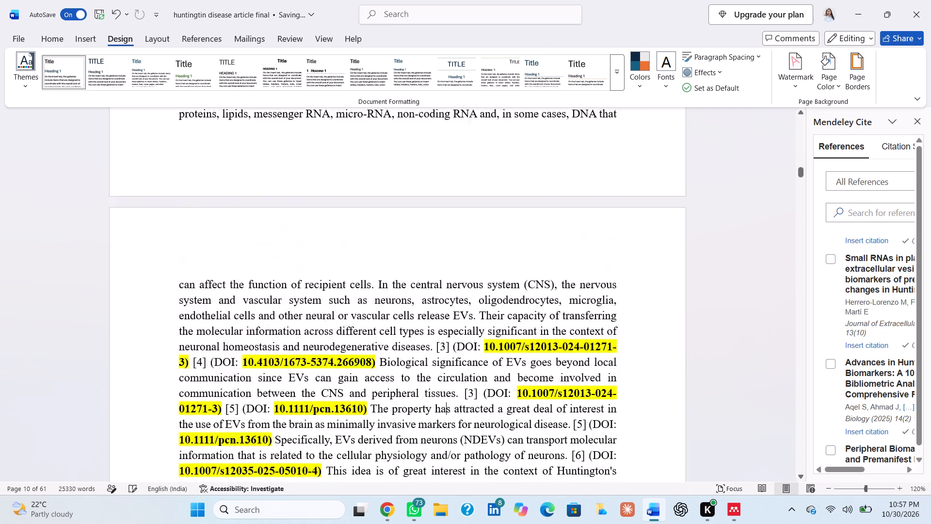
Examine the remaining sections and their typed citations and reference lists, from section 3 through to the end of the document.
scroll(447, 283, up, 2)
scroll(447, 283, down, 7)
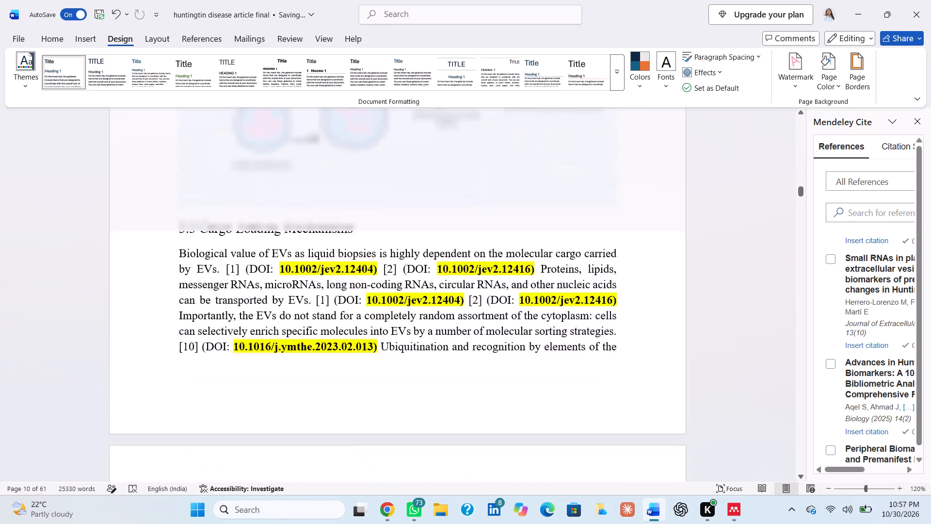
scroll(447, 283, down, 15)
scroll(447, 283, down, 6)
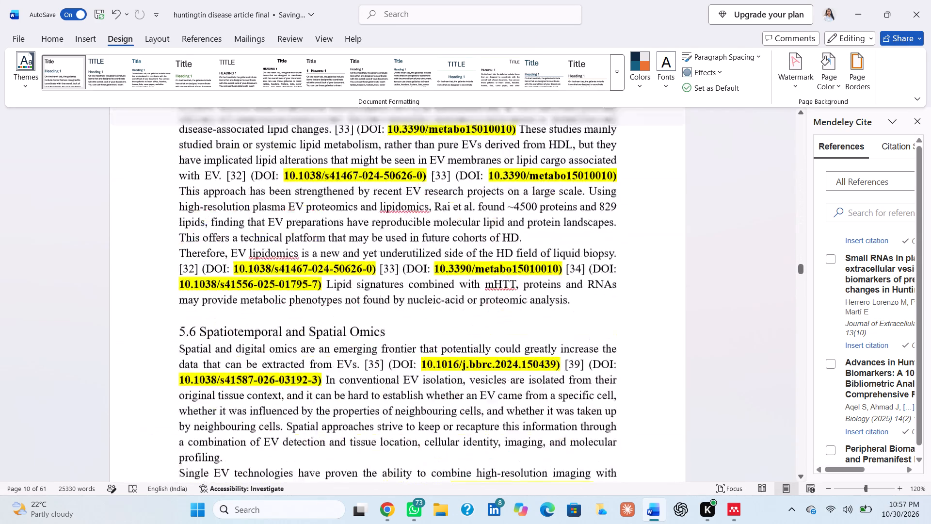
scroll(447, 283, down, 17)
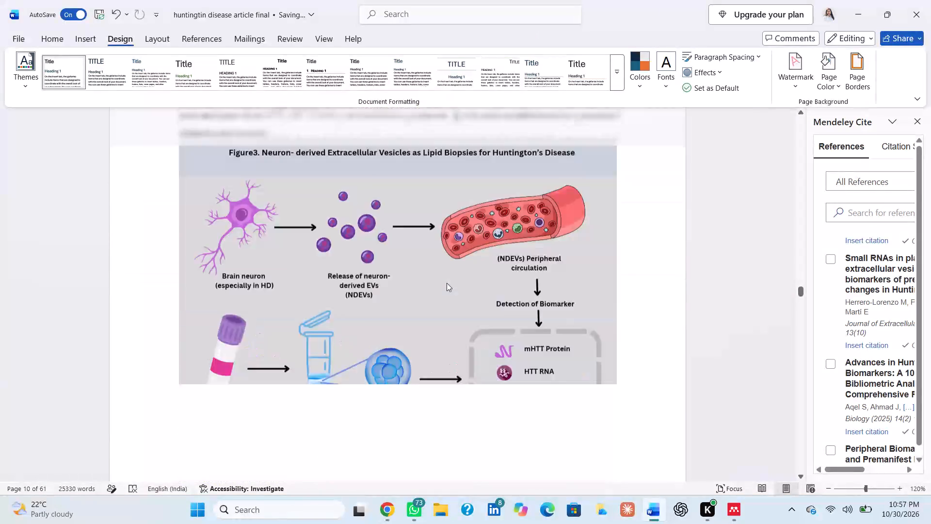
scroll(447, 283, up, 1)
scroll(447, 283, down, 8)
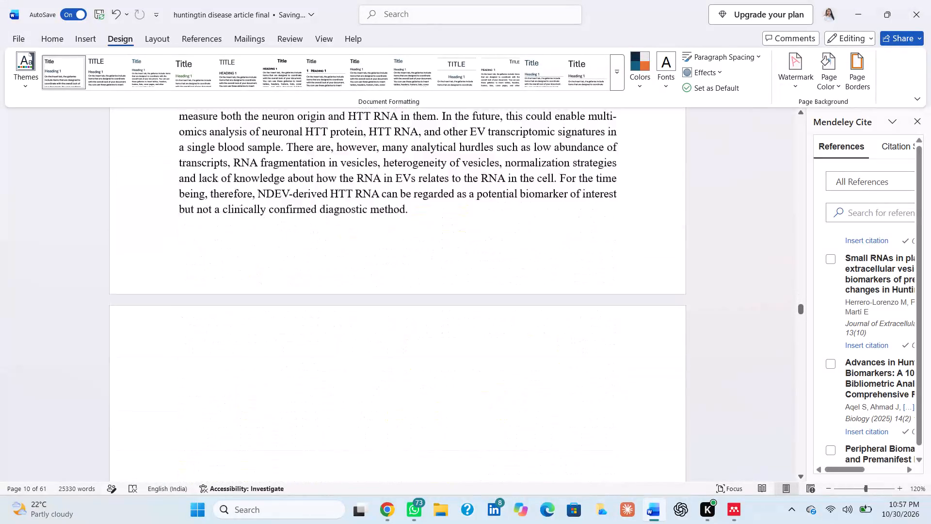
scroll(447, 283, down, 13)
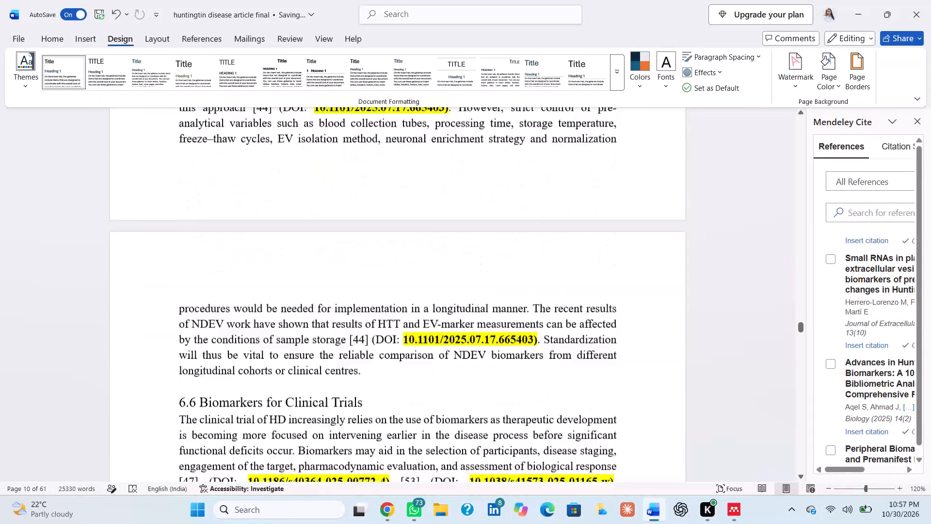
scroll(447, 283, down, 11)
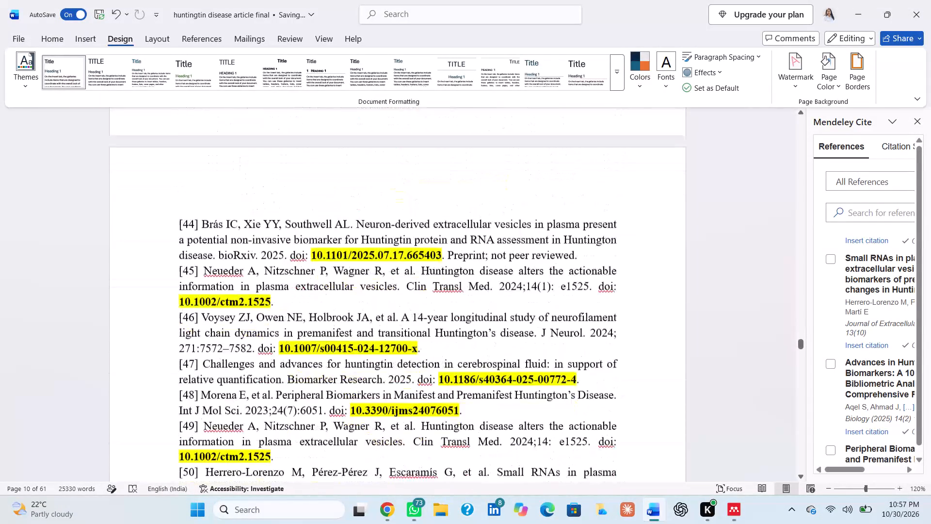
scroll(447, 283, down, 1)
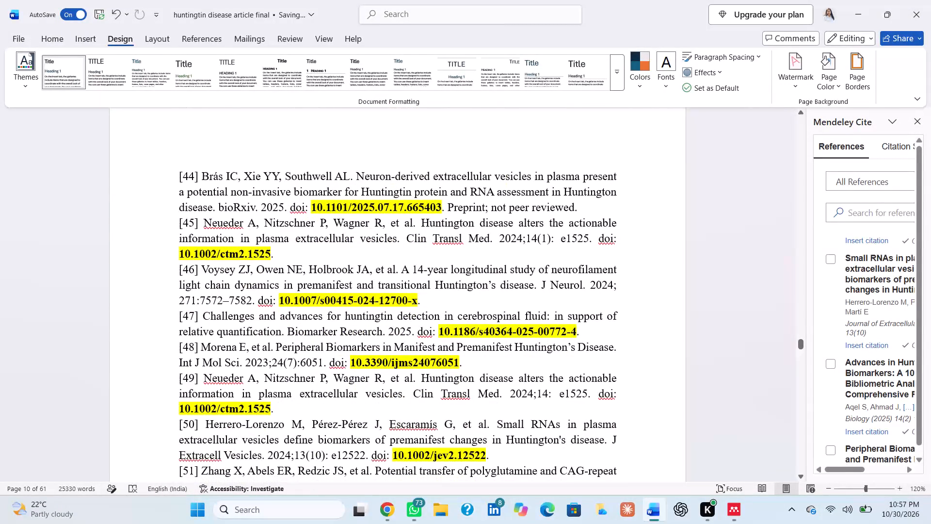
scroll(447, 283, down, 16)
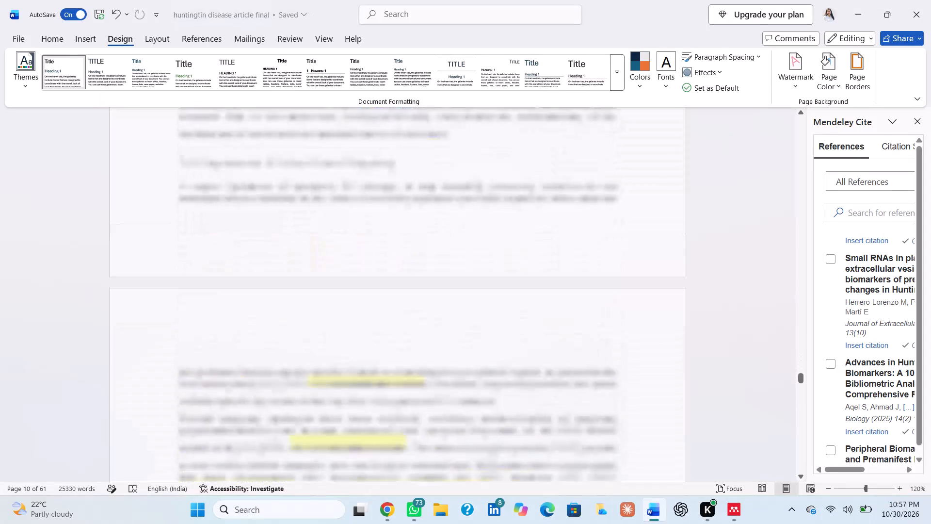
scroll(447, 282, down, 6)
scroll(447, 282, down, 18)
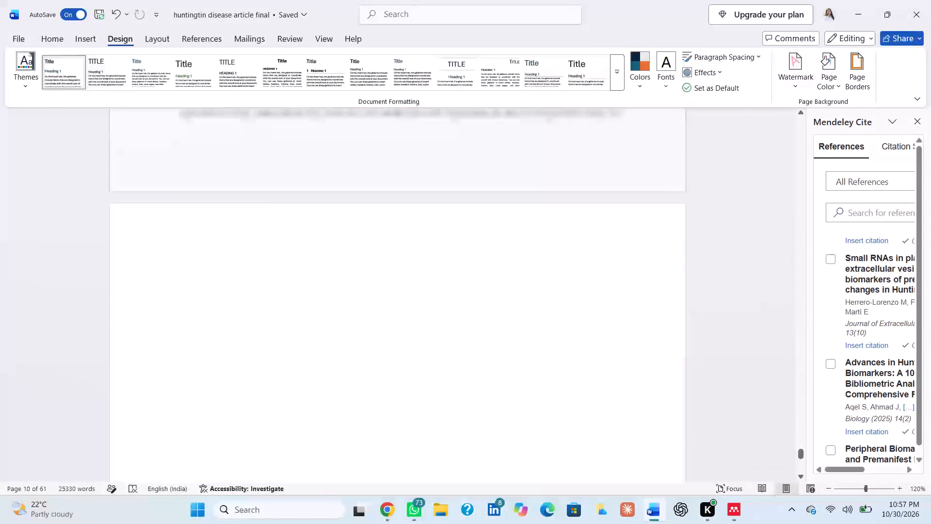
Join the closing paragraph "To conclude, EVs, and especially NDEVs" to the preceding paragraph after "external validation.", separated by one space.
scroll(447, 282, up, 9)
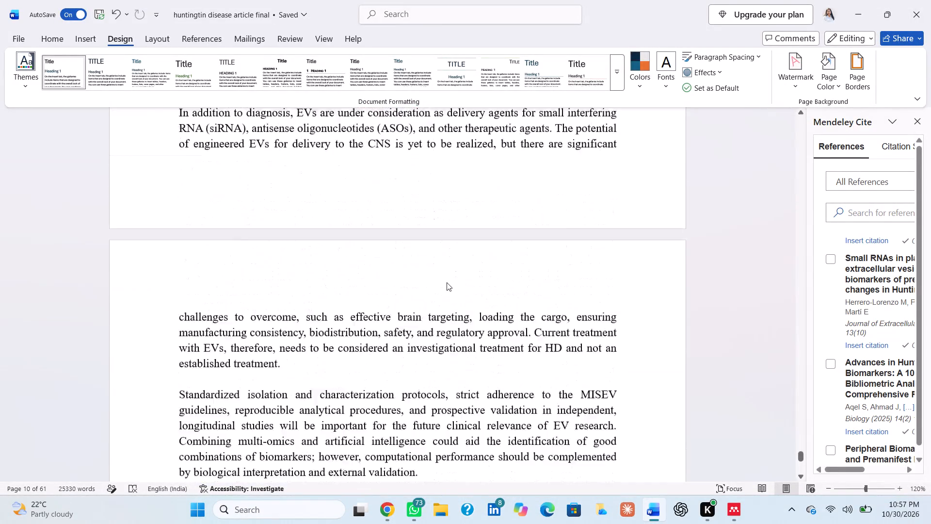
scroll(447, 282, down, 1)
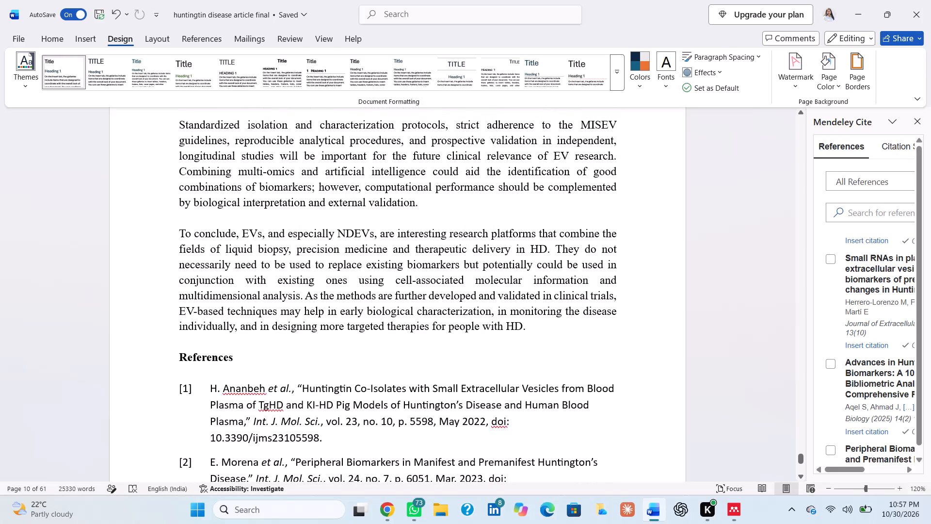
click(177, 227)
key(BackSpace)
key(BackSpace)
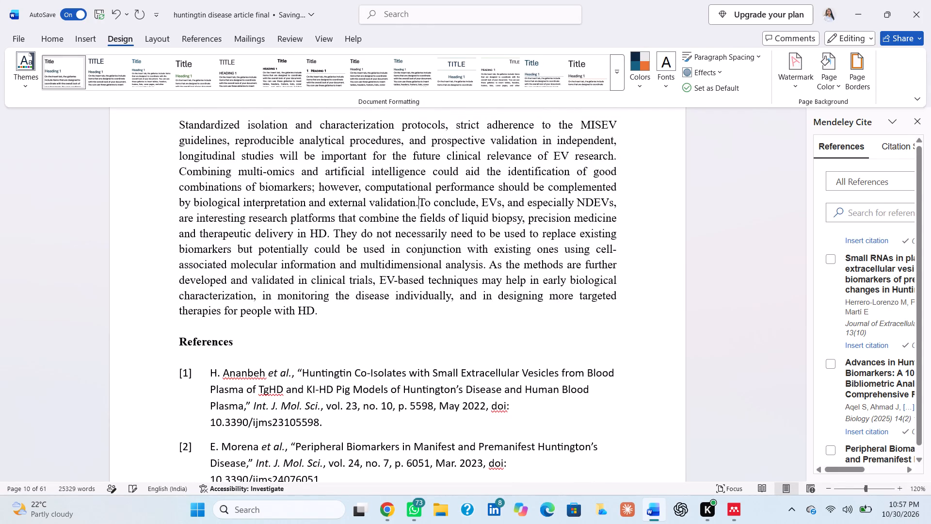
key(space)
Join the paragraph "Standardized isolation and characterization protocols" to the preceding text after "established treatment.", separated by one space.
scroll(297, 218, up, 1)
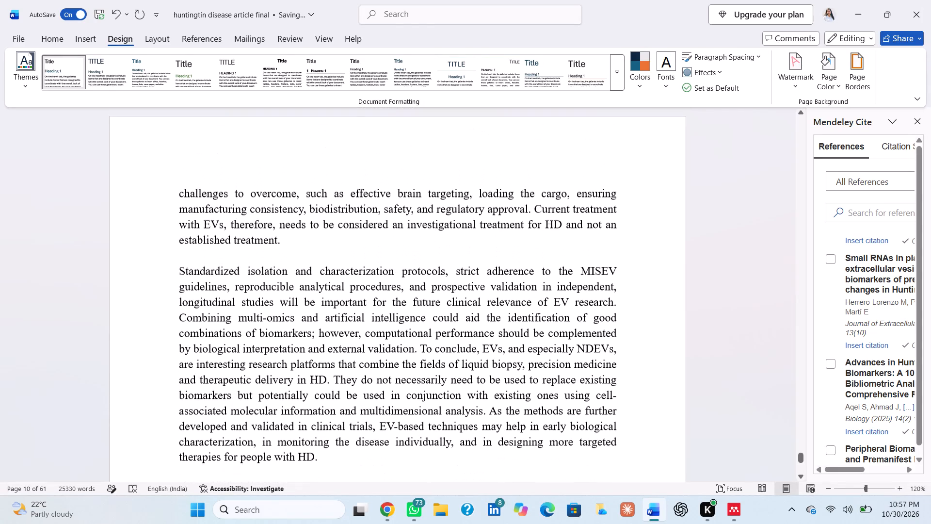
click(181, 271)
key(BackSpace)
key(BackSpace)
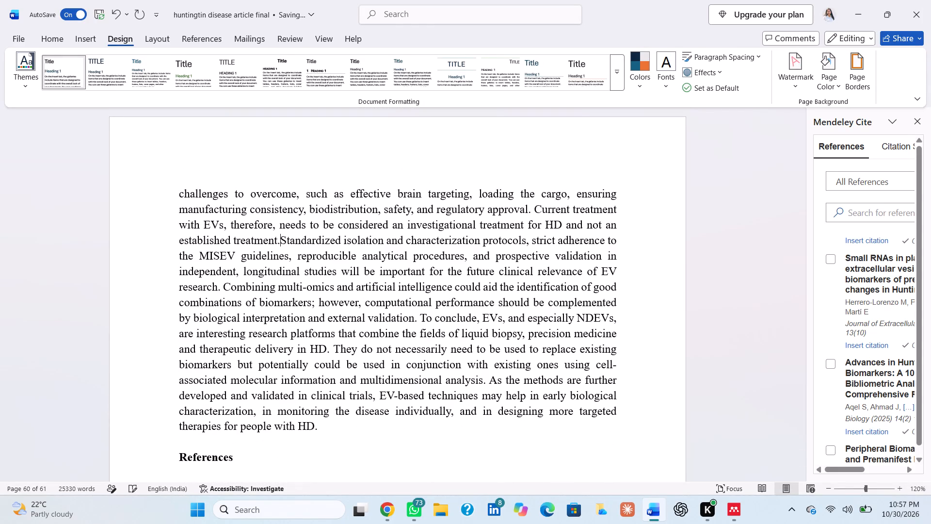
key(space)
Change "significant" to "significance" before "challenges to overcome" in the paragraph on EV delivery agents.
scroll(181, 271, up, 1)
ctrl+scroll(181, 271, down, 1)
ctrl+scroll(181, 271, up, 1)
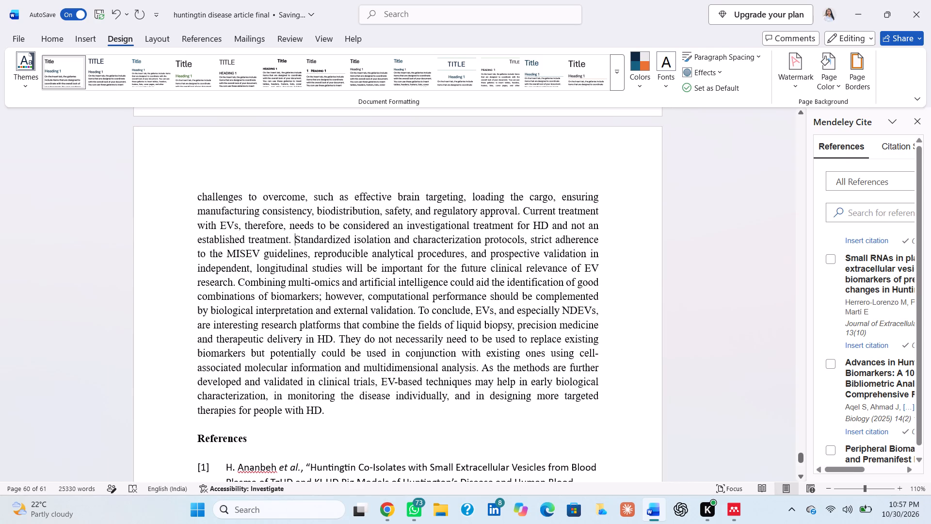
click(197, 202)
key(BackSpace)
key(BackSpace)
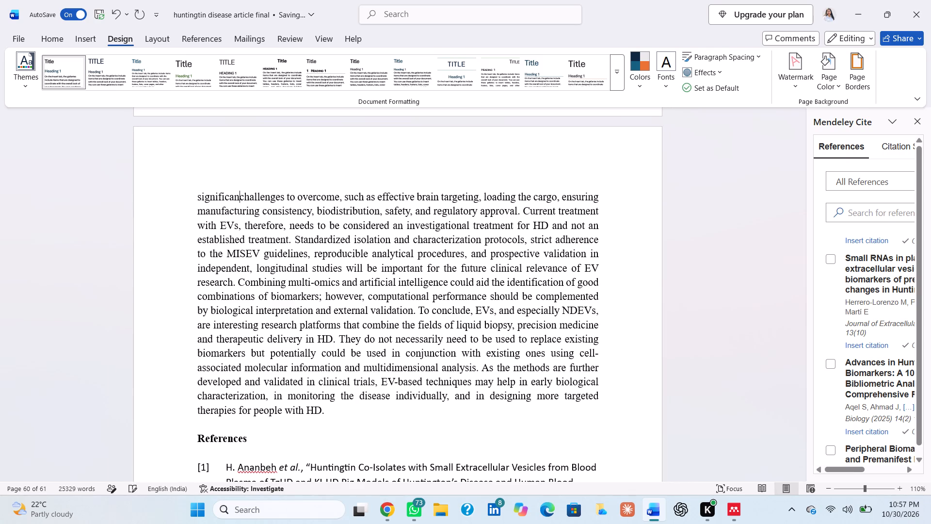
text(ce)
key(space)
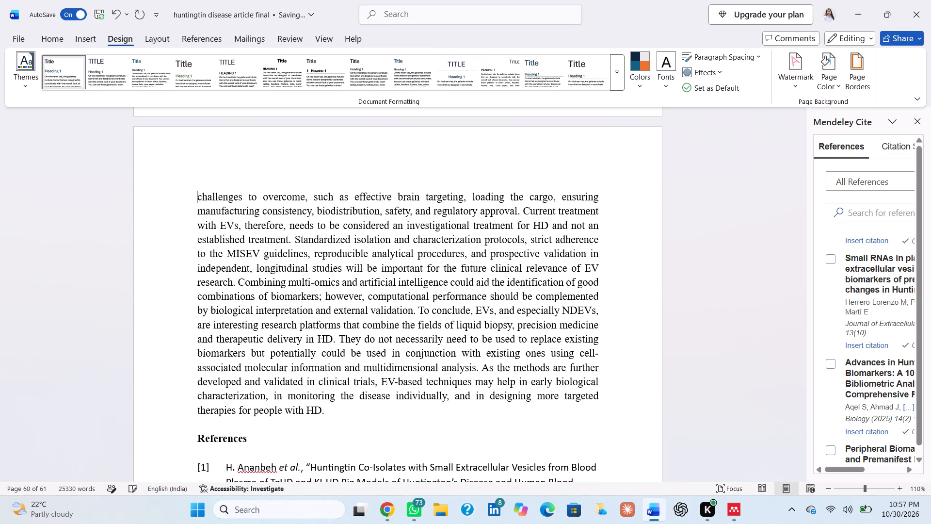
Join the paragraph "In addition to diagnosis" to the preceding one after "HTT trials.", separated by one space.
scroll(280, 189, up, 2)
click(195, 223)
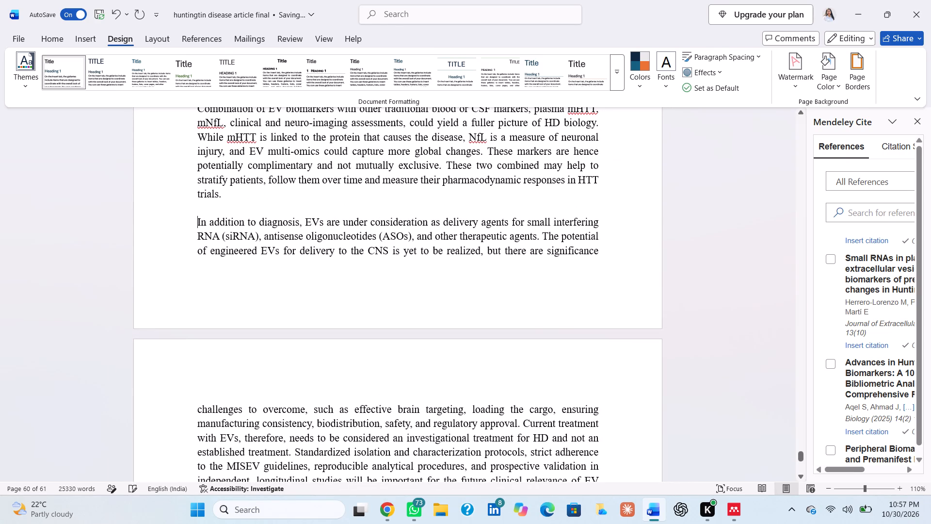
key(BackSpace)
key(BackSpace)
key(space)
Join the paragraph "Combination of EV biomarkers" to the preceding one after "central nervous system pathology.", separated by one space.
scroll(195, 223, up, 1)
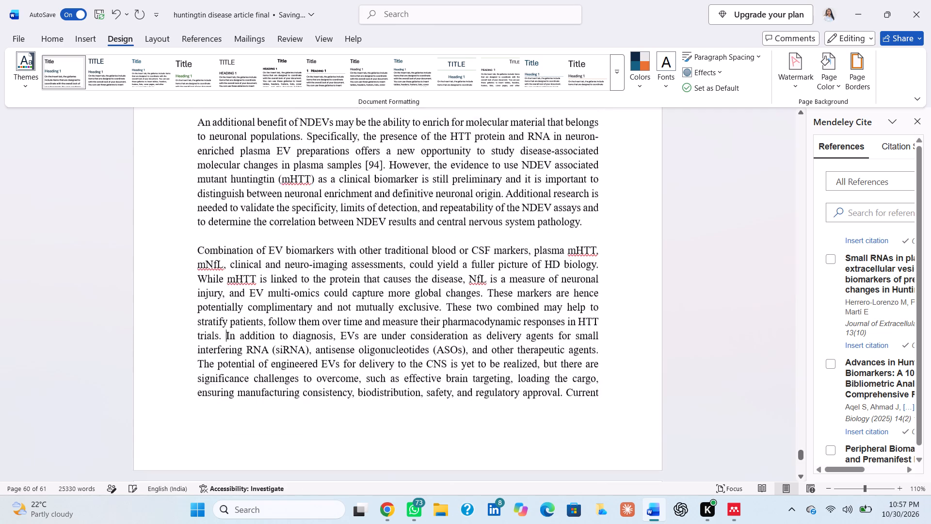
scroll(195, 223, up, 1)
click(194, 294)
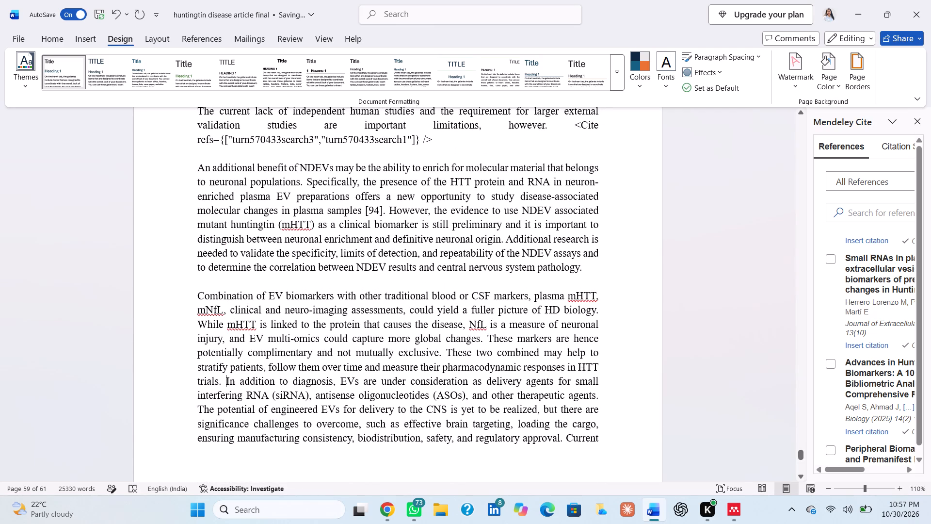
key(BackSpace)
key(BackSpace)
key(space)
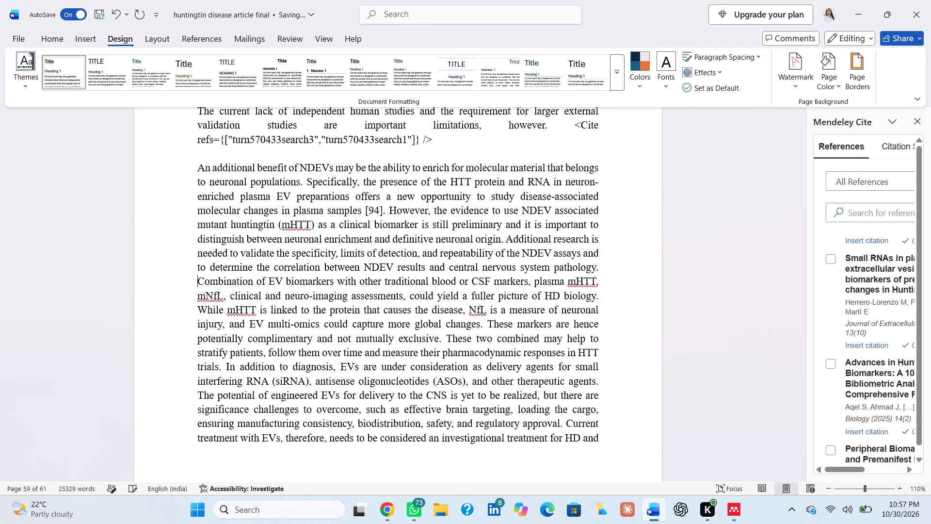
Join the paragraph "An additional benefit of NDEVs" to the preceding text after the <Cite refs> tag, separated by one space.
scroll(230, 270, up, 1)
click(196, 210)
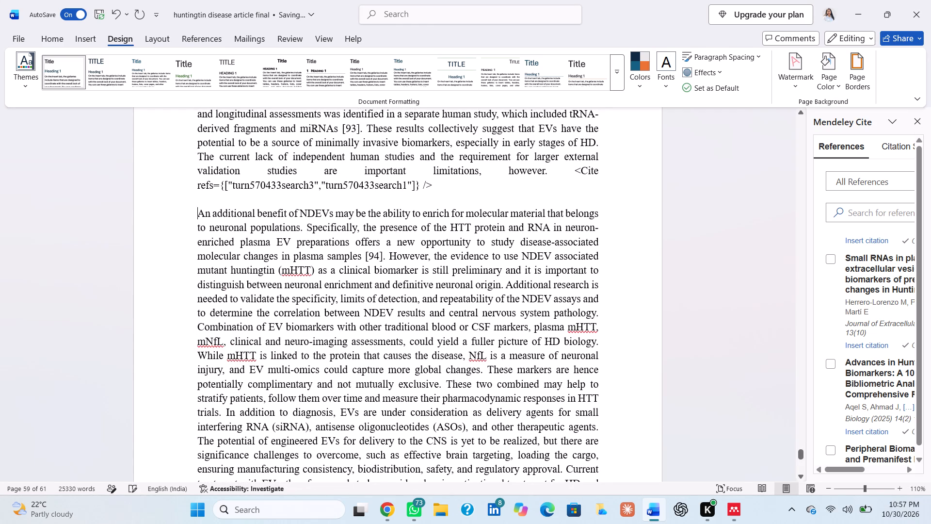
key(BackSpace)
key(BackSpace)
key(space)
Join the paragraph "The human studies have shown" to the first Conclusions paragraph after "cell of origin.", separated by one space.
scroll(196, 210, up, 1)
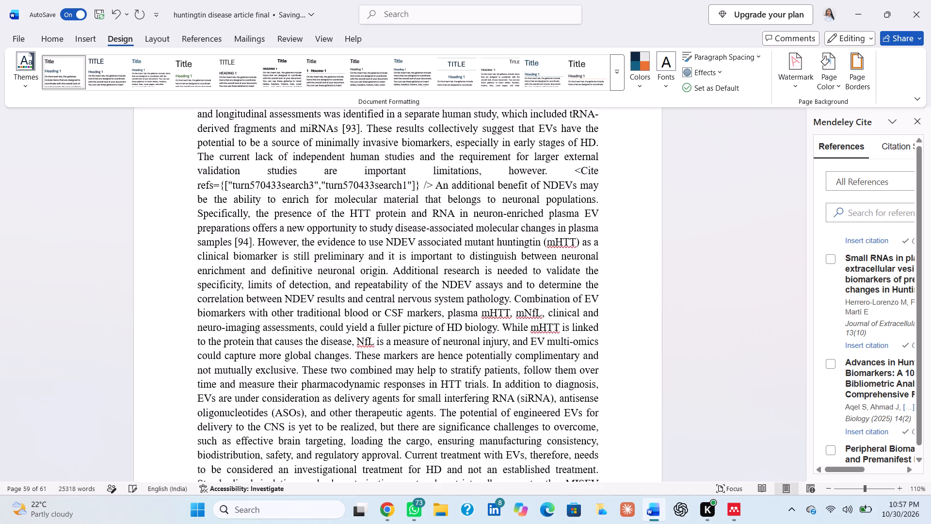
ctrl+scroll(196, 210, down, 1)
scroll(196, 210, up, 1)
ctrl+scroll(196, 210, up, 1)
scroll(259, 238, up, 1)
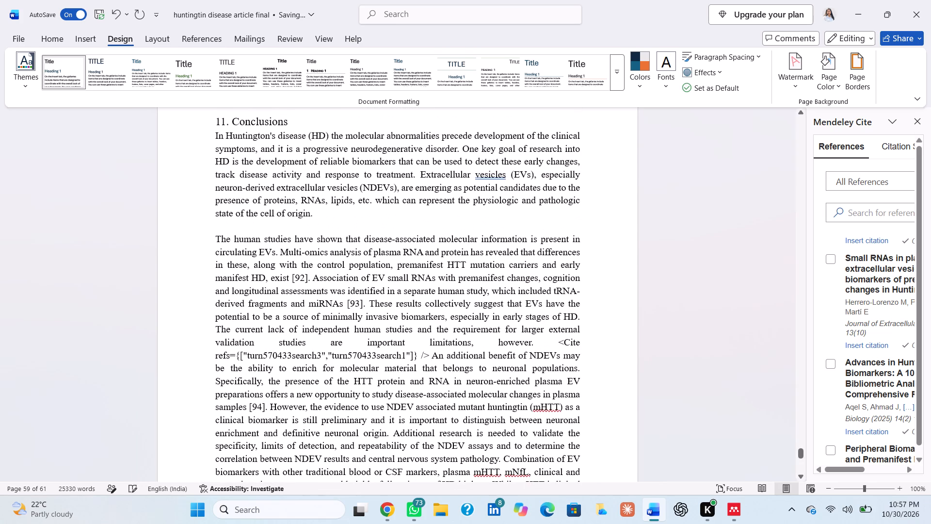
click(215, 239)
key(BackSpace)
key(BackSpace)
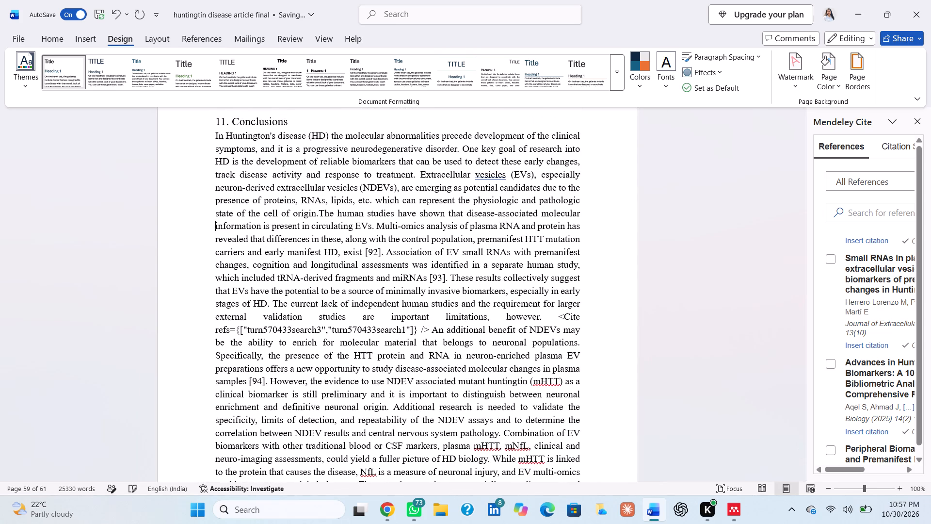
key(space)
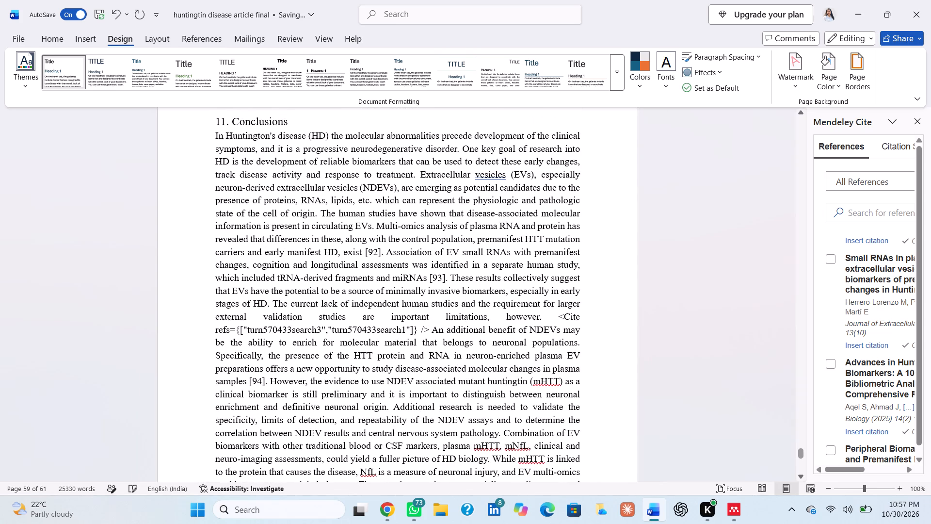
Delete the typed References heading, entries [80] to [91], the "One important distinction" note and the blank line before heading 11, Conclusions.
scroll(246, 269, up, 2)
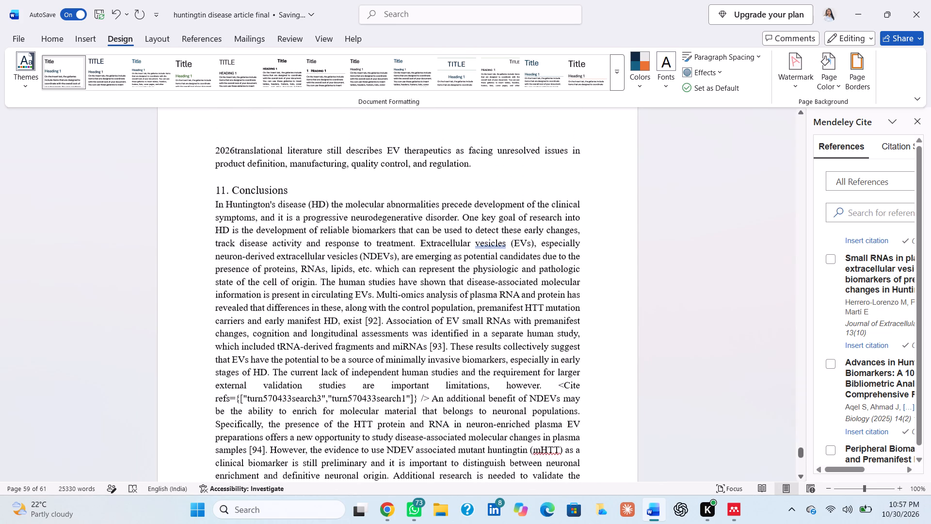
scroll(246, 269, up, 7)
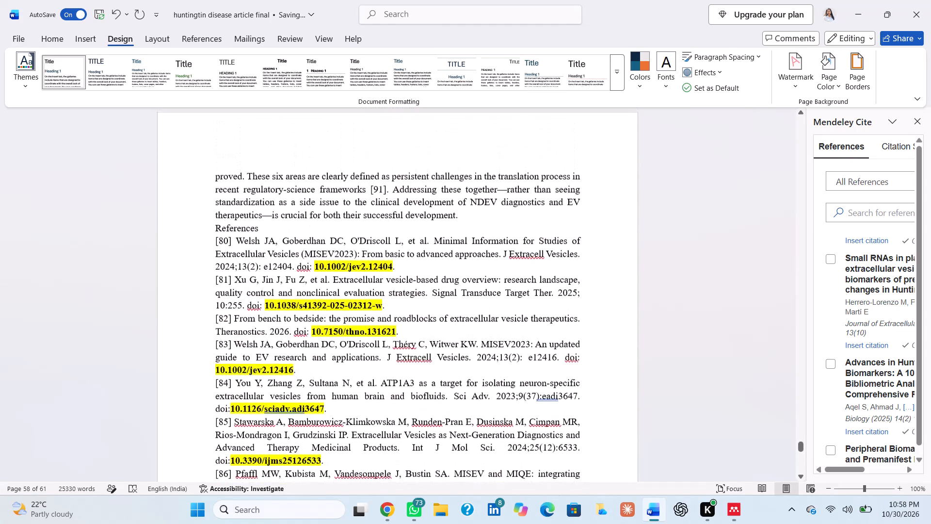
scroll(246, 269, up, 1)
drag(214, 299, 243, 372)
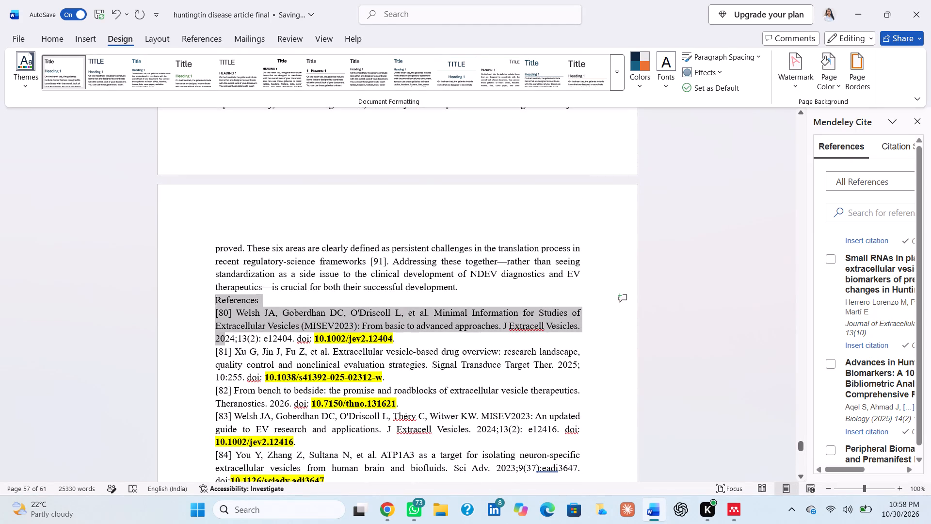
drag(243, 372, 267, 475)
drag(267, 475, 273, 509)
click(201, 434)
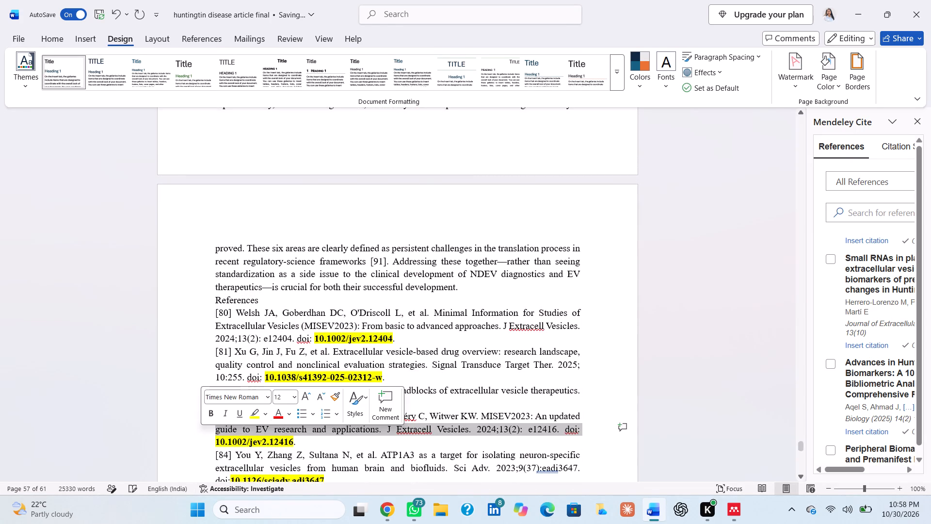
drag(214, 300, 247, 425)
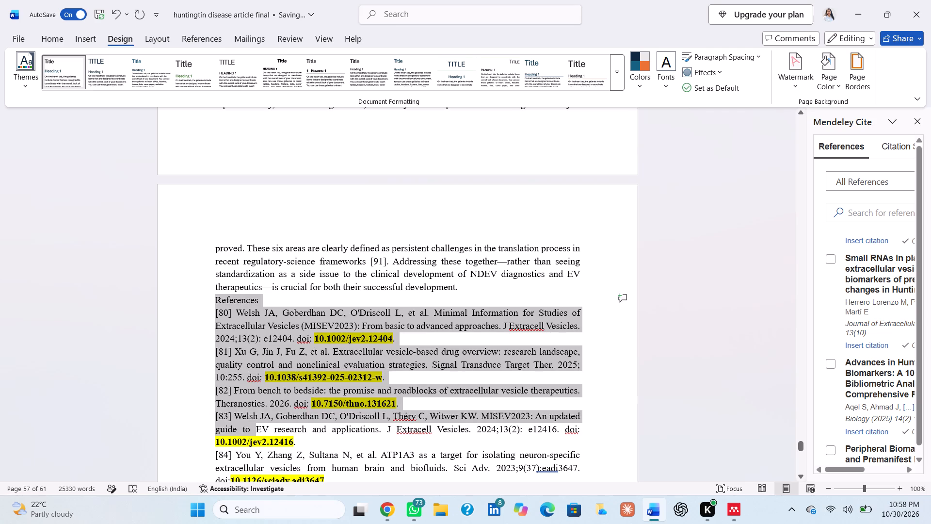
drag(247, 425, 338, 432)
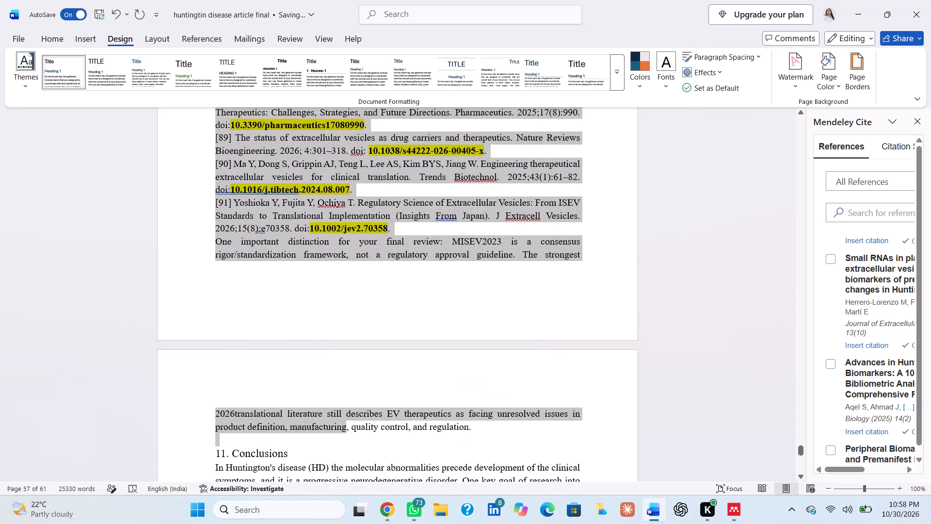
drag(338, 432, 396, 366)
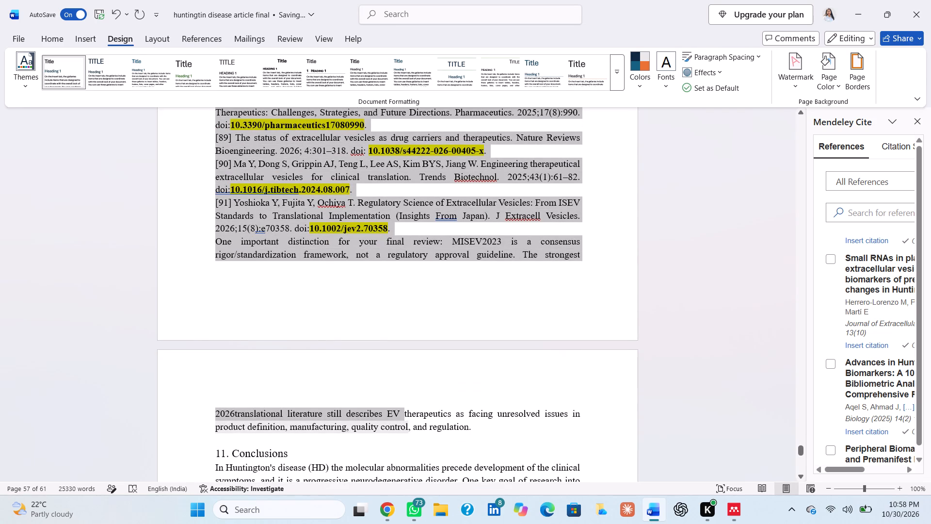
drag(396, 366, 396, 232)
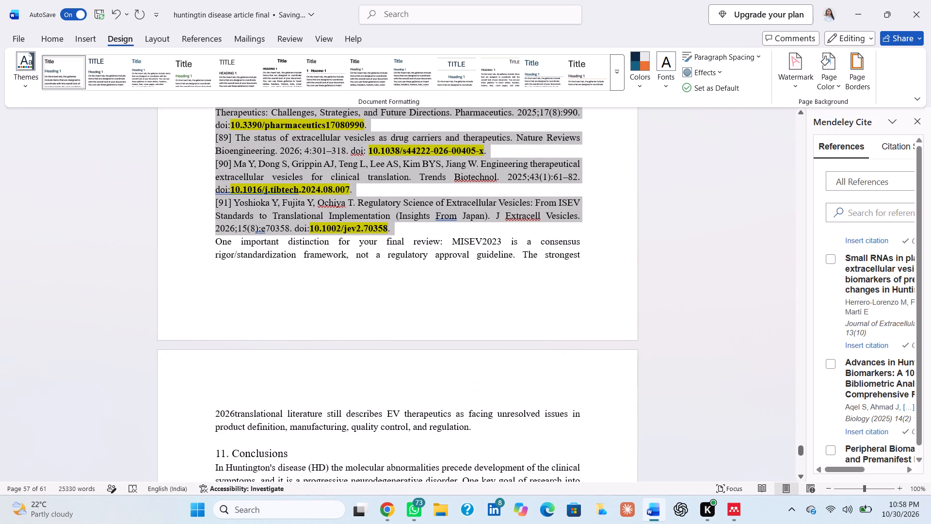
drag(396, 232, 487, 437)
key(BackSpace)
scroll(436, 377, up, 1)
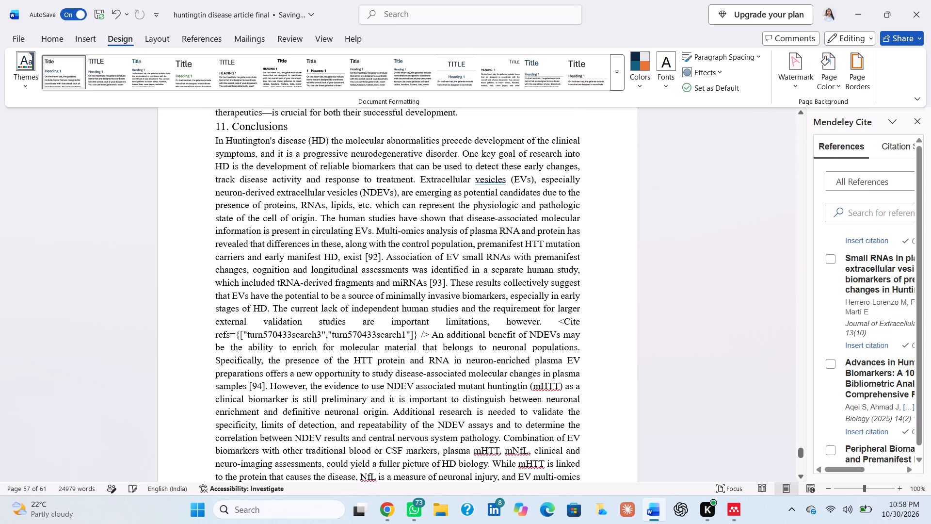
Undo the deletion of the typed References list, entries [80] to [91], and its closing note before heading 11, Conclusions.
scroll(436, 377, up, 1)
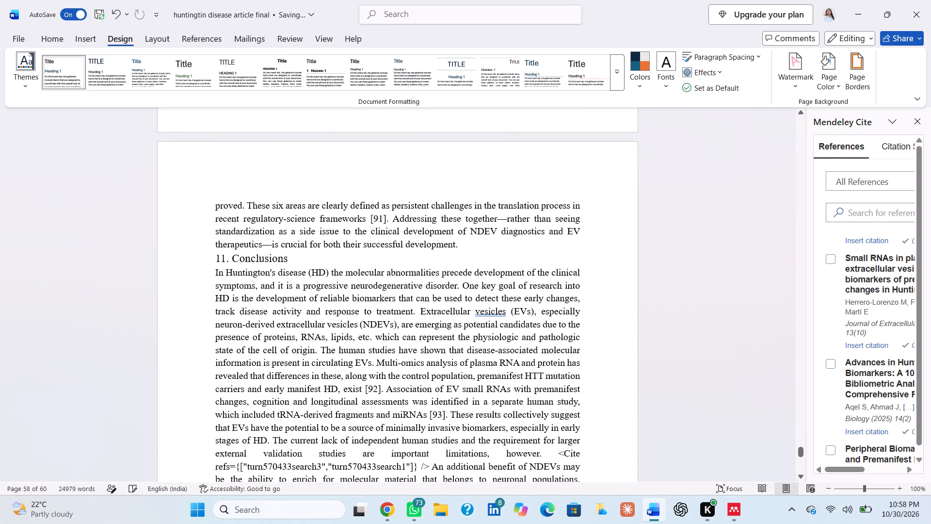
scroll(305, 259, up, 1)
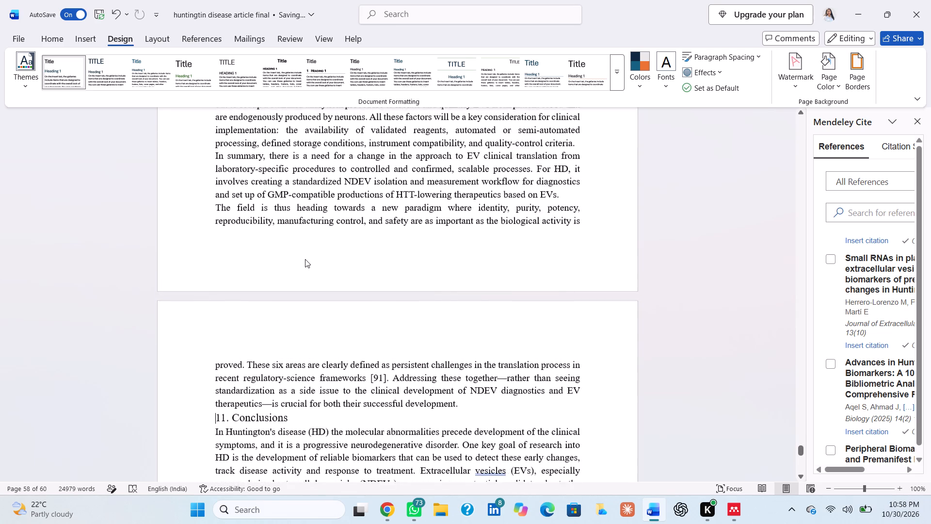
scroll(305, 259, up, 4)
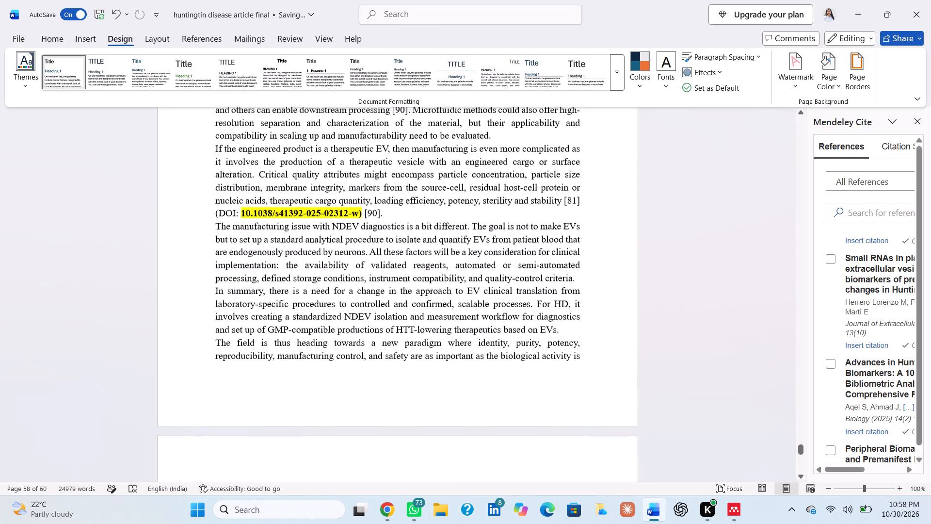
scroll(305, 259, up, 1)
click(113, 15)
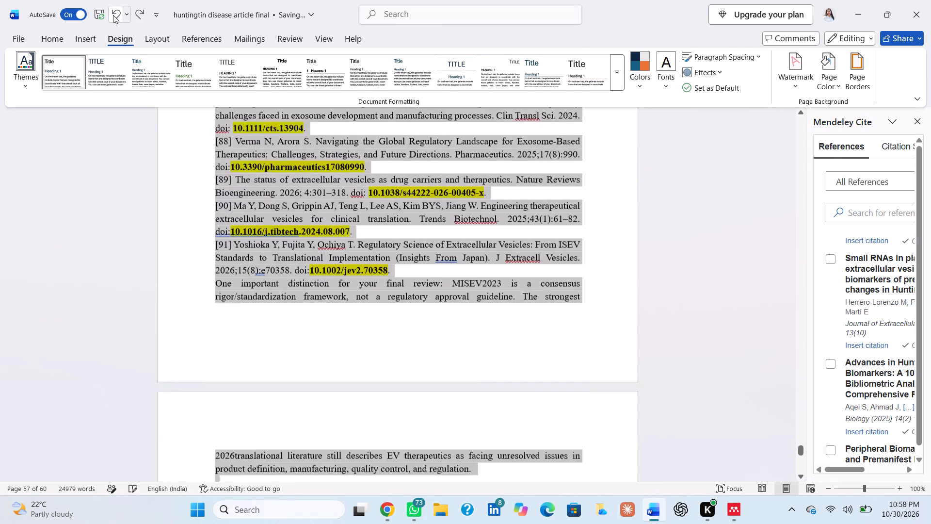
Look through the typed References list, the Introduction and section 2 as far as Figure 1 and heading 2.1.
scroll(174, 127, up, 1)
click(176, 182)
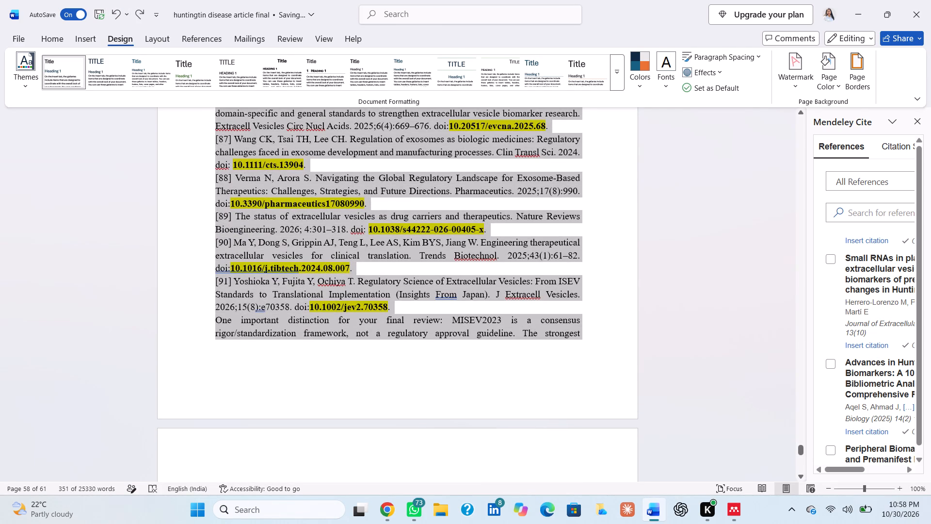
scroll(230, 231, up, 2)
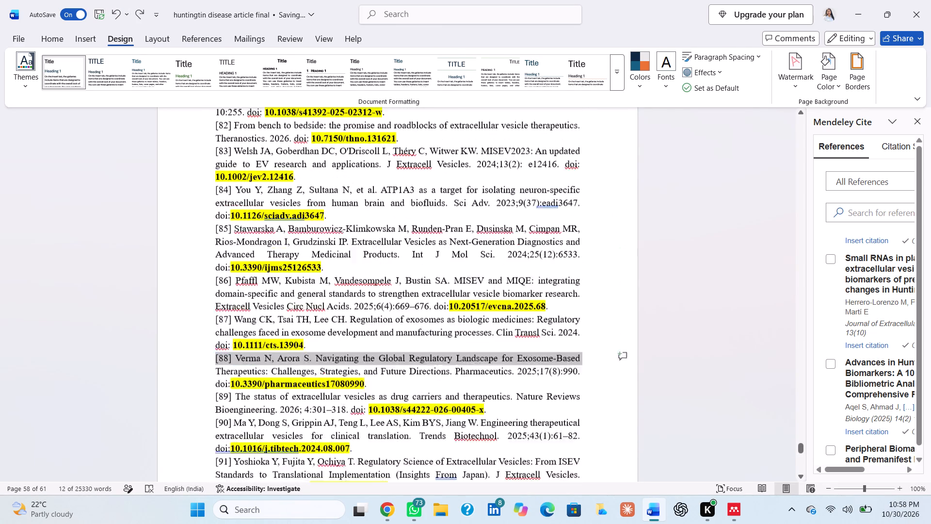
scroll(230, 231, up, 1)
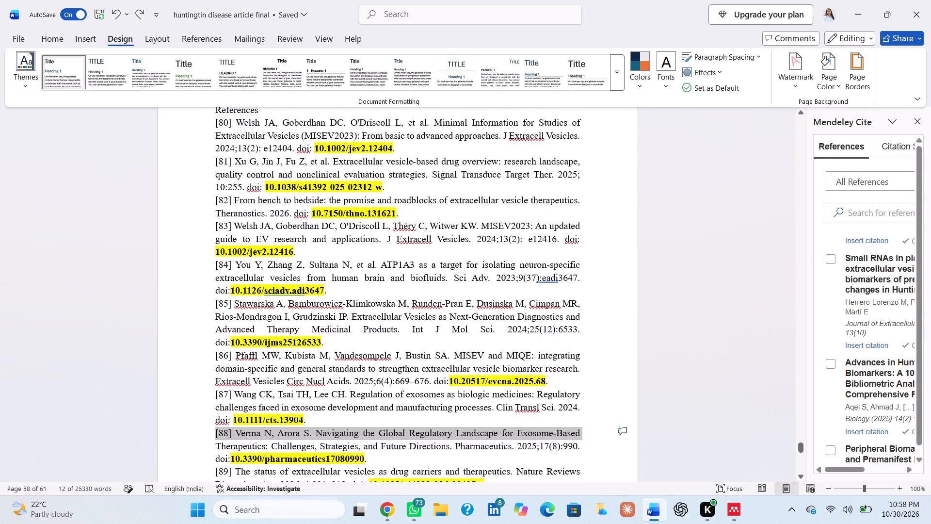
click(174, 314)
scroll(174, 314, up, 20)
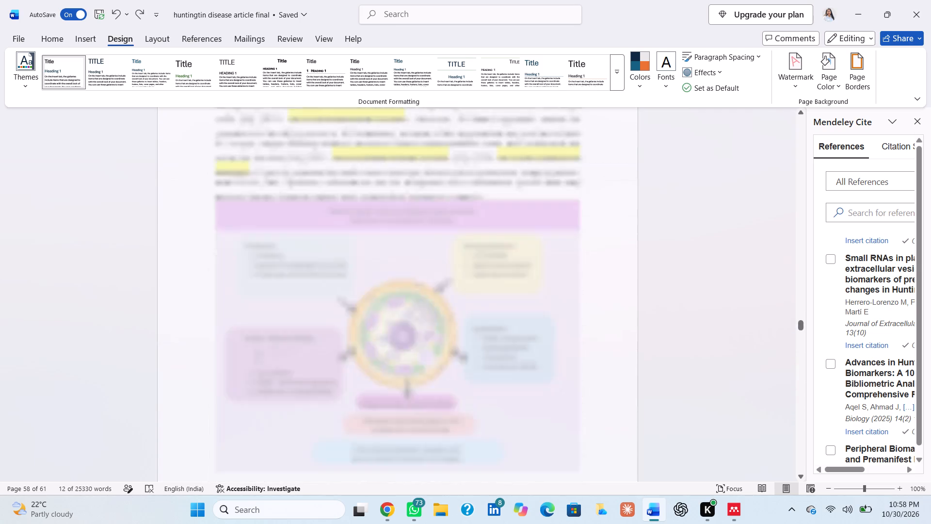
scroll(174, 314, up, 3)
scroll(174, 314, down, 1)
ctrl+scroll(174, 314, up, 1)
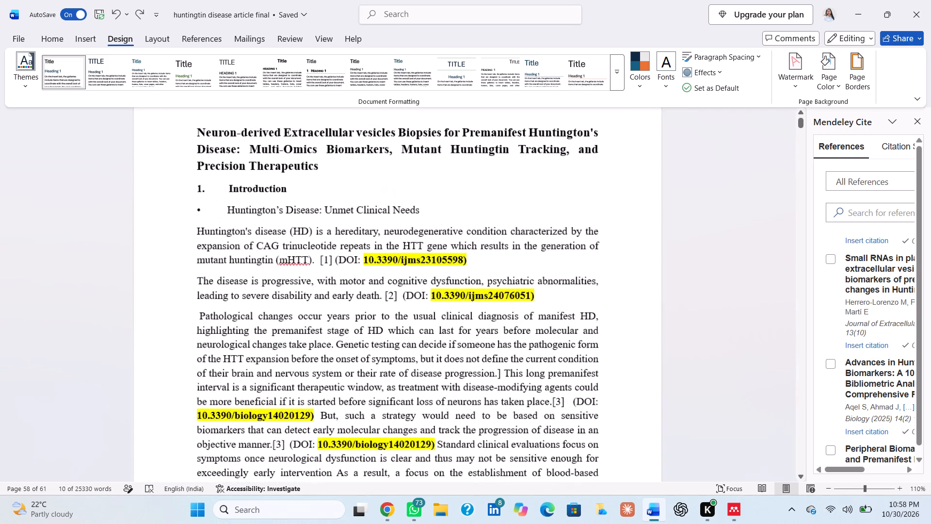
ctrl+scroll(174, 314, up, 2)
scroll(174, 314, down, 13)
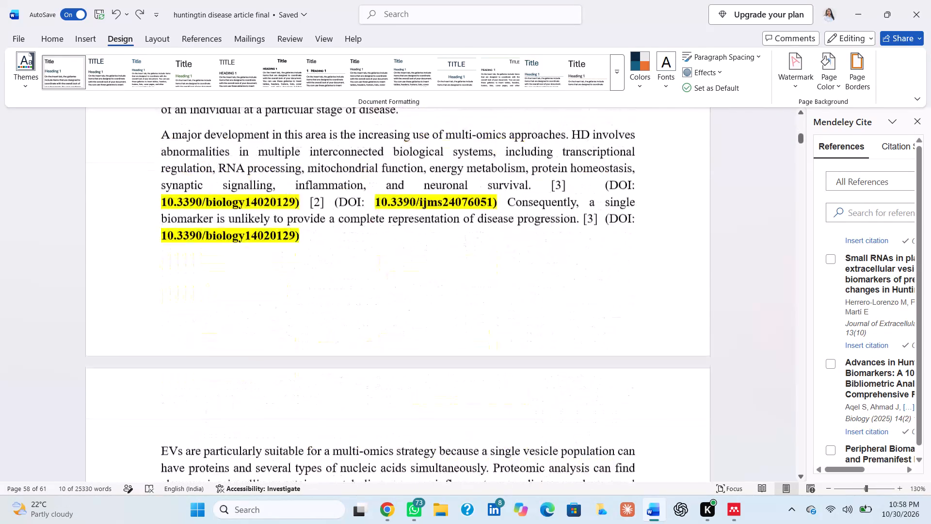
scroll(174, 314, down, 6)
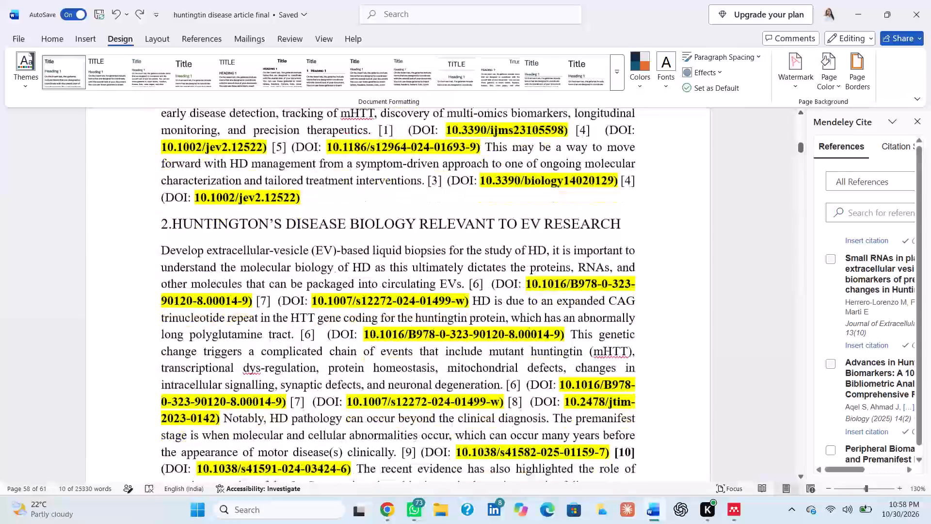
scroll(174, 314, down, 2)
click(119, 327)
click(88, 334)
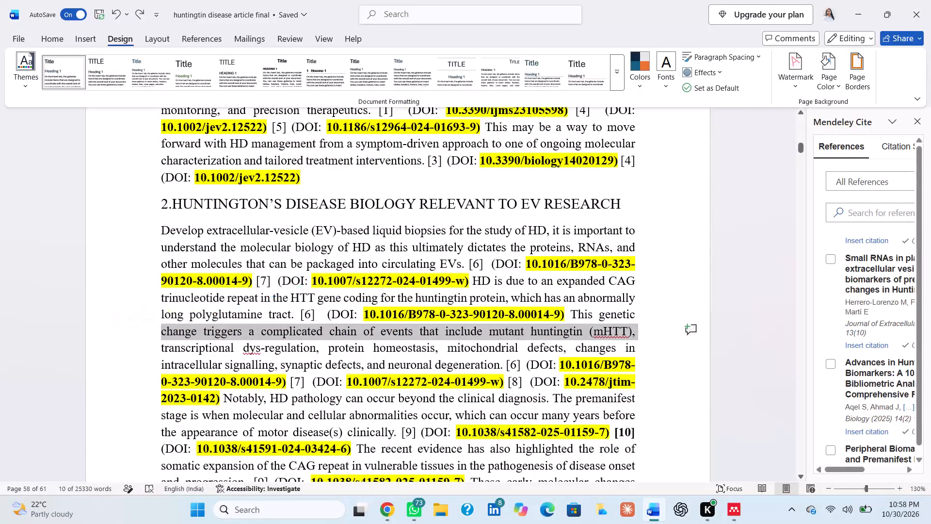
scroll(173, 376, down, 3)
scroll(173, 376, up, 1)
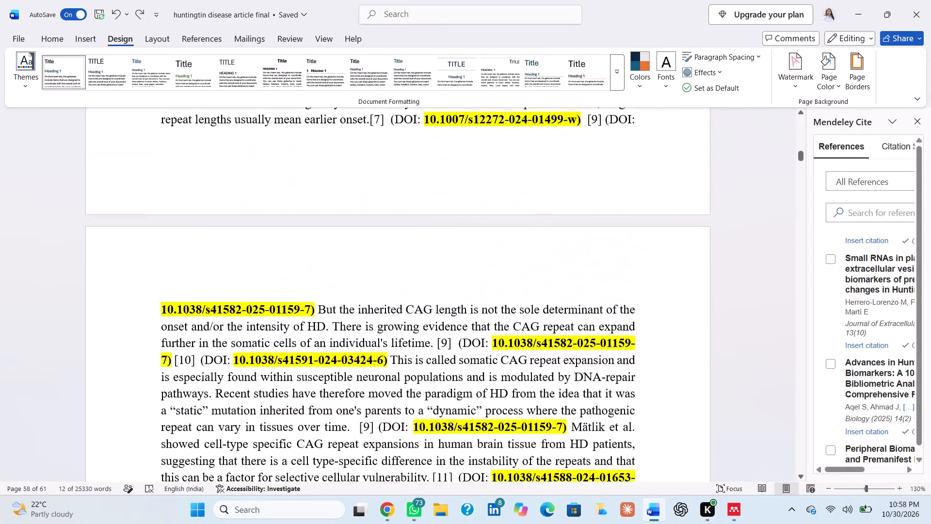
scroll(173, 376, up, 1)
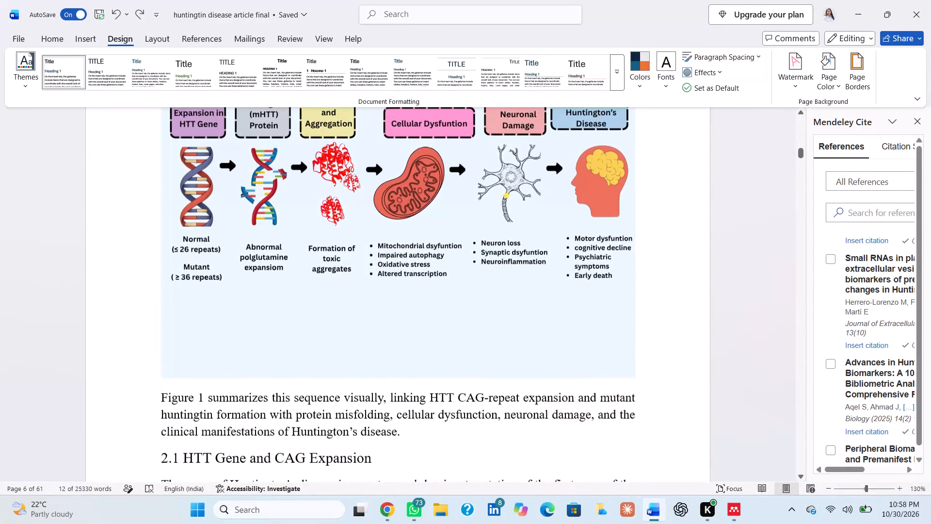
scroll(173, 376, up, 1)
scroll(173, 376, down, 2)
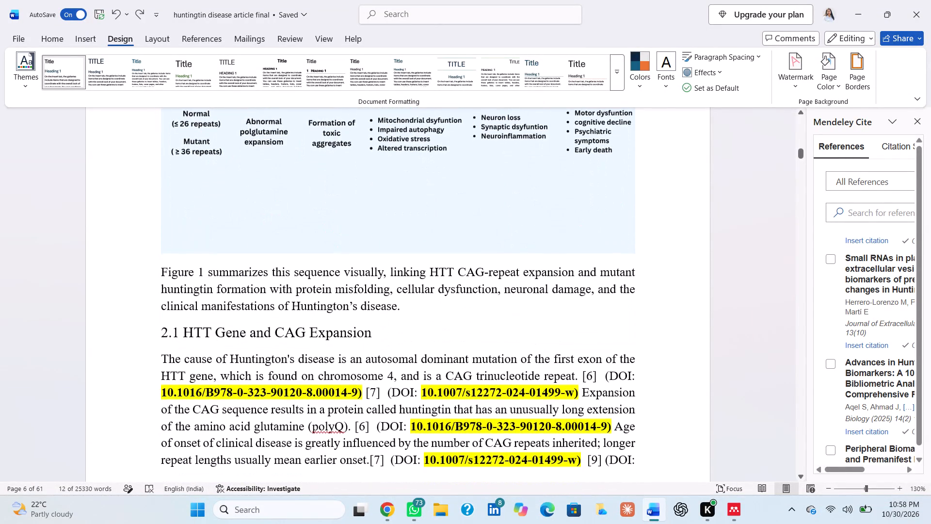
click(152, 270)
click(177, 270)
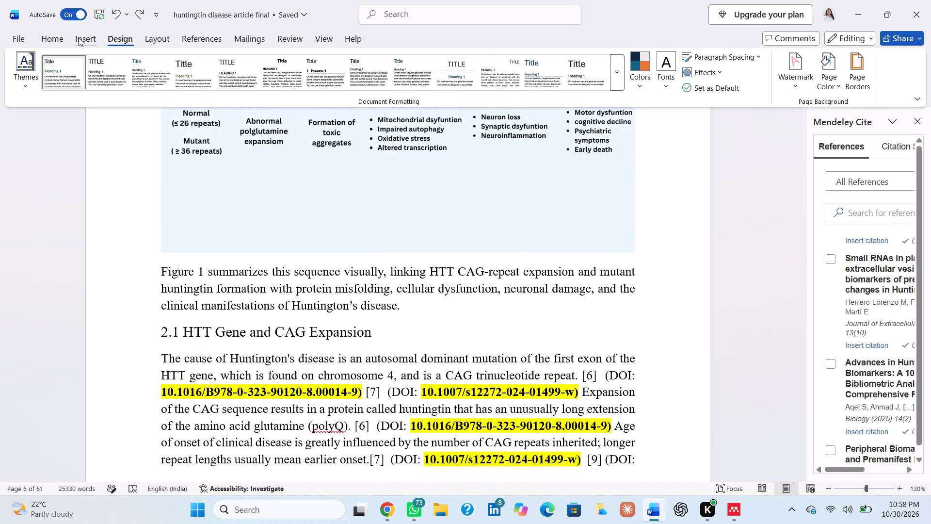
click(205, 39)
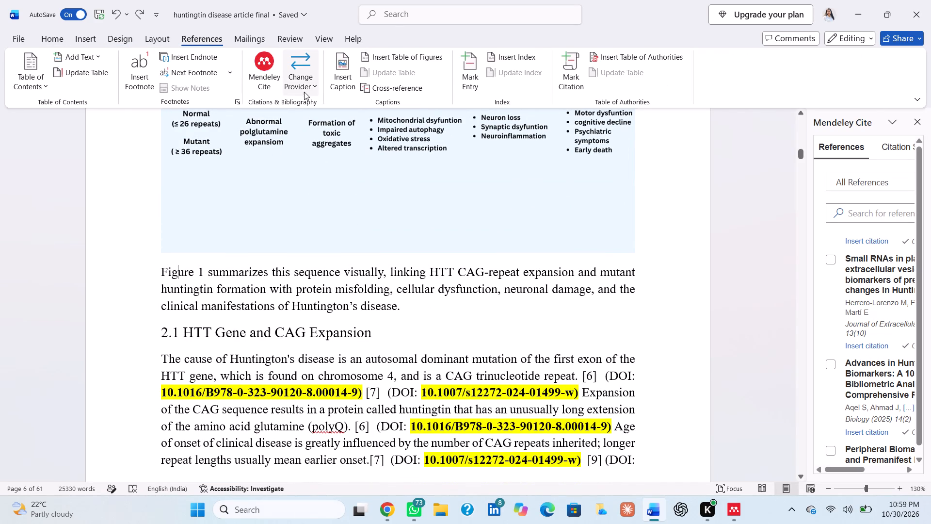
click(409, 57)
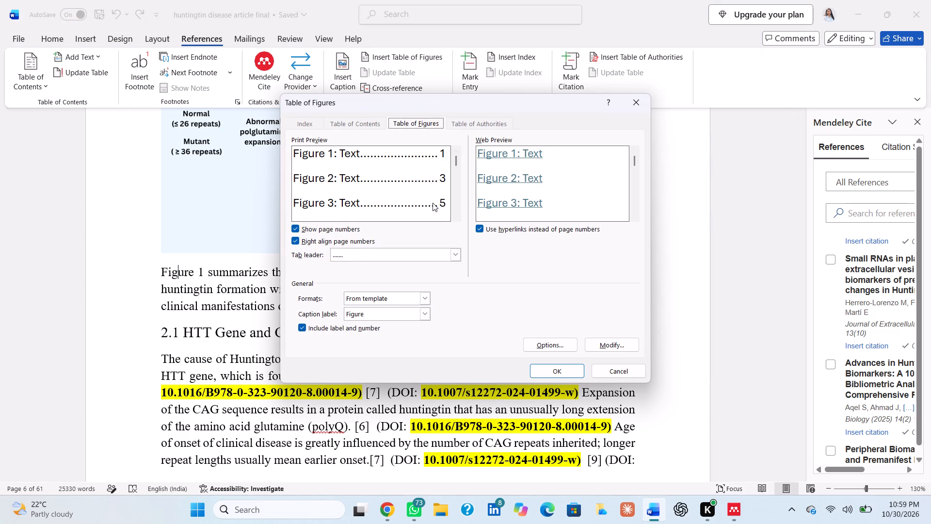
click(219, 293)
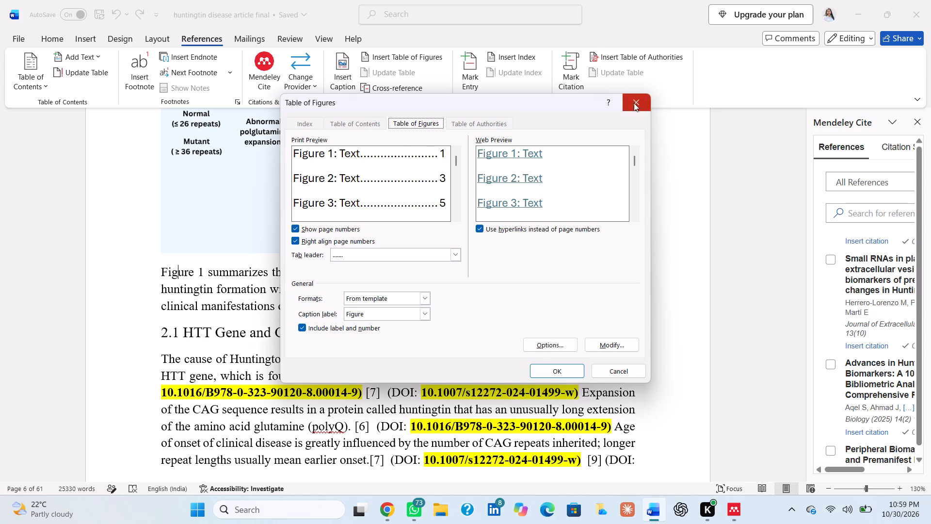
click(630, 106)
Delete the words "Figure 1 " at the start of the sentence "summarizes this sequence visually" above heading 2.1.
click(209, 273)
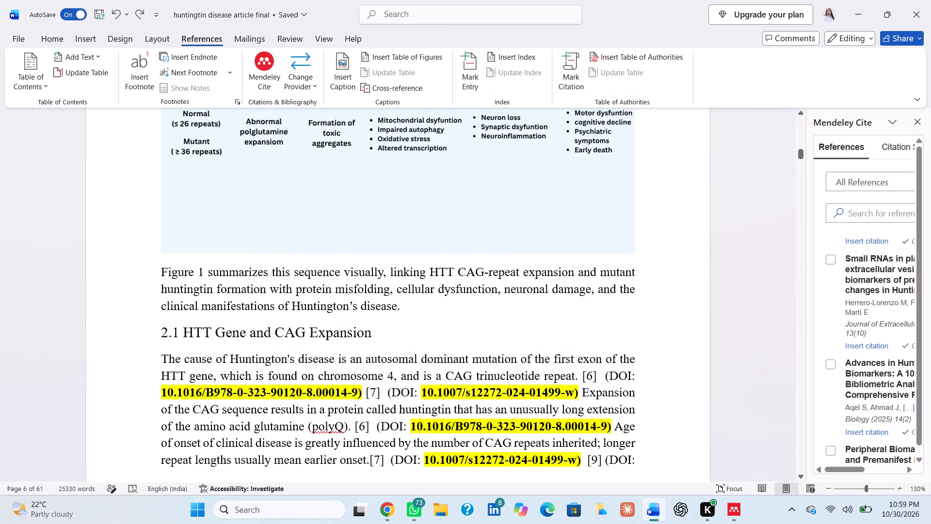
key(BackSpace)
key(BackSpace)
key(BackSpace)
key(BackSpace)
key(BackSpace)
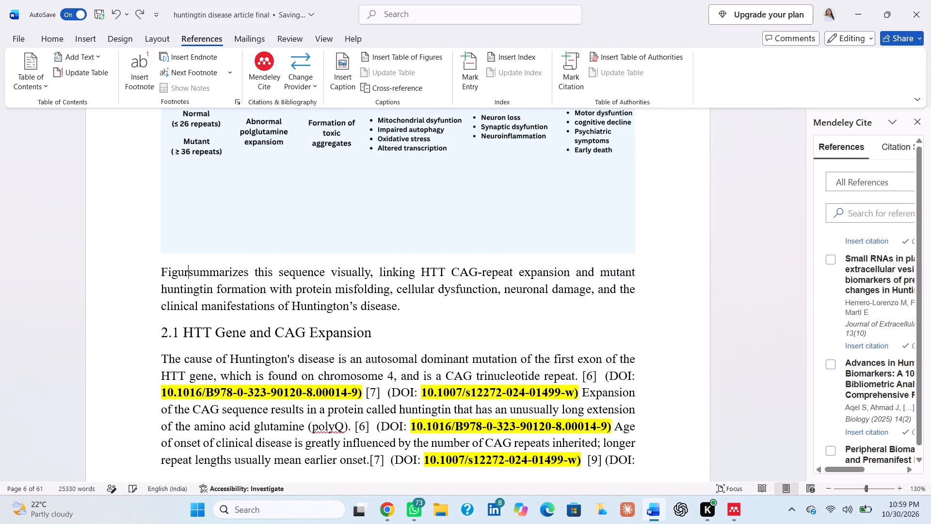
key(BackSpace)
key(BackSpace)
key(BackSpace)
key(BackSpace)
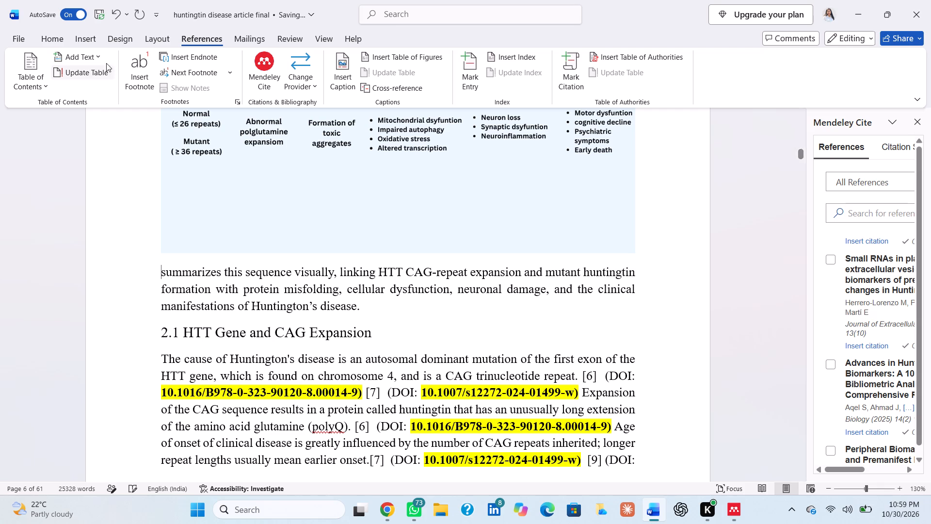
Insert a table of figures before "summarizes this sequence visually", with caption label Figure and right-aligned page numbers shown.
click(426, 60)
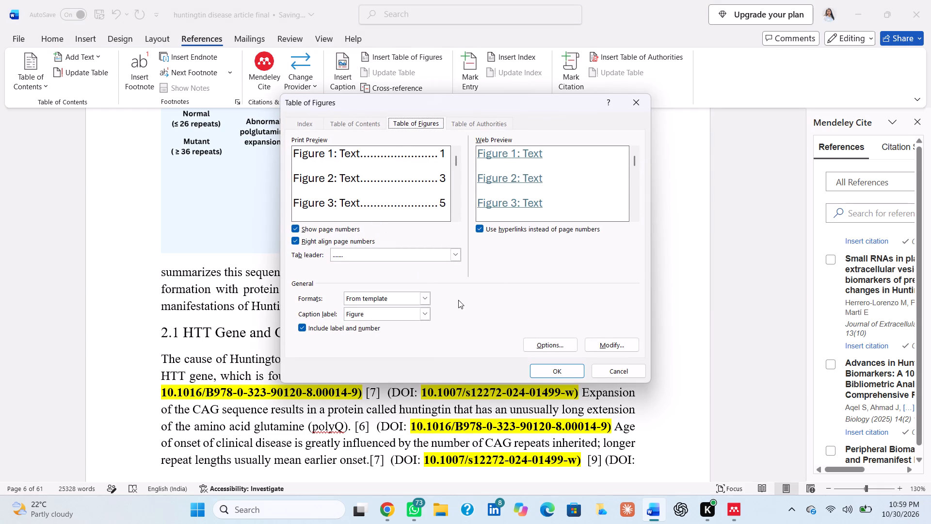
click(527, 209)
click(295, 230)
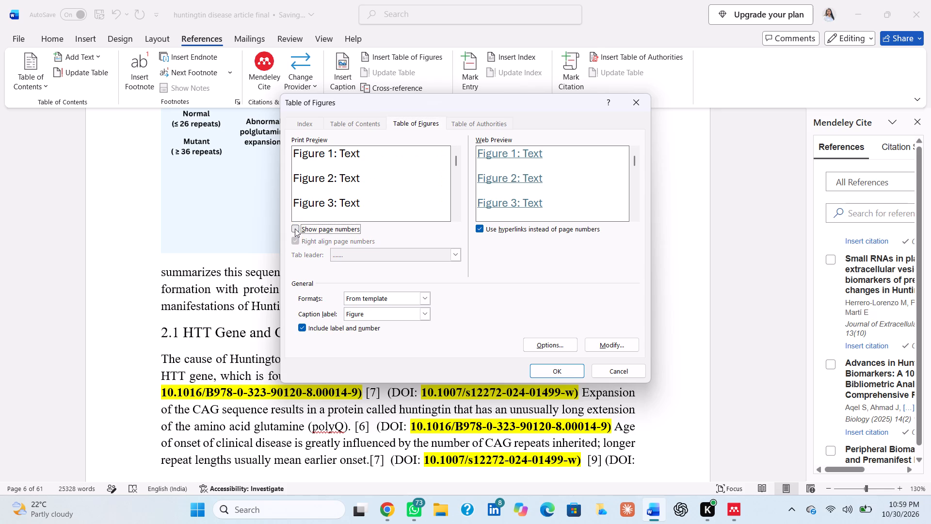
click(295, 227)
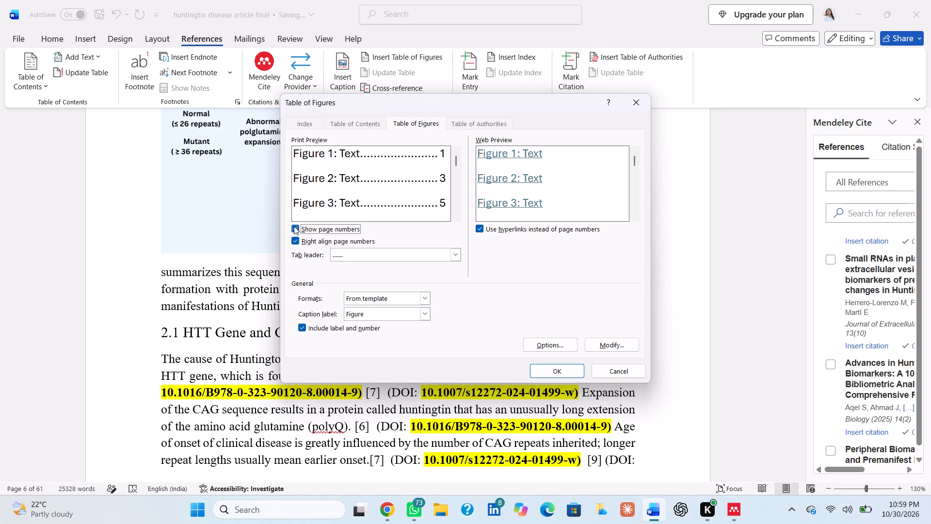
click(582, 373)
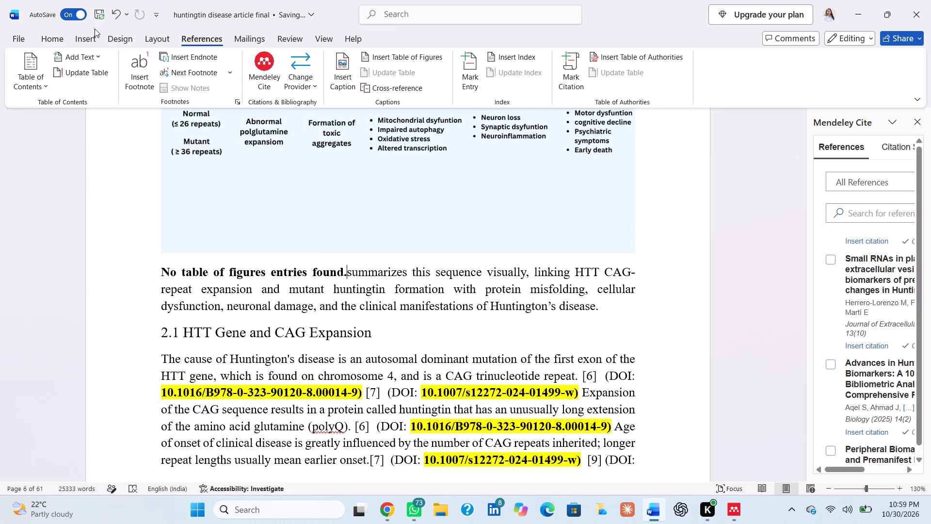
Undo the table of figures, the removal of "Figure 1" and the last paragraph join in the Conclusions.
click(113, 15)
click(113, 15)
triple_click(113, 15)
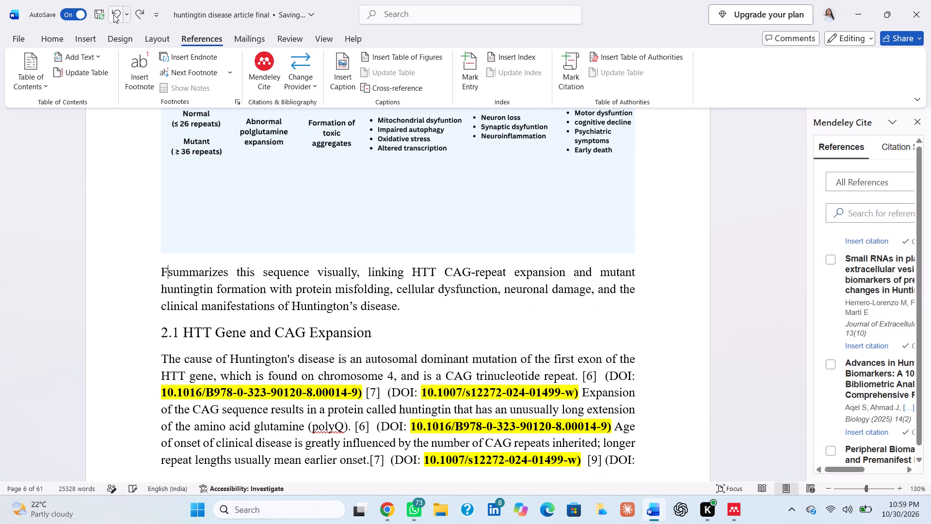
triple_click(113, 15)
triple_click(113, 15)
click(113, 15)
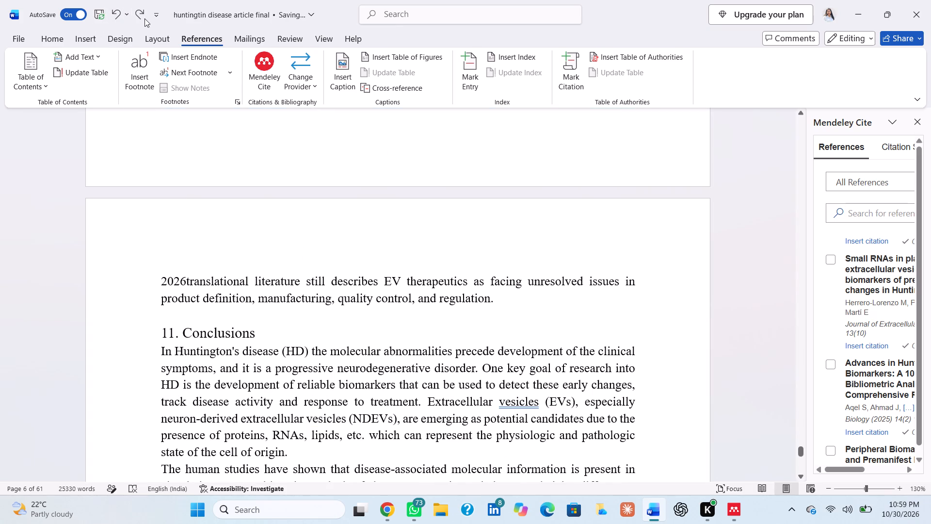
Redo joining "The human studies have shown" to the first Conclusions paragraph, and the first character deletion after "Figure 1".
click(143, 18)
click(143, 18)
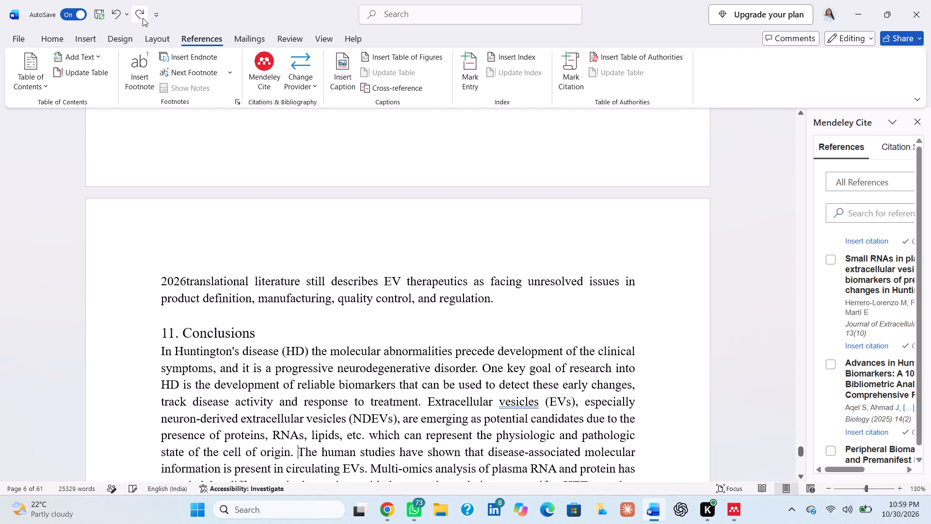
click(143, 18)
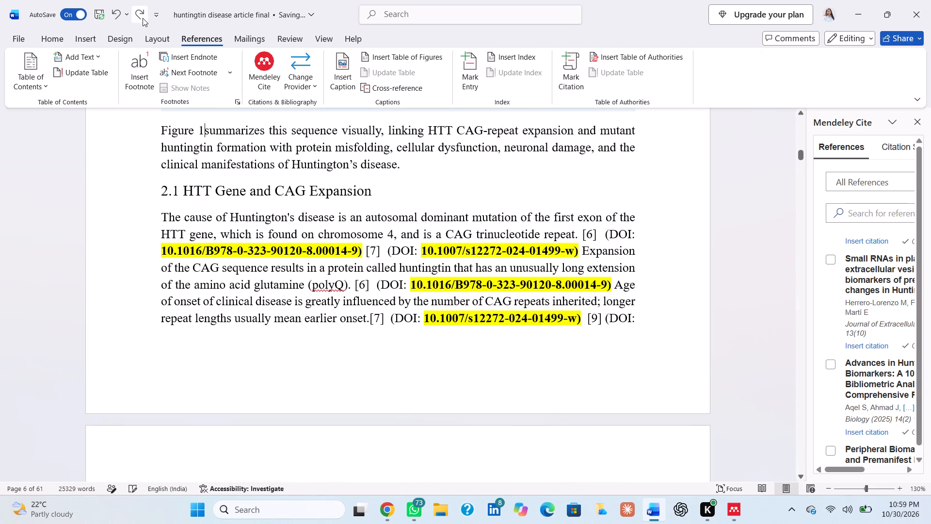
Delete the typed citation [1] after "intercellular communication." in section 3, Extracellular Vesicle Biology in the CNS, keeping its DOI.
scroll(209, 179, down, 3)
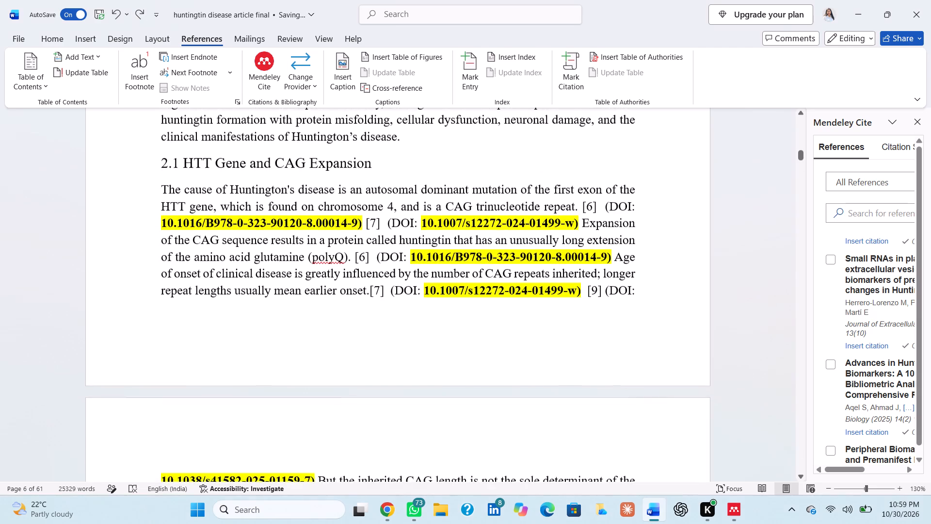
scroll(209, 179, down, 4)
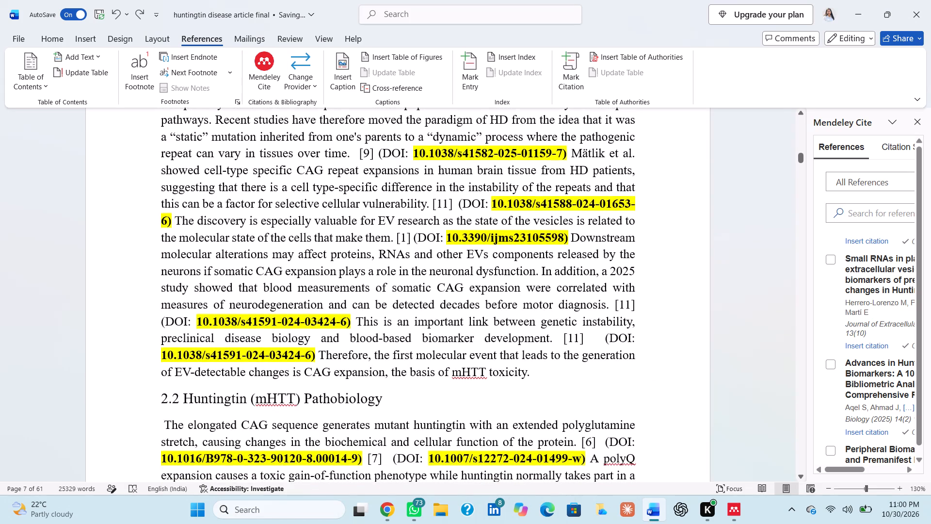
scroll(209, 179, down, 2)
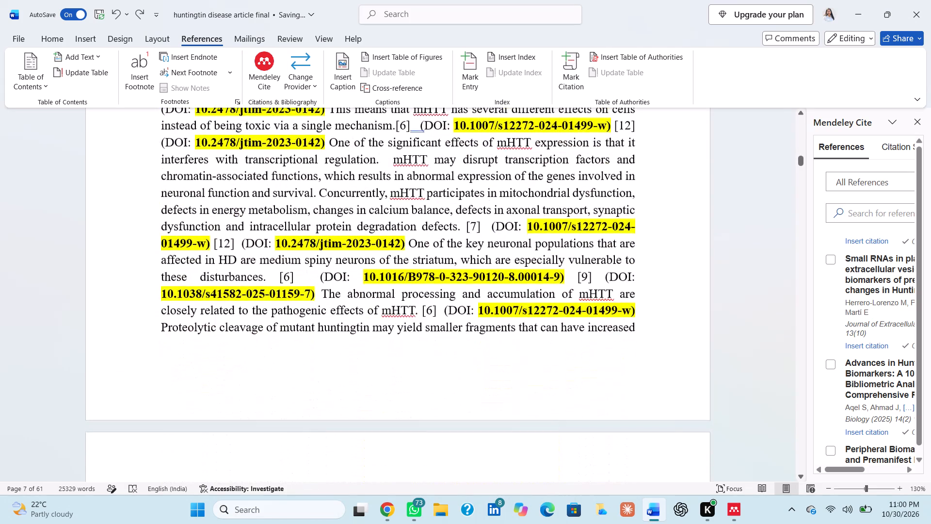
scroll(209, 179, down, 11)
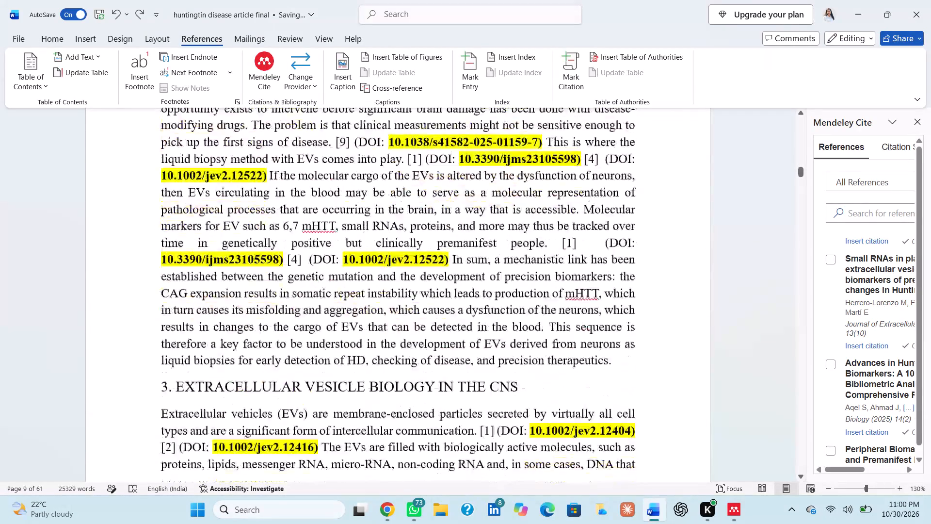
scroll(209, 179, down, 1)
scroll(209, 179, up, 1)
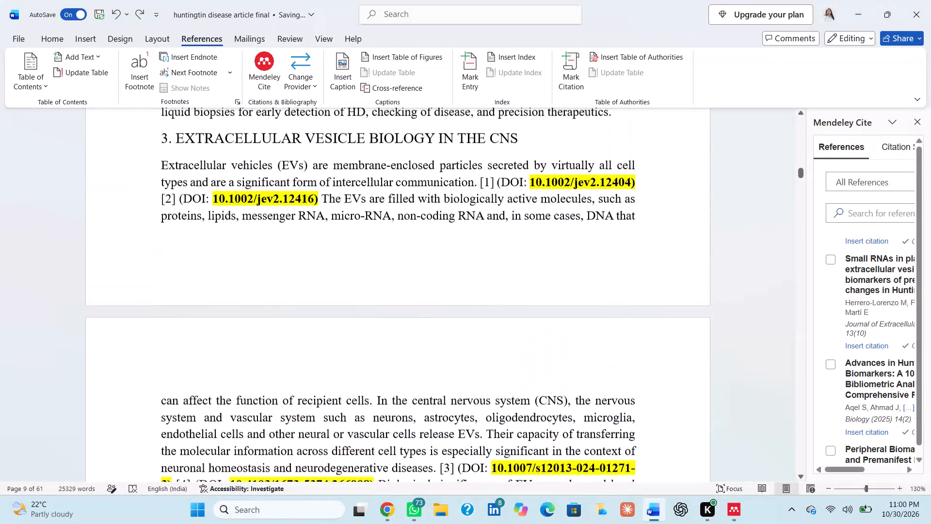
scroll(209, 179, up, 1)
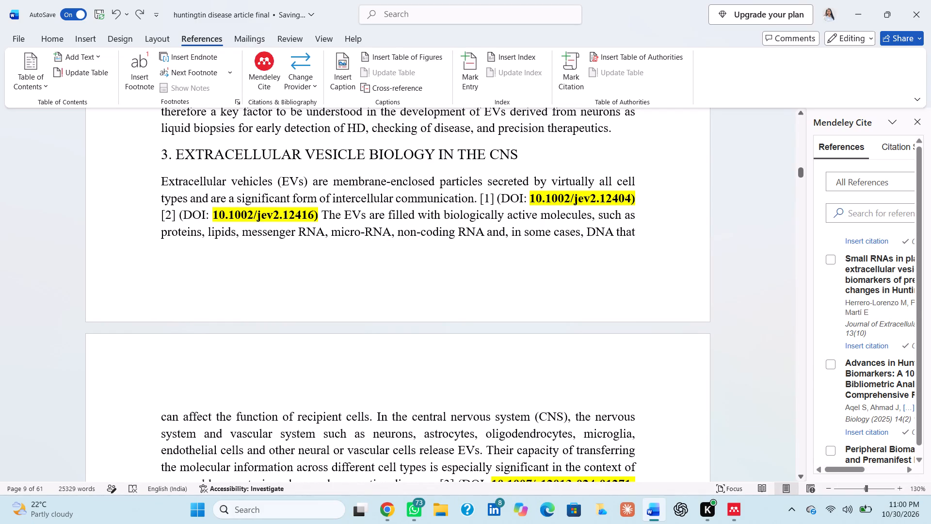
click(496, 200)
key(BackSpace)
key(BackSpace)
key(BackSpace)
key(BackSpace)
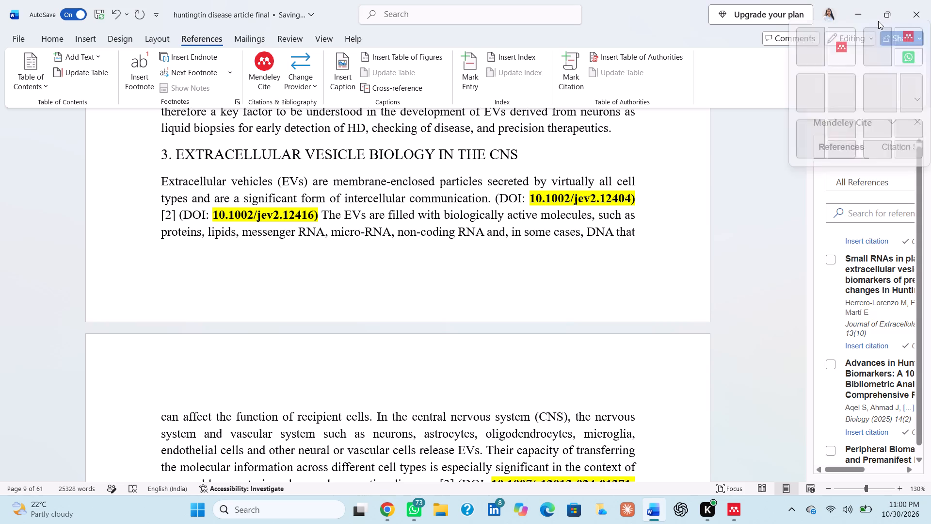
Arrange the document side by side with the Mendeley reference library window, with the section 3 text in view.
click(806, 63)
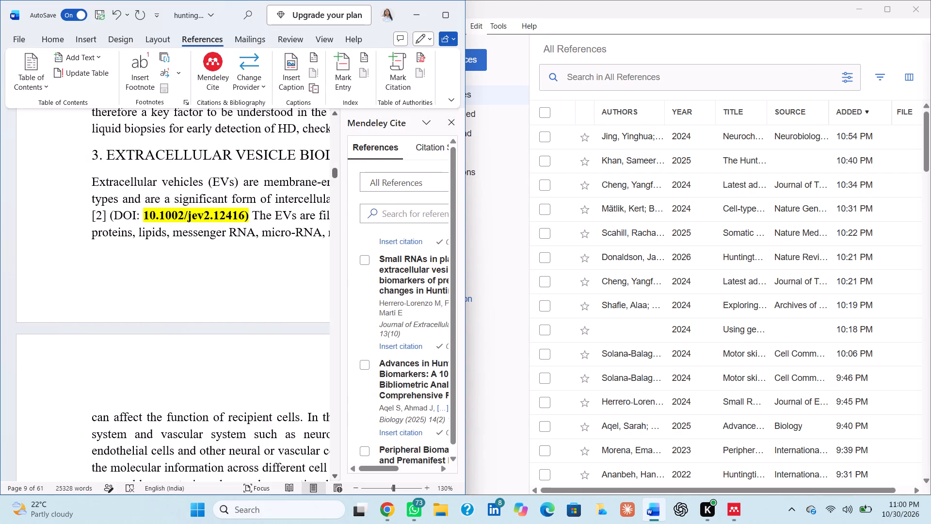
scroll(237, 225, left, 1)
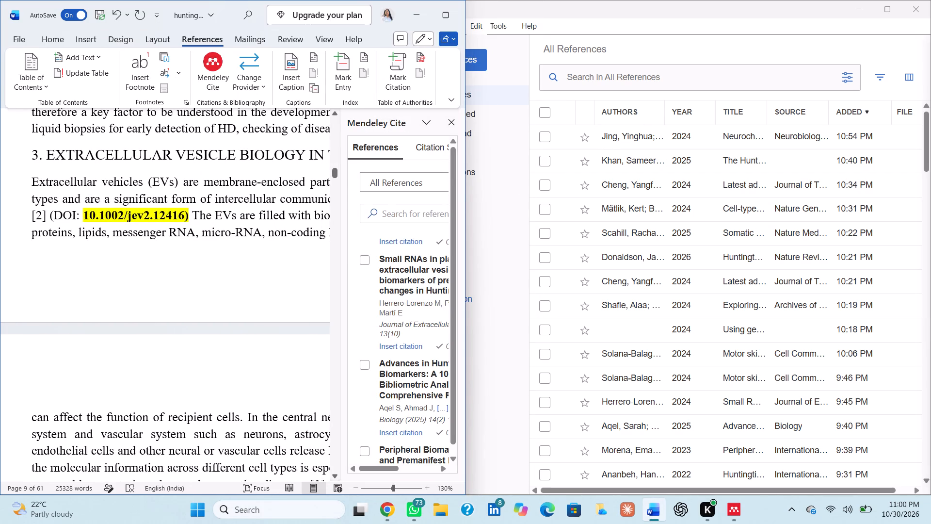
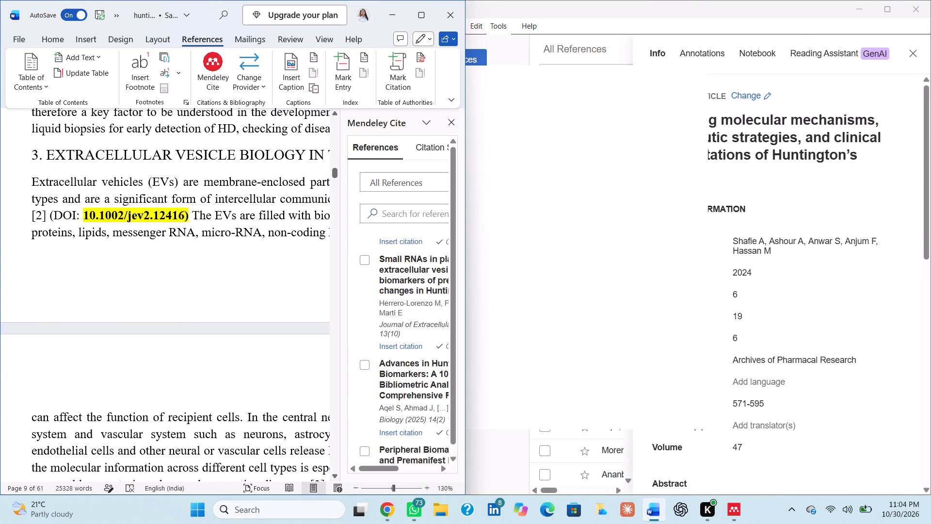
Highlight "3. EXTRACELLULAR" in the section 3 heading in yellow.
drag(27, 160, 120, 164)
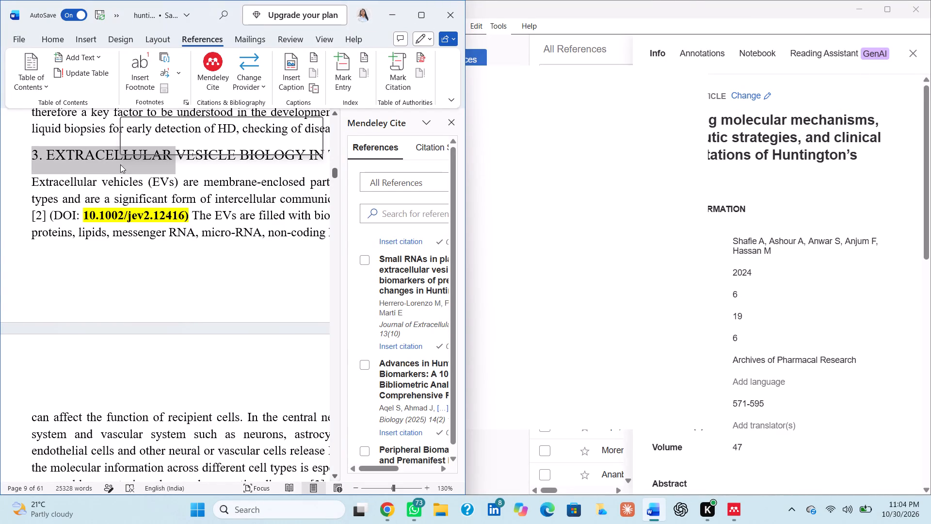
click(180, 141)
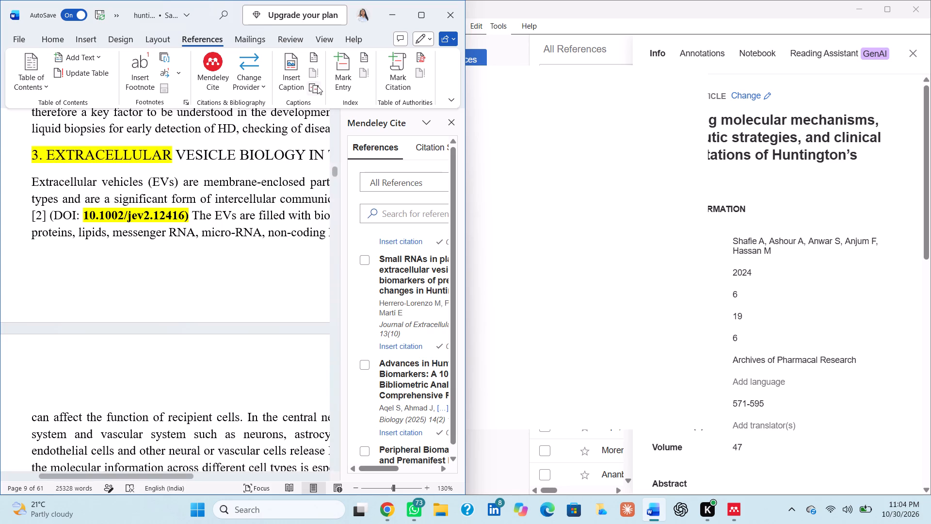
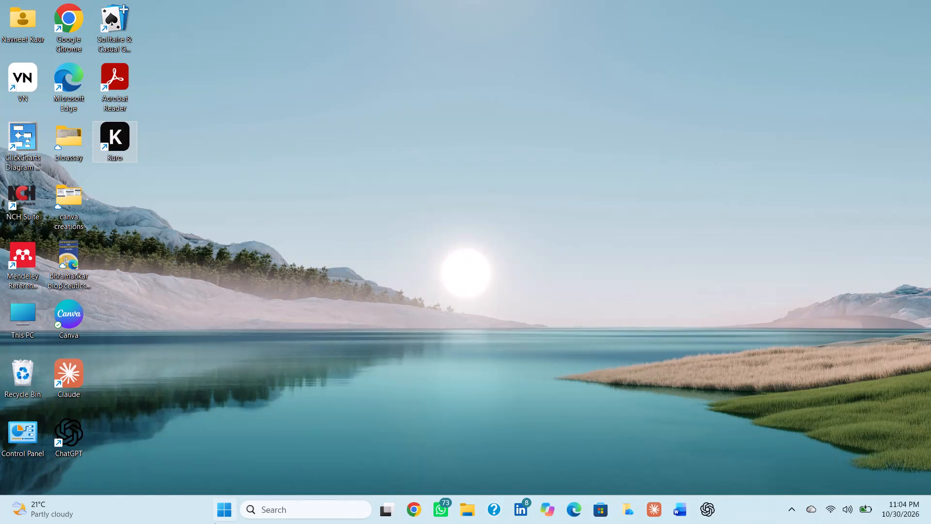
Bring up the Windows power options for shutting down the computer.
click(213, 522)
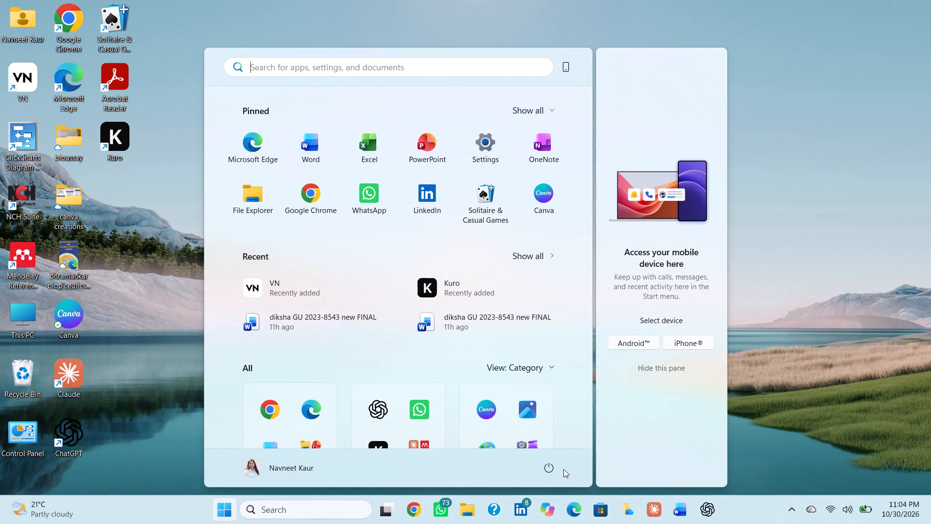
click(562, 469)
click(546, 466)
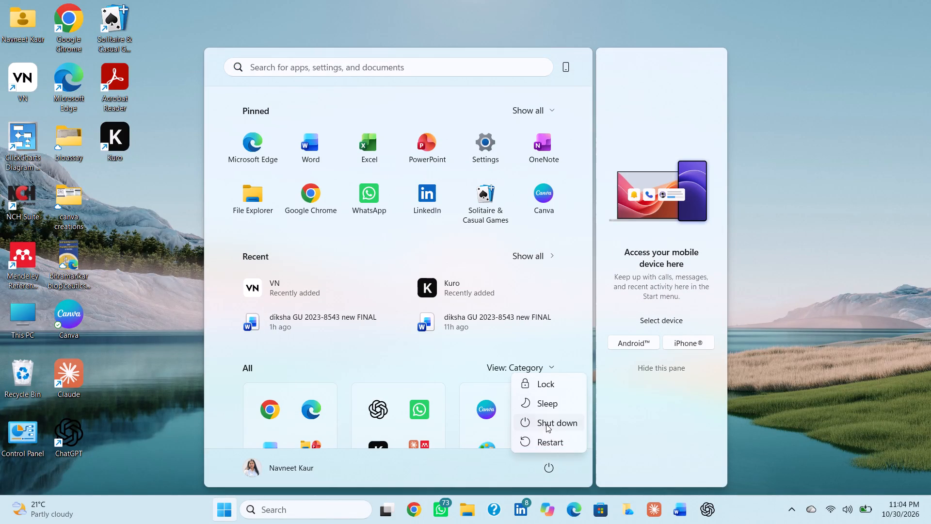